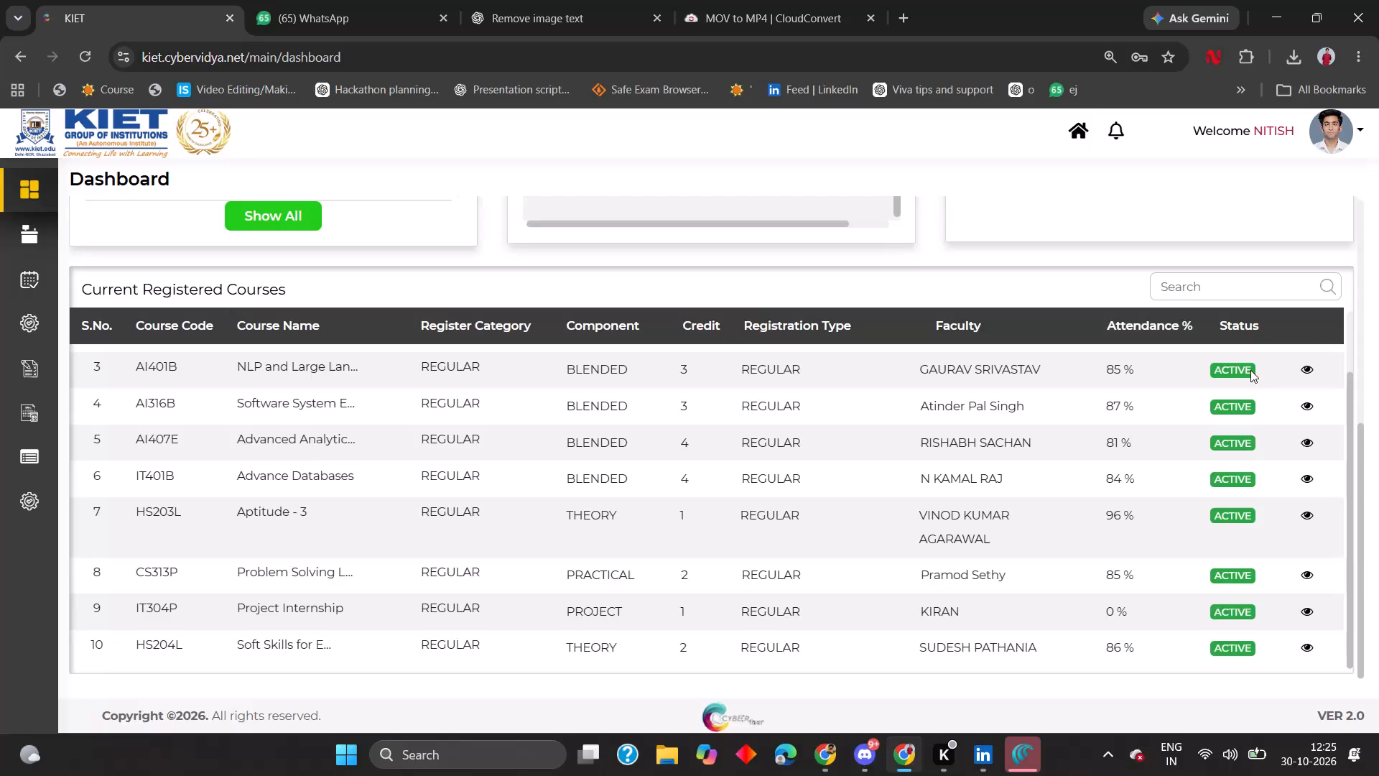
# In the ChatGPT chat "Remove image text", copy the generated circular "Build for भारत 2026" sticker image.
pyautogui.click(555, 0)
pyautogui.scroll(-3, 672, 613)
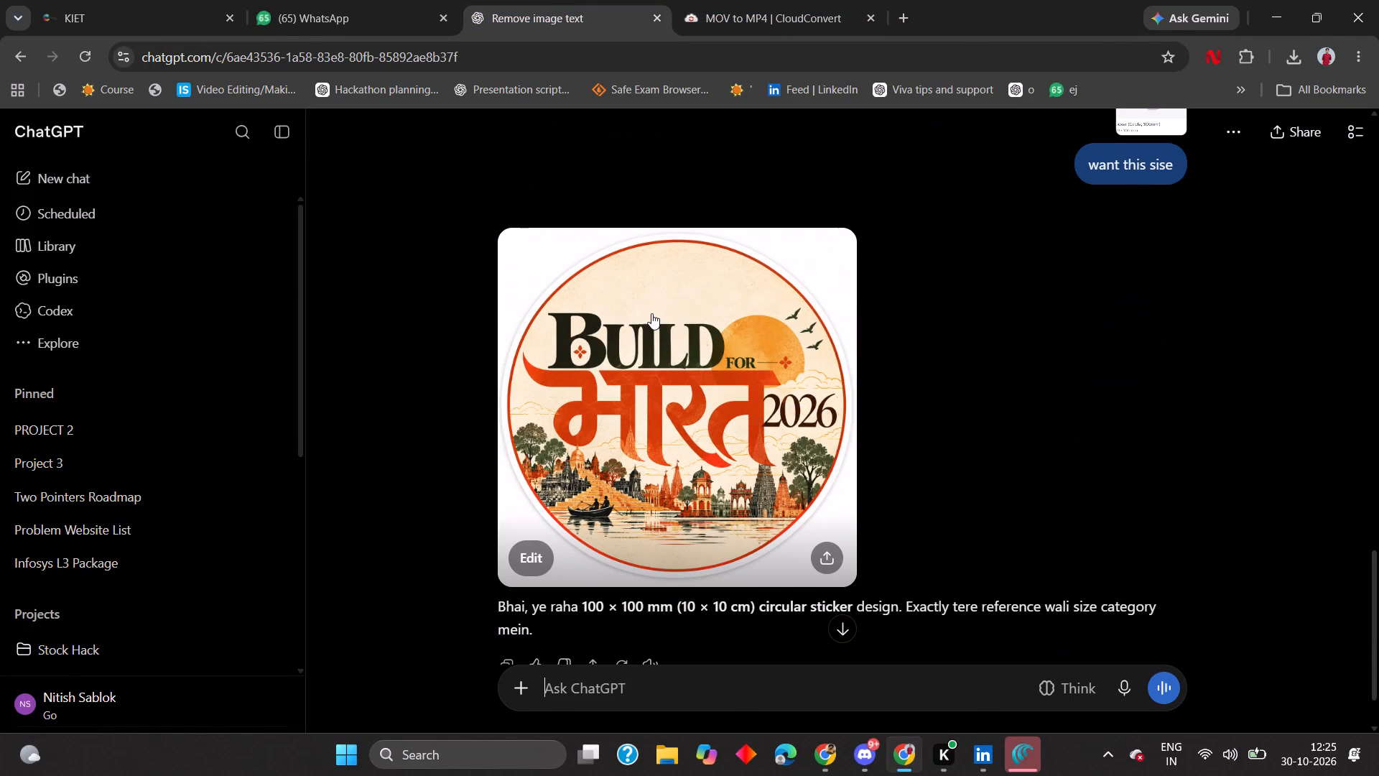
pyautogui.rightClick(651, 312)
pyautogui.click(713, 384)
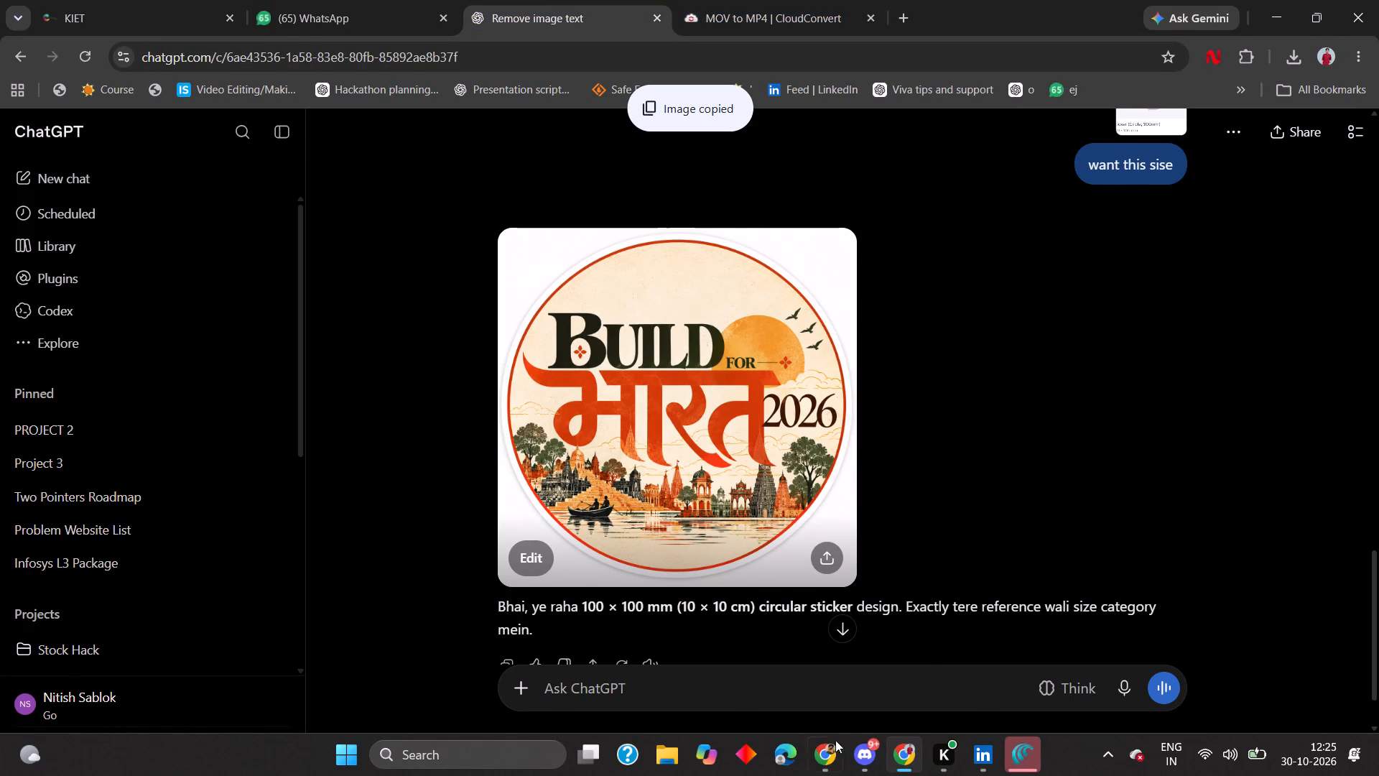
# Switch to the Canva Circle Sticker design, delete the existing artwork on the page and paste the copied sticker image.
pyautogui.click(817, 752)
pyautogui.click(748, 0)
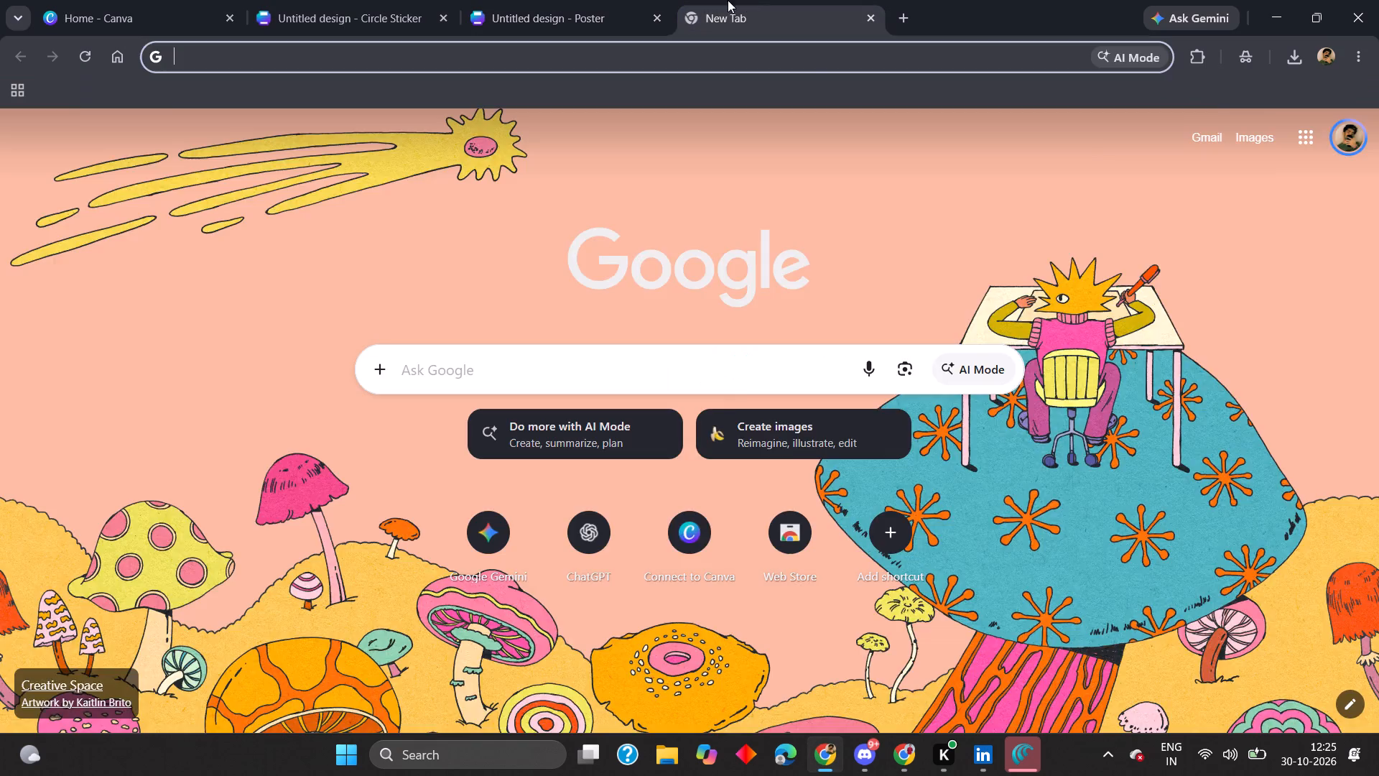
pyautogui.click(364, 0)
pyautogui.click(837, 435)
pyautogui.press('BackSpace')
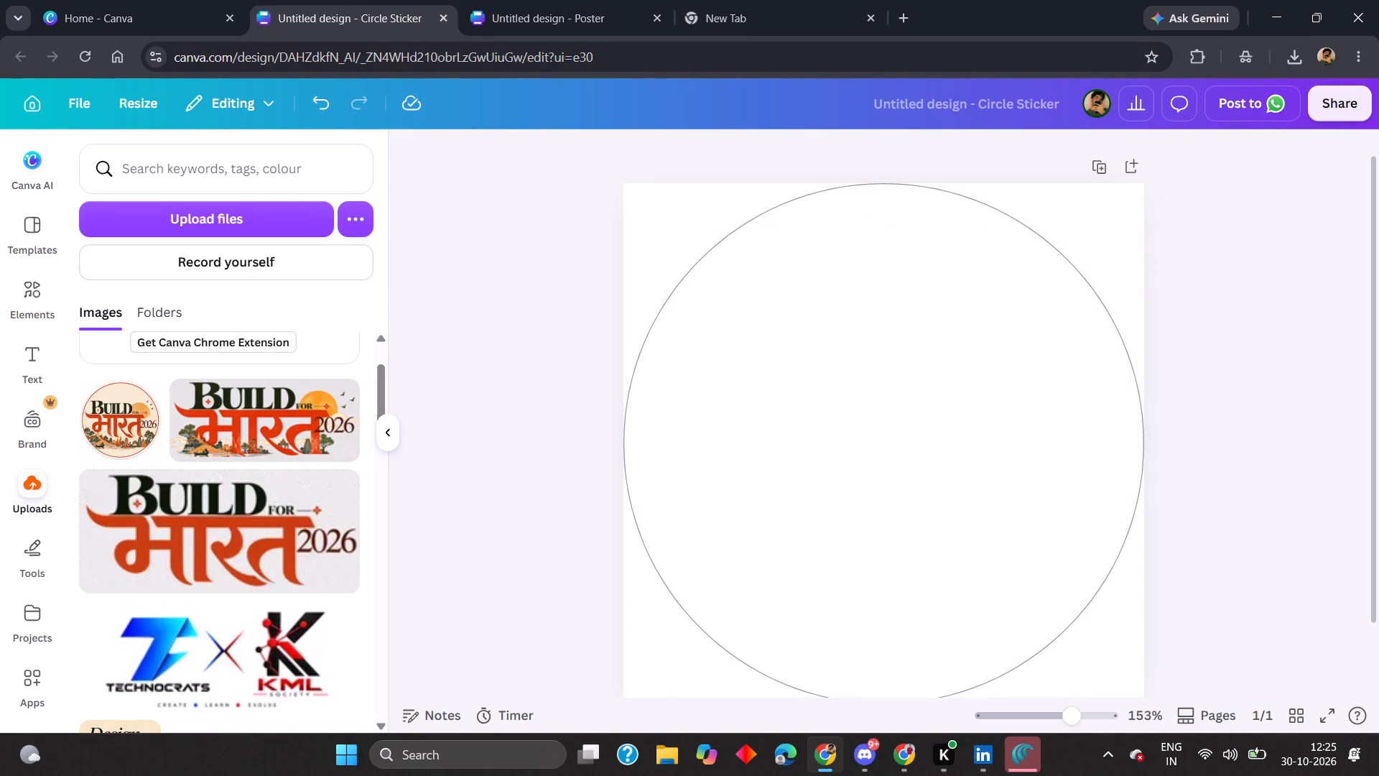
pyautogui.hotkey('ctrl', 'v')
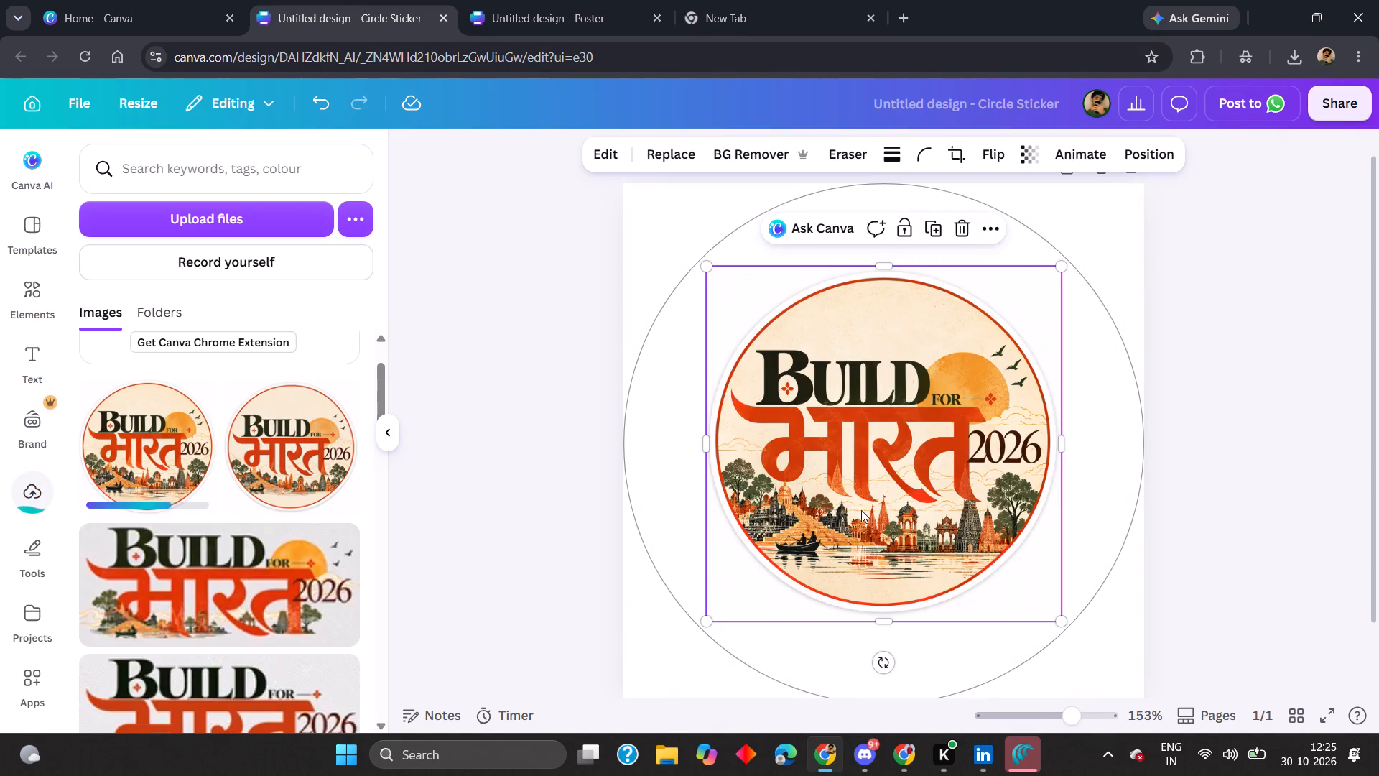
# Enlarge the pasted image to about 105.5 wide and centre it on the page over the circular outline.
pyautogui.scroll(-1, 695, 636)
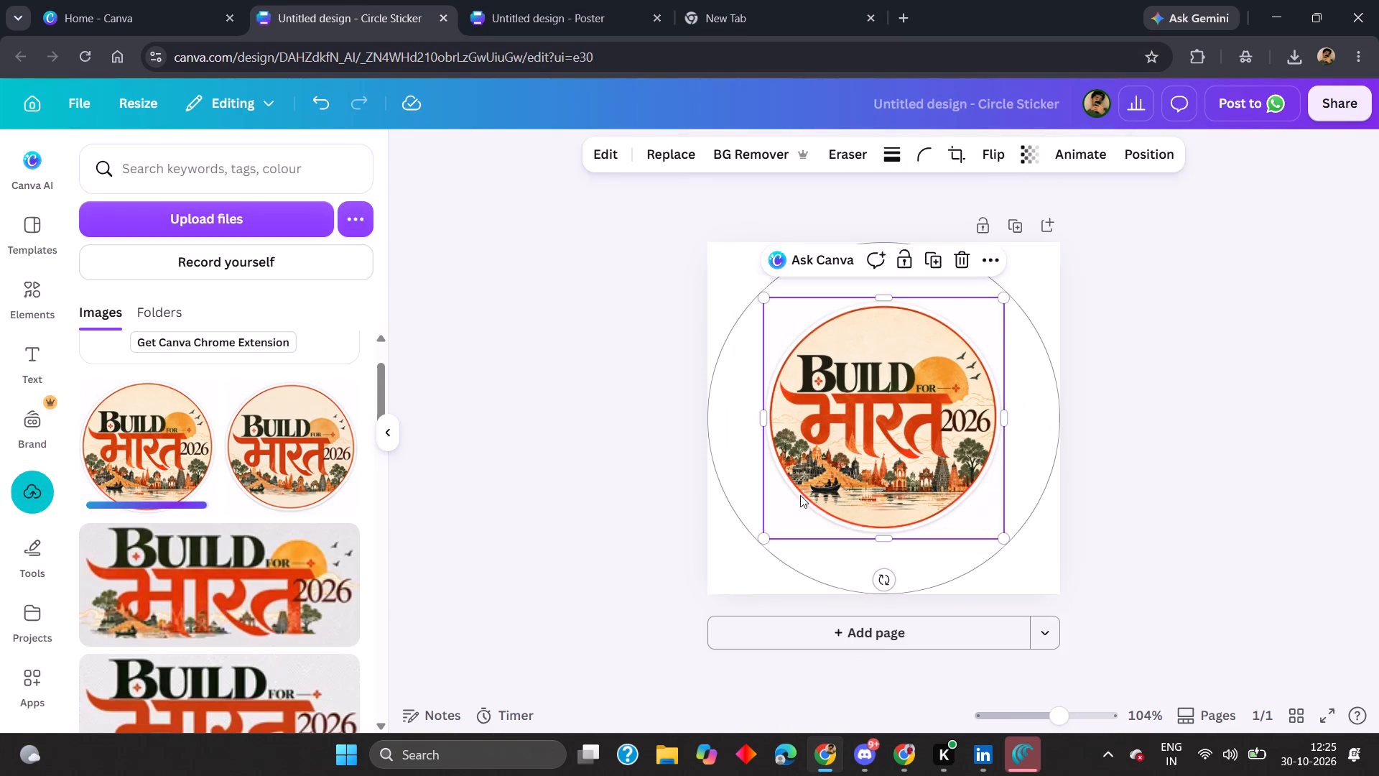
pyautogui.moveTo(1001, 540); pyautogui.dragTo(1186, 670)
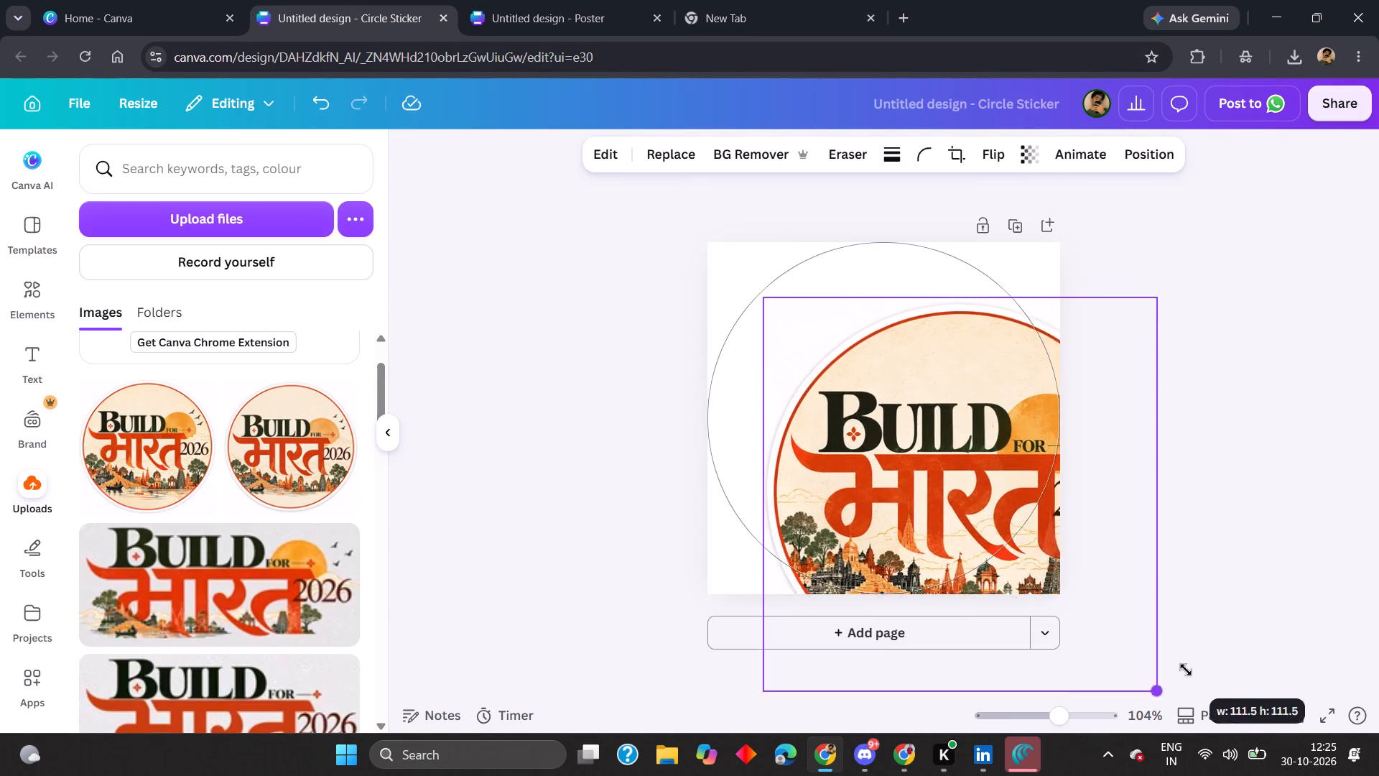
pyautogui.moveTo(1186, 670); pyautogui.dragTo(1199, 678)
pyautogui.moveTo(1019, 533); pyautogui.dragTo(938, 455)
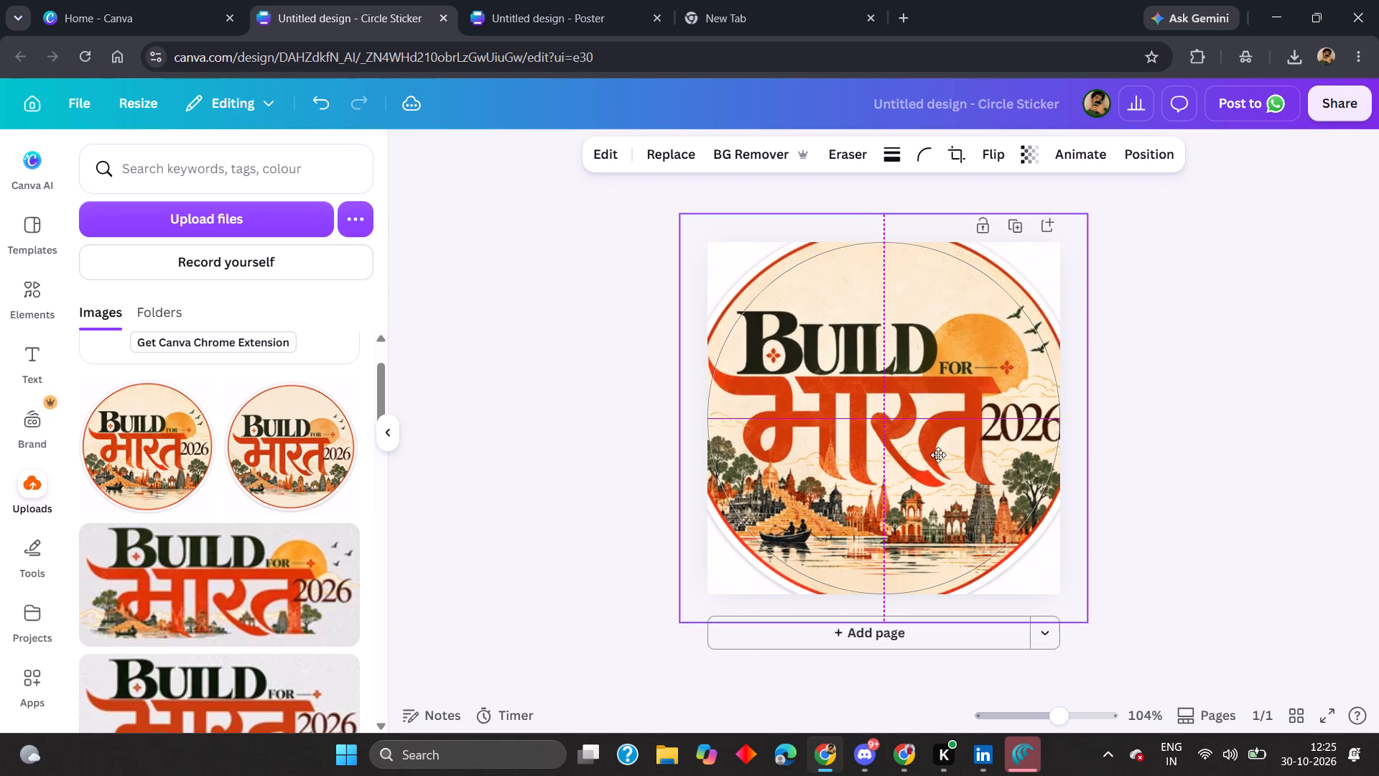
pyautogui.moveTo(938, 455); pyautogui.dragTo(942, 458)
pyautogui.moveTo(1091, 630); pyautogui.dragTo(1056, 588)
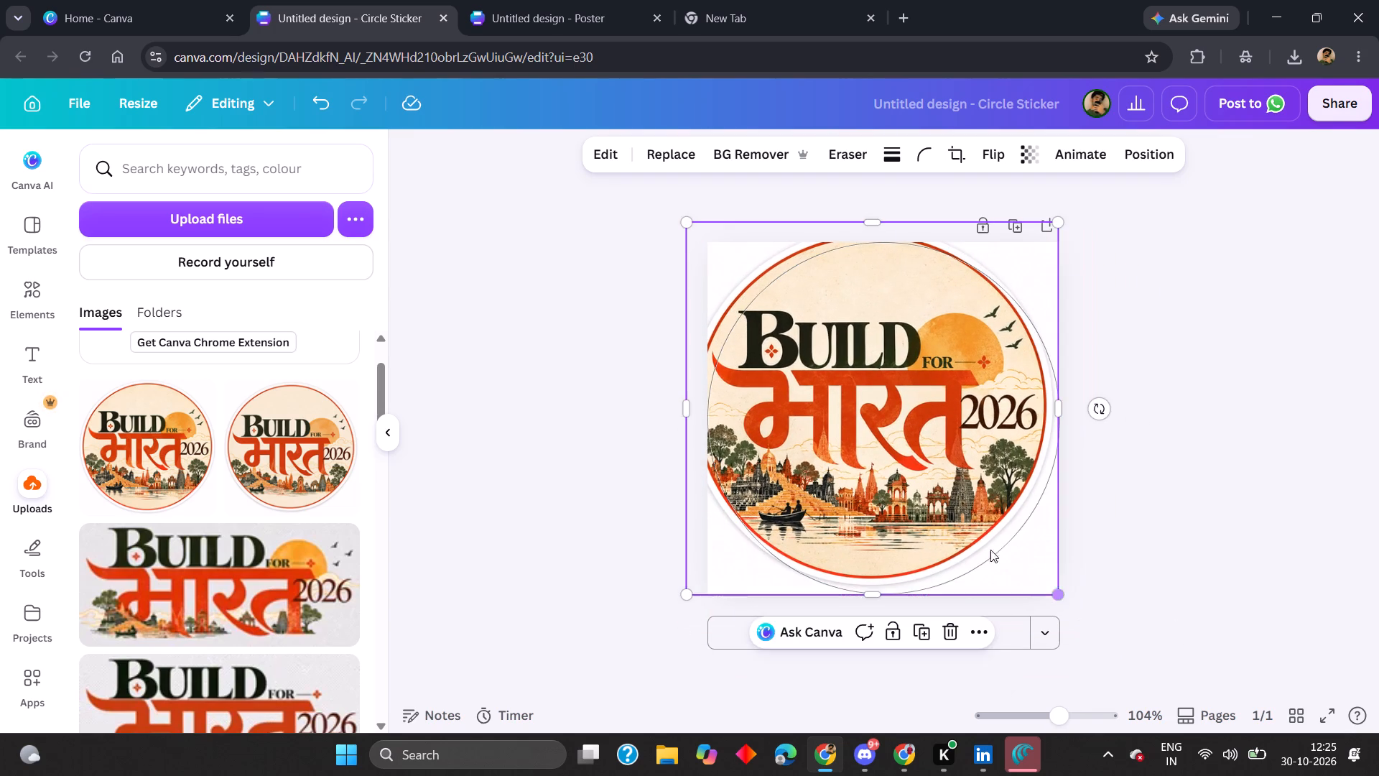
pyautogui.moveTo(944, 524); pyautogui.dragTo(960, 537)
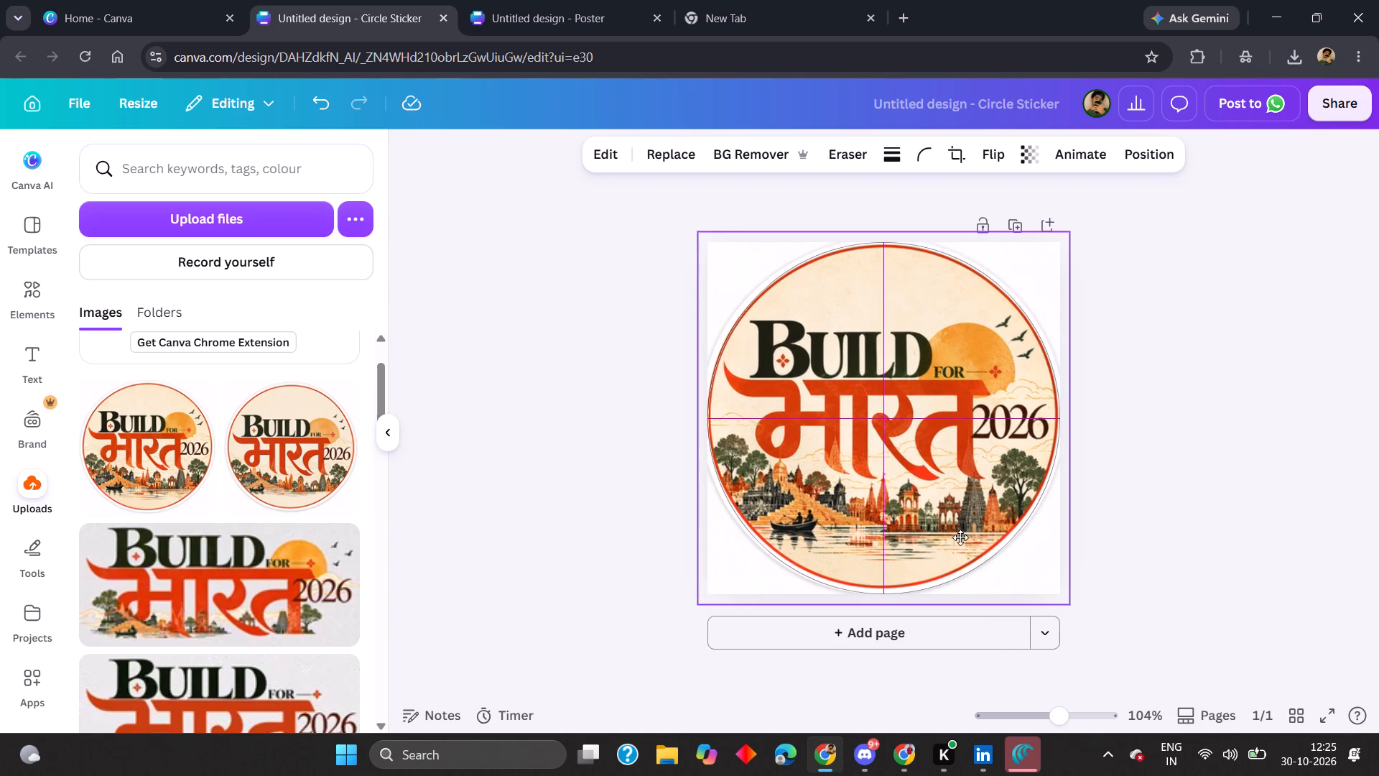
pyautogui.moveTo(960, 537); pyautogui.dragTo(957, 537)
pyautogui.click(1163, 516)
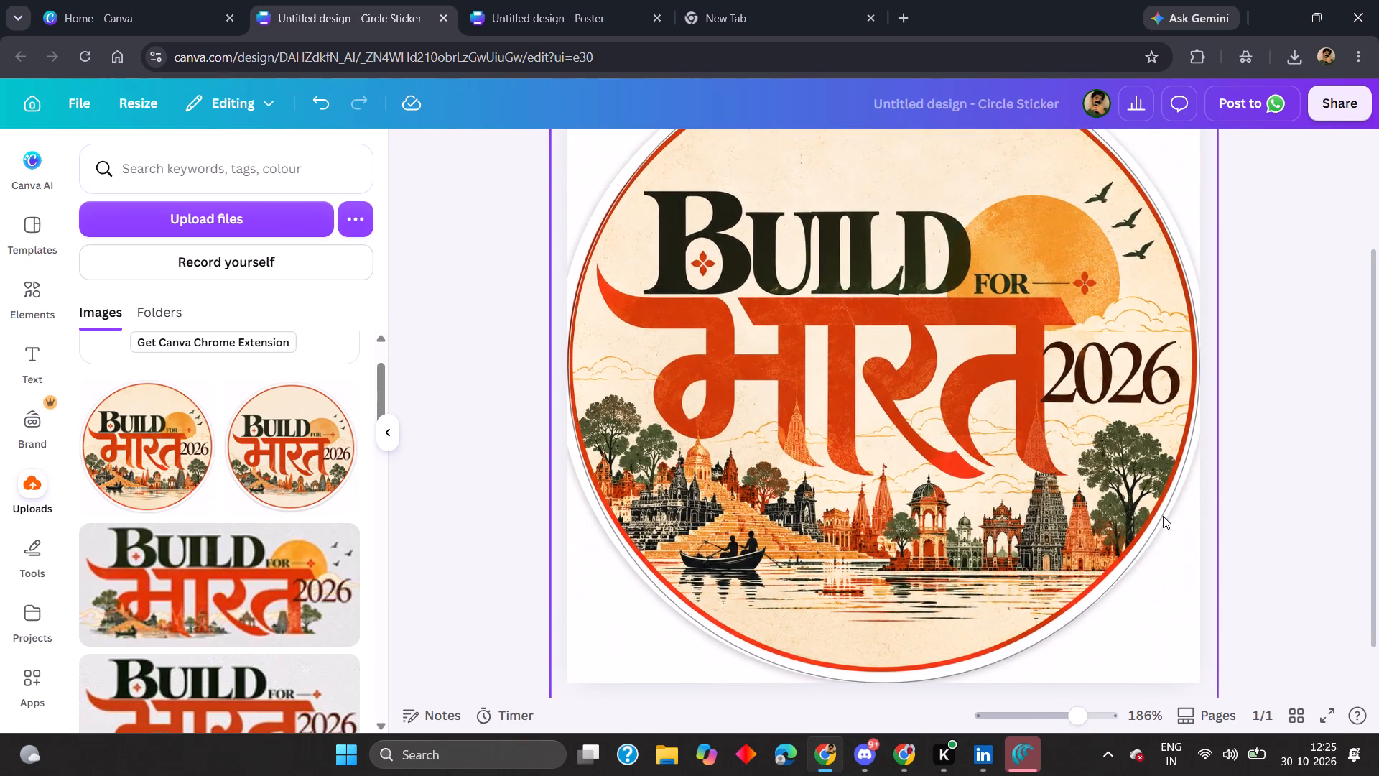
# Add a blank second page below the sticker page.
pyautogui.scroll(-1, 939, 546)
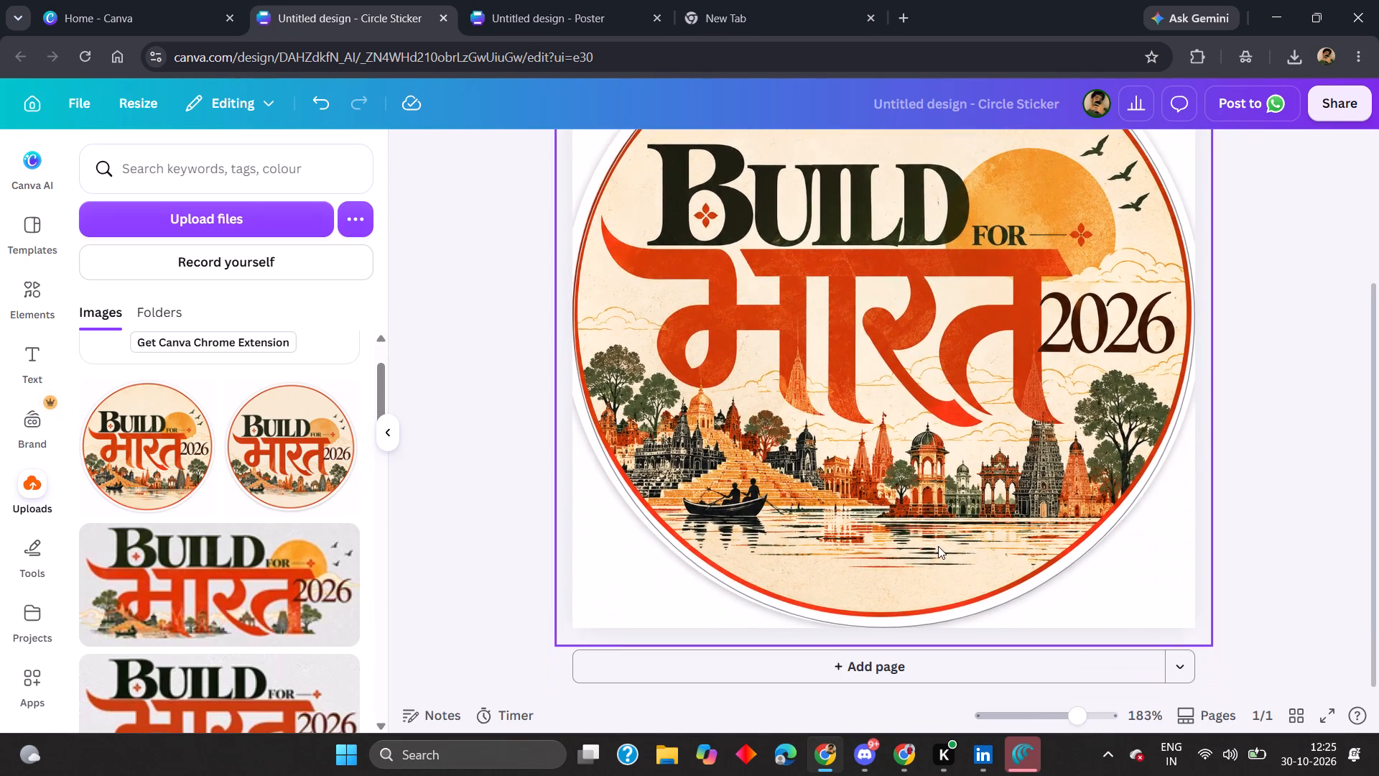
pyautogui.scroll(-2, 938, 546)
pyautogui.click(932, 615)
pyautogui.moveTo(888, 654); pyautogui.dragTo(889, 656)
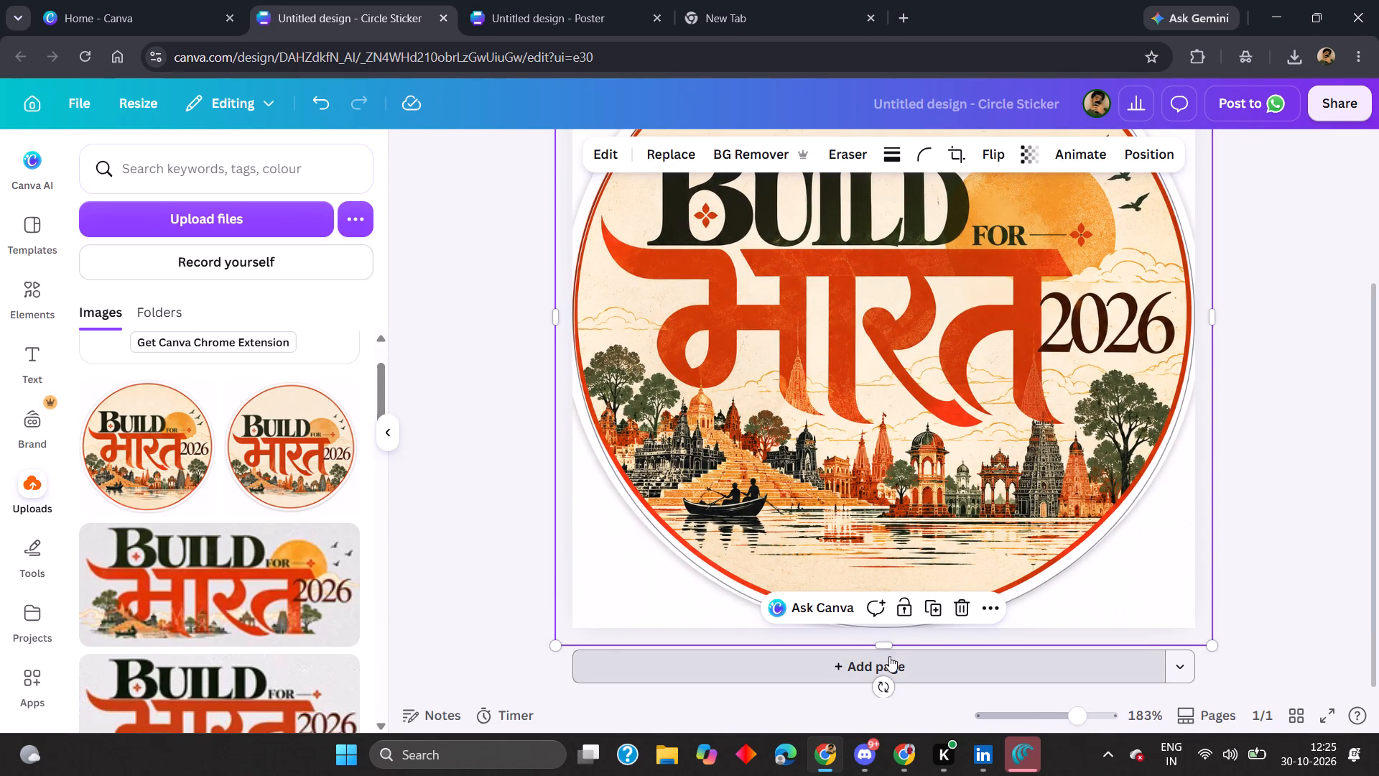
pyautogui.moveTo(889, 656); pyautogui.dragTo(890, 662)
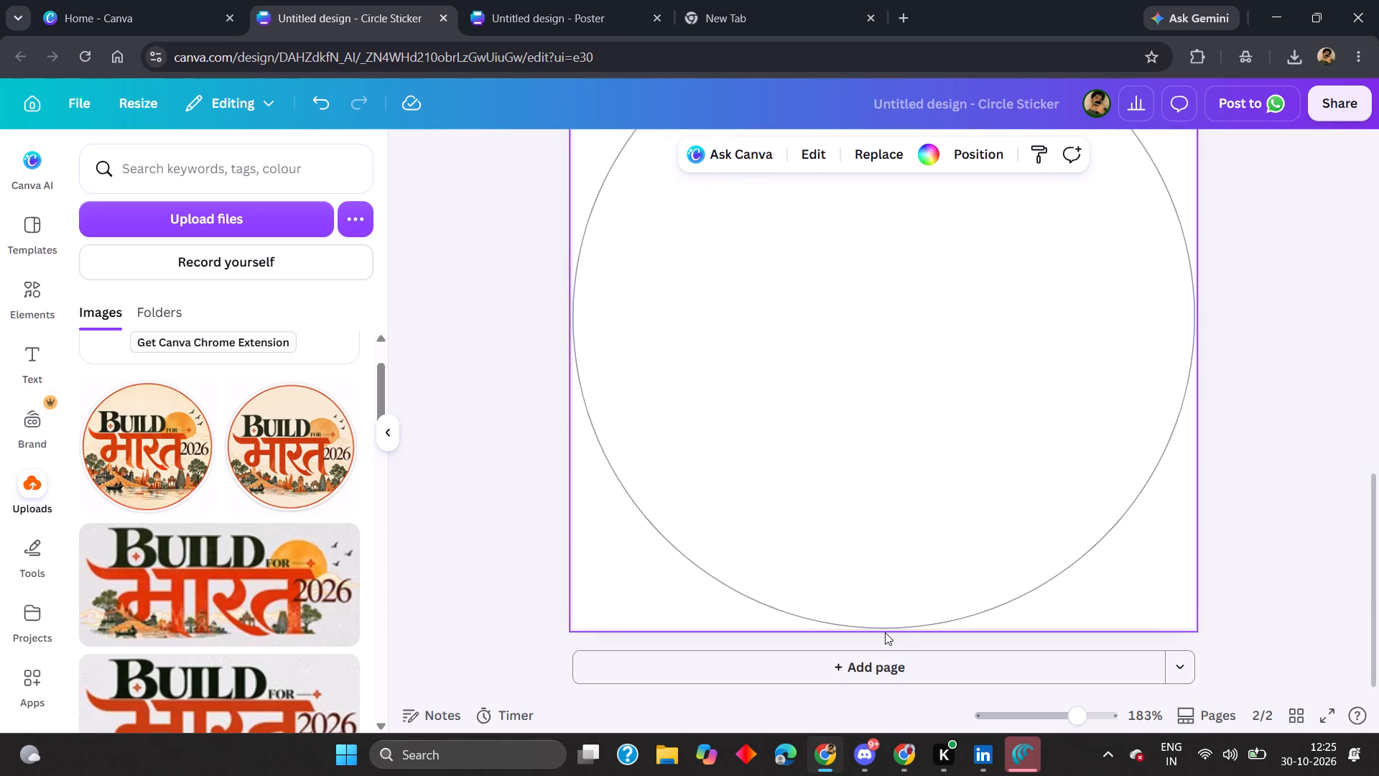
# Adjust the height of the sticker image on page 1, bringing its lower edge up to the page's bottom edge.
pyautogui.scroll(5, 883, 630)
pyautogui.click(858, 506)
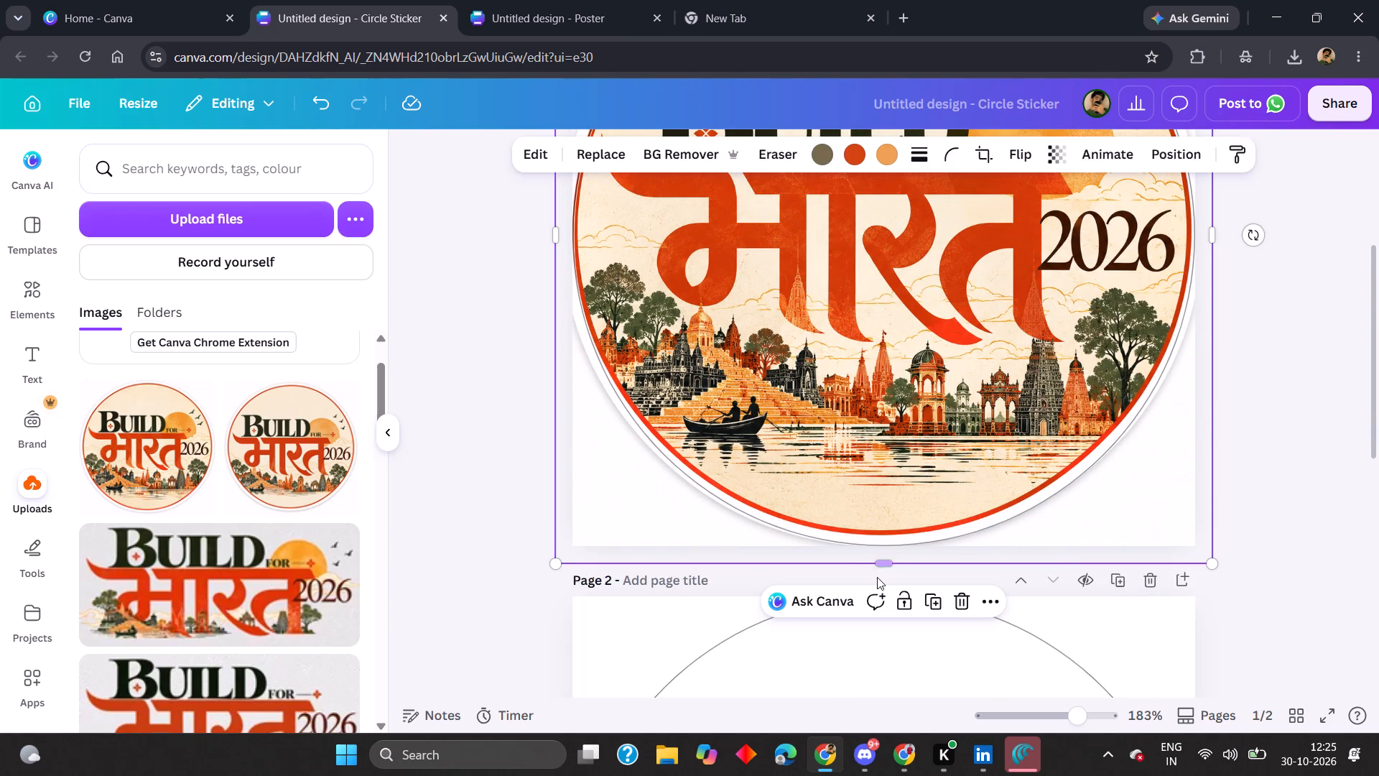
pyautogui.moveTo(880, 564); pyautogui.dragTo(886, 563)
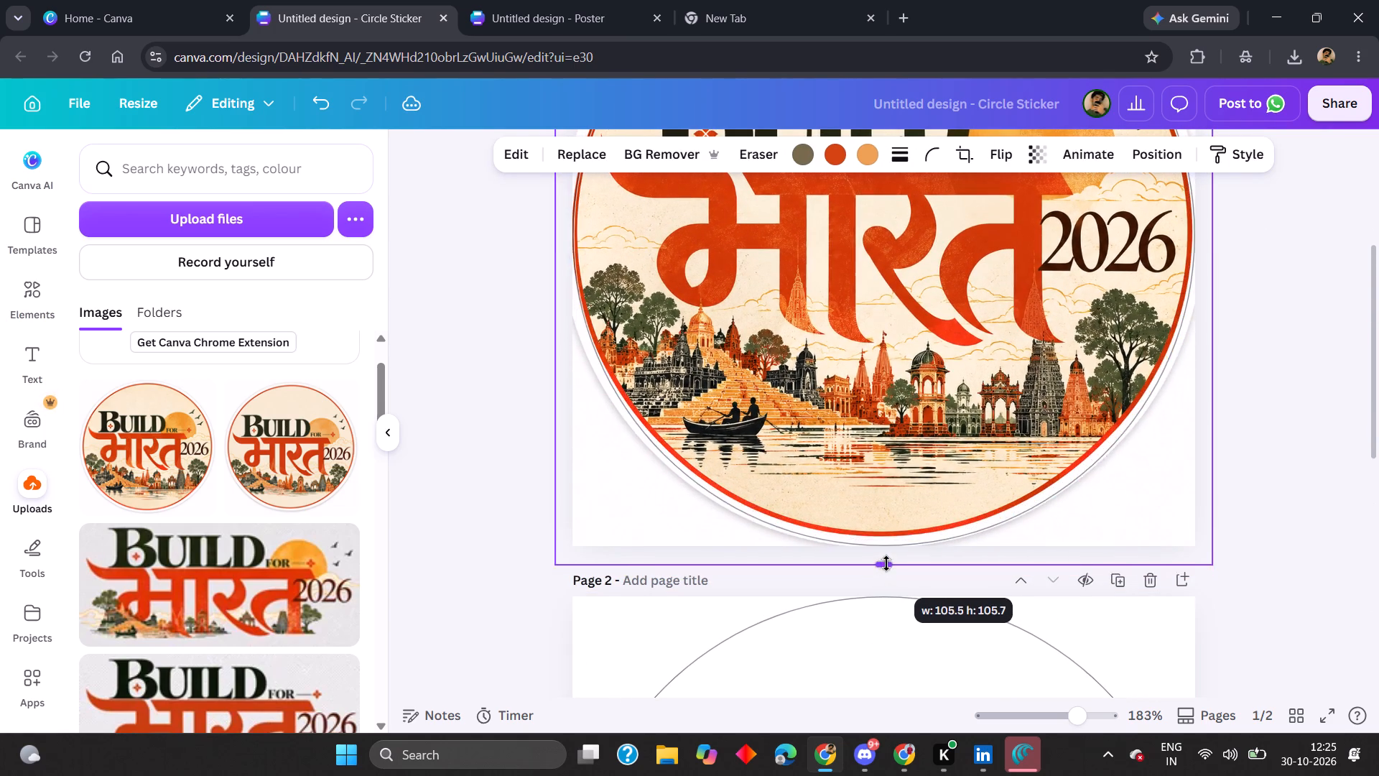
pyautogui.moveTo(886, 563); pyautogui.dragTo(895, 562)
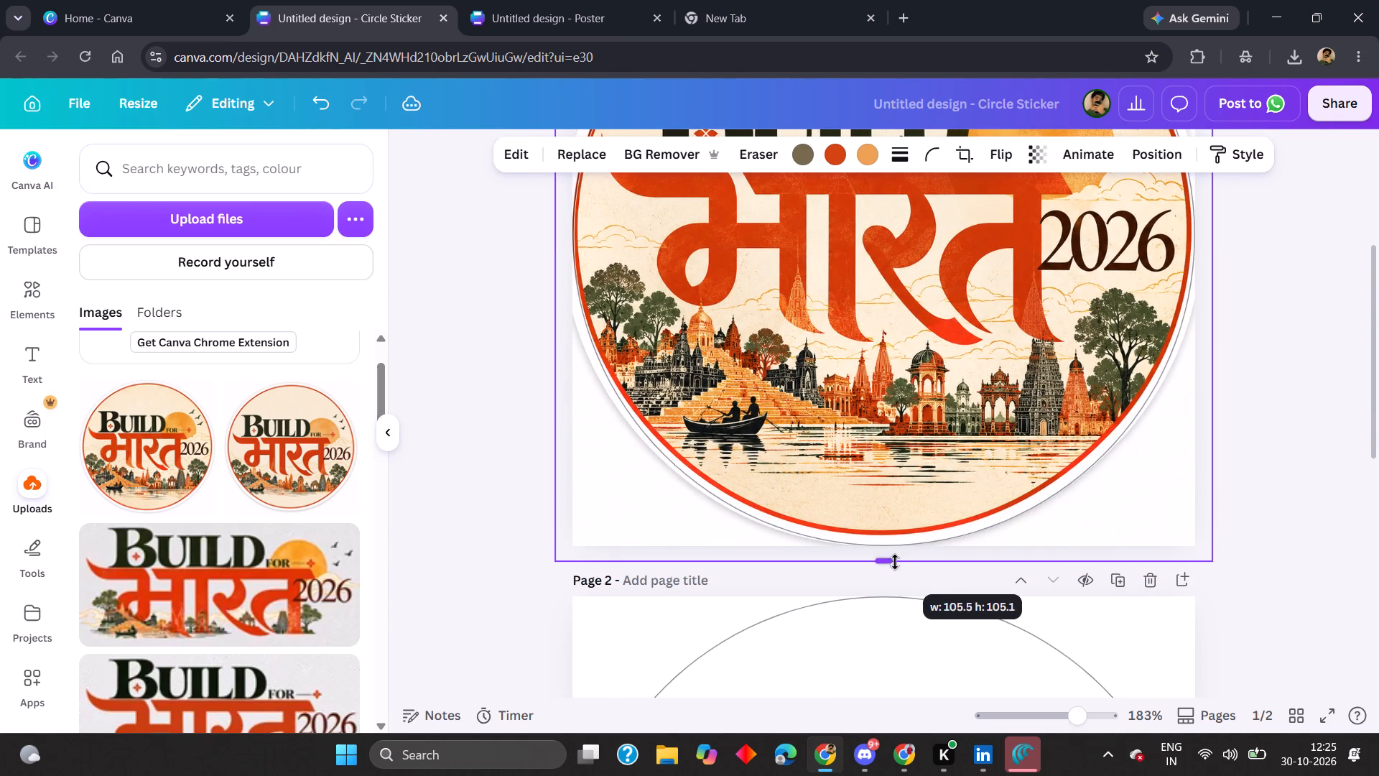
pyautogui.moveTo(895, 562); pyautogui.dragTo(896, 575)
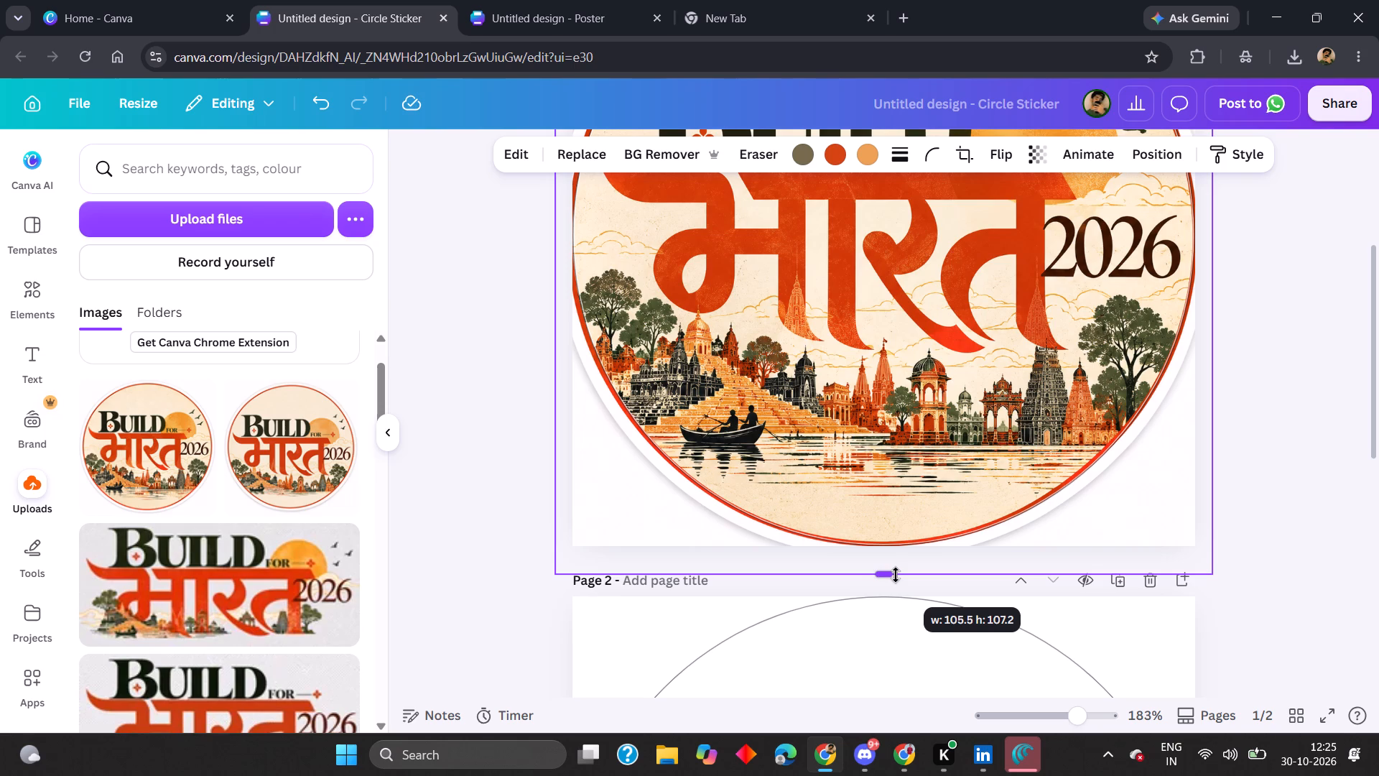
pyautogui.moveTo(896, 575); pyautogui.dragTo(896, 556)
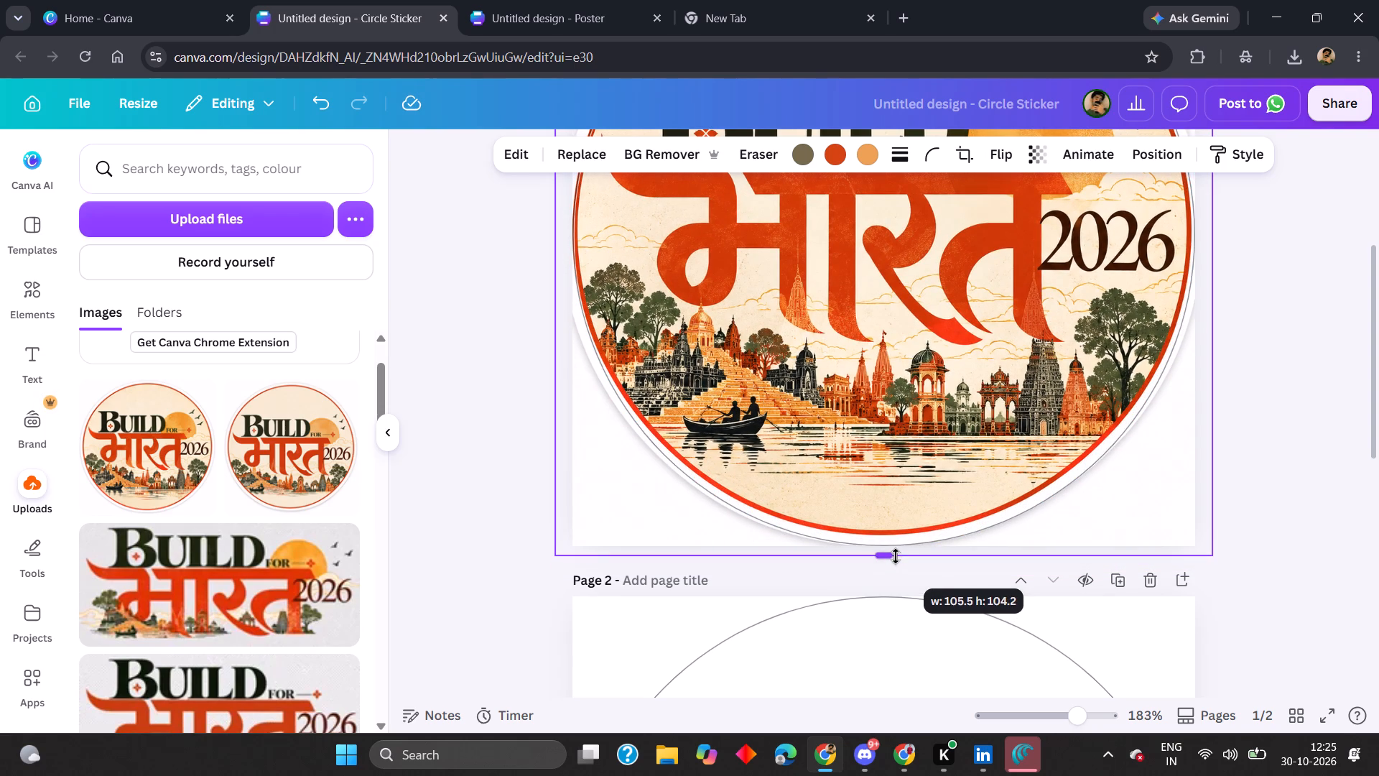
pyautogui.moveTo(896, 556); pyautogui.dragTo(896, 545)
pyautogui.scroll(1, 863, 545)
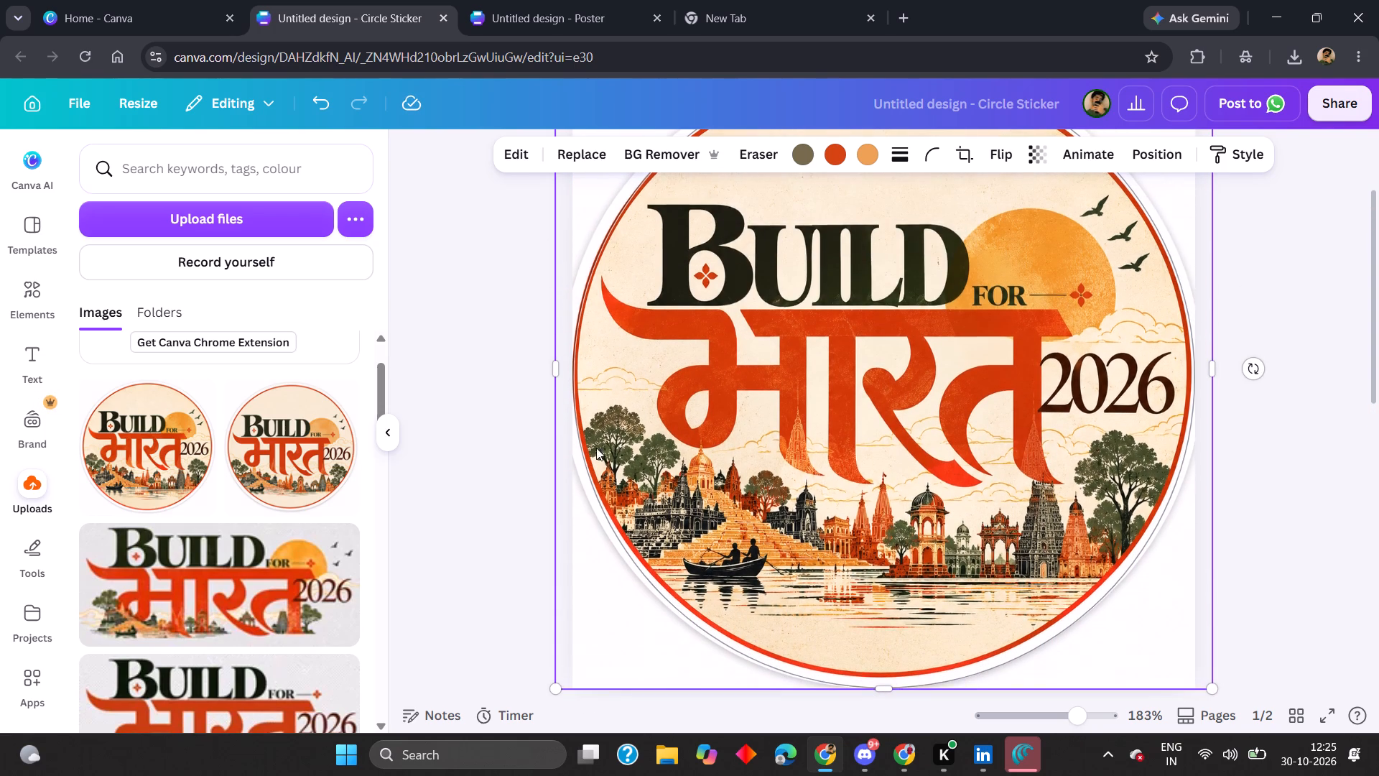
# Shrink the sticker image slightly from its top-right corner and move it so its left edge meets the page's left edge.
pyautogui.click(561, 370)
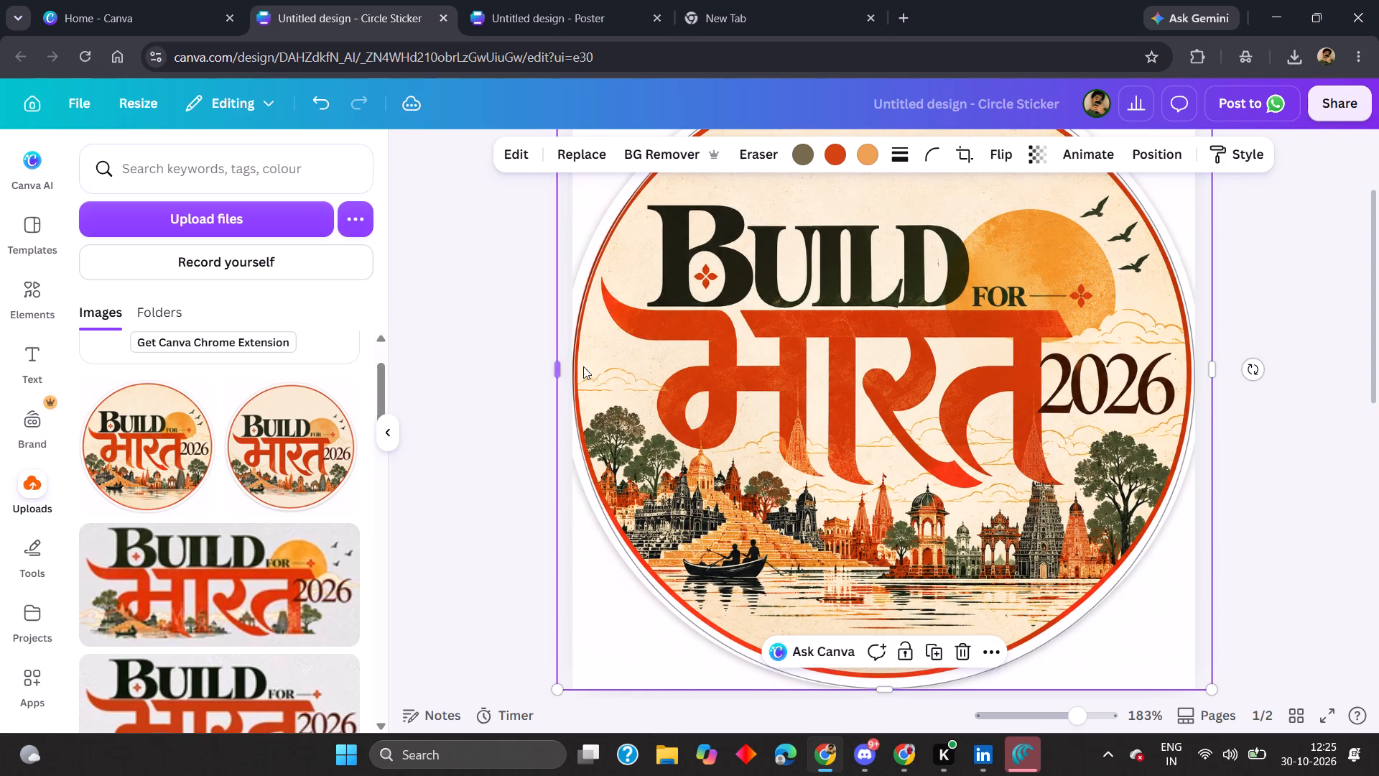
pyautogui.scroll(2, 669, 366)
pyautogui.scroll(1, 932, 361)
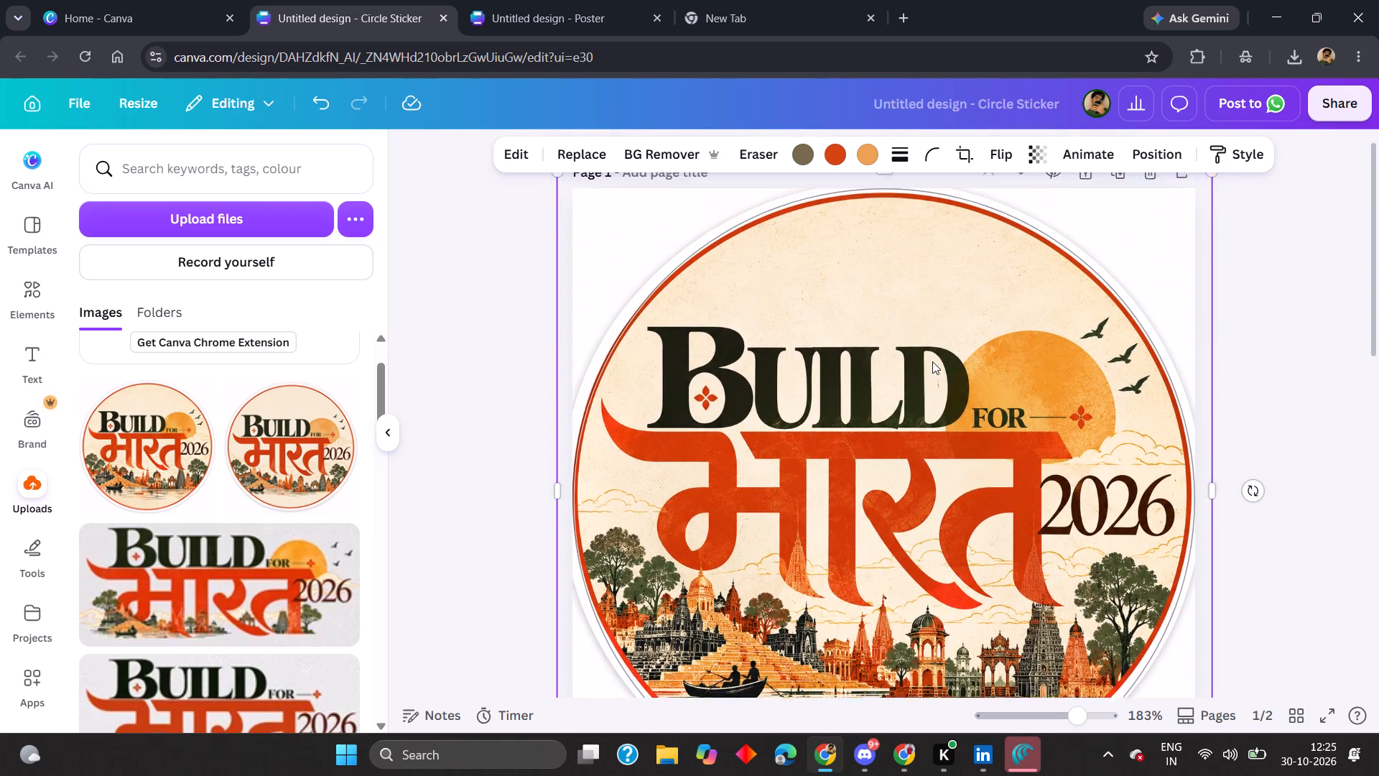
pyautogui.scroll(1, 932, 361)
pyautogui.moveTo(1208, 192); pyautogui.dragTo(1192, 208)
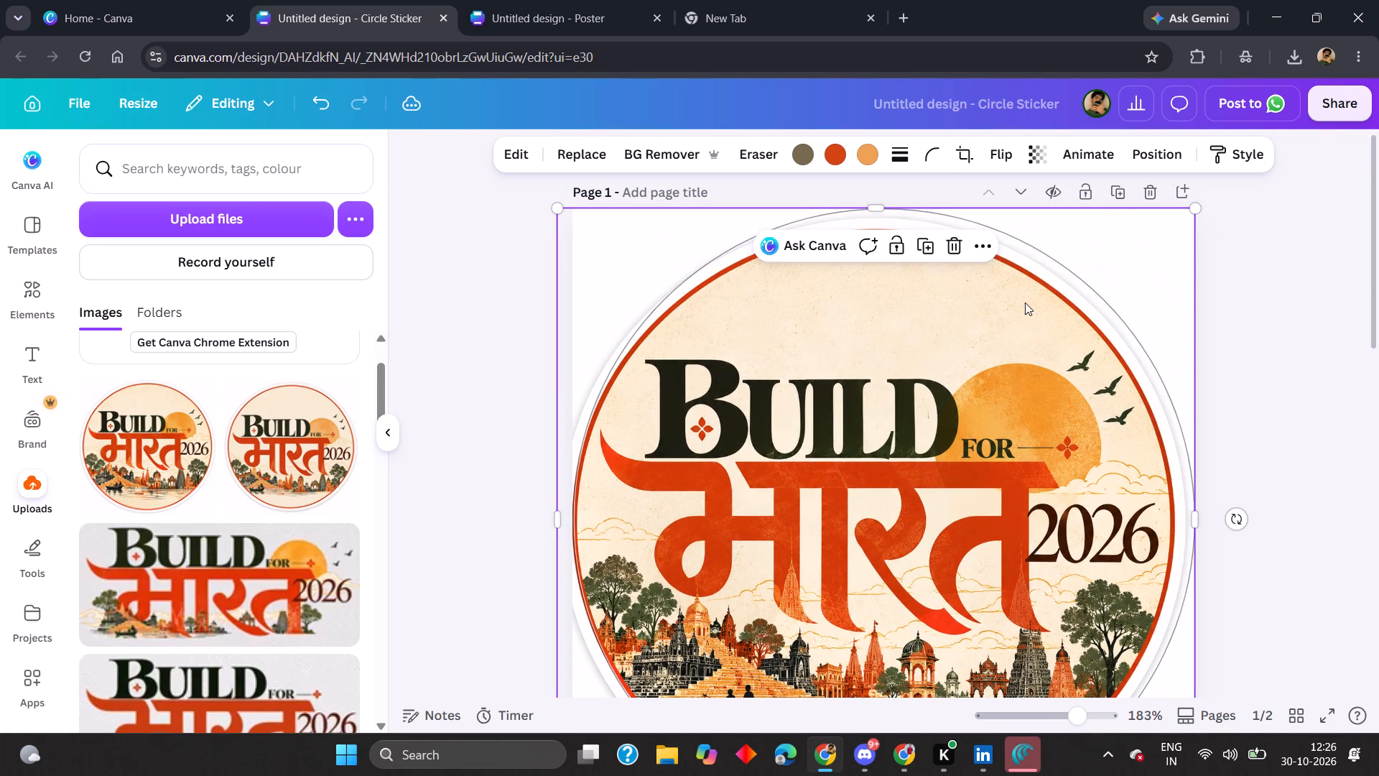
pyautogui.moveTo(1025, 302); pyautogui.dragTo(1039, 295)
# Nudge the sticker image slightly upward on page 1 so its upper edge sits just above the page edge.
pyautogui.scroll(-1, 1039, 295)
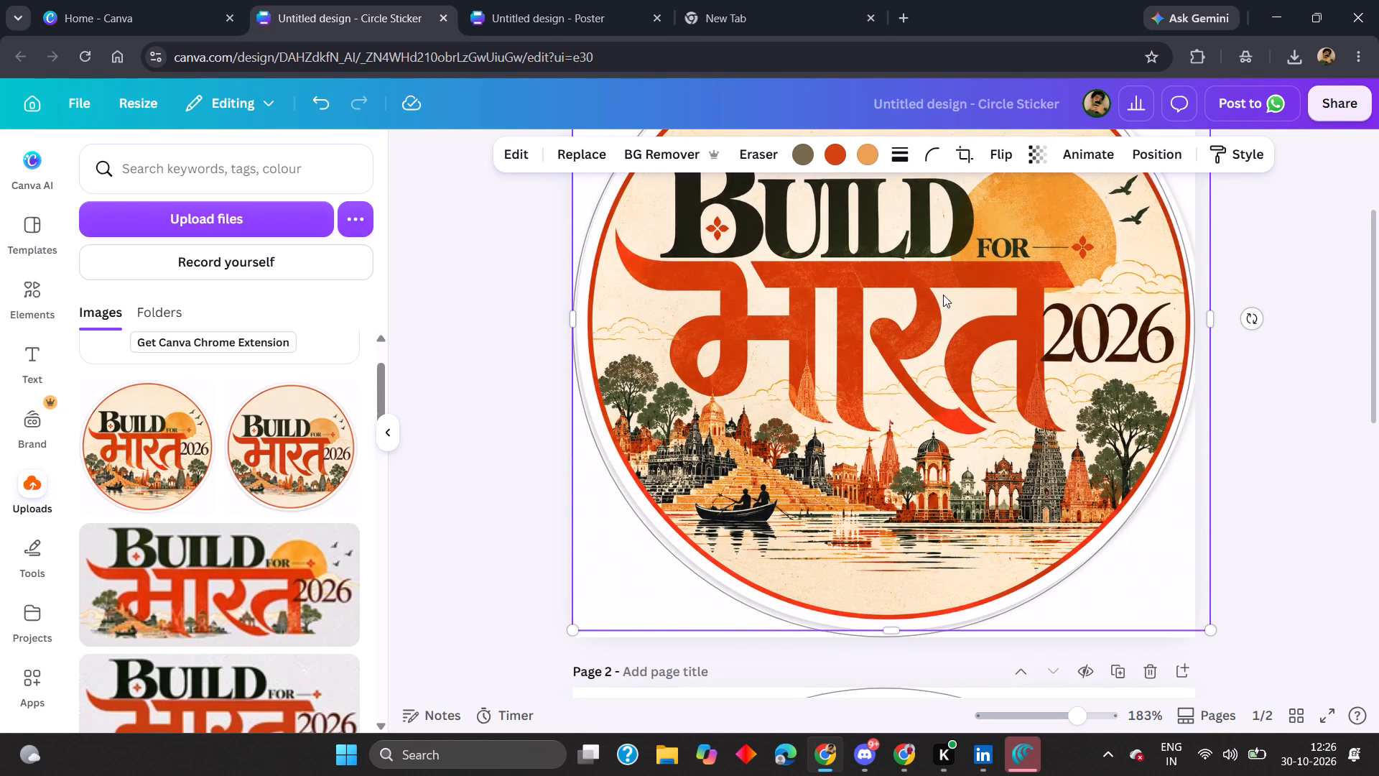
pyautogui.scroll(-1, 943, 295)
pyautogui.click(942, 294)
pyautogui.scroll(2, 944, 300)
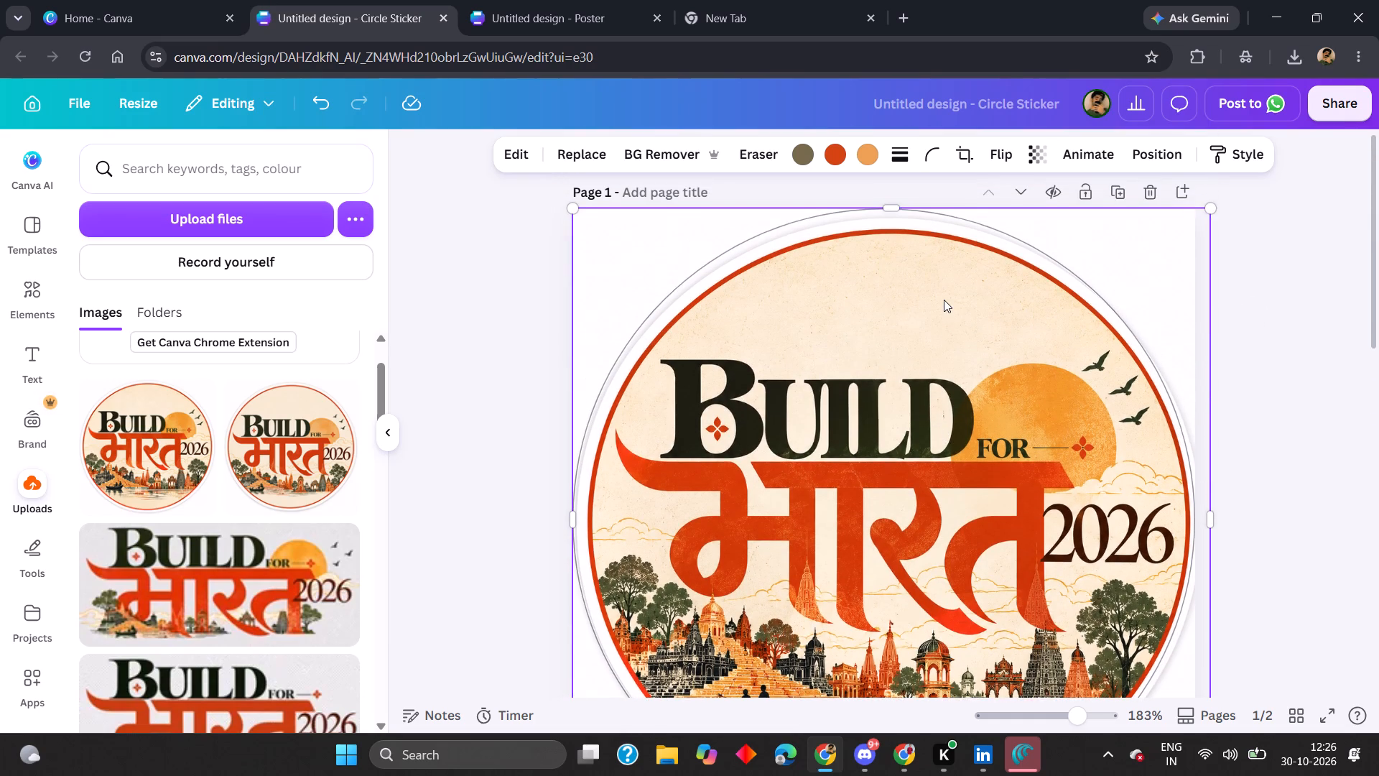
pyautogui.moveTo(944, 300); pyautogui.dragTo(944, 290)
pyautogui.scroll(1, 944, 295)
pyautogui.scroll(-1, 945, 285)
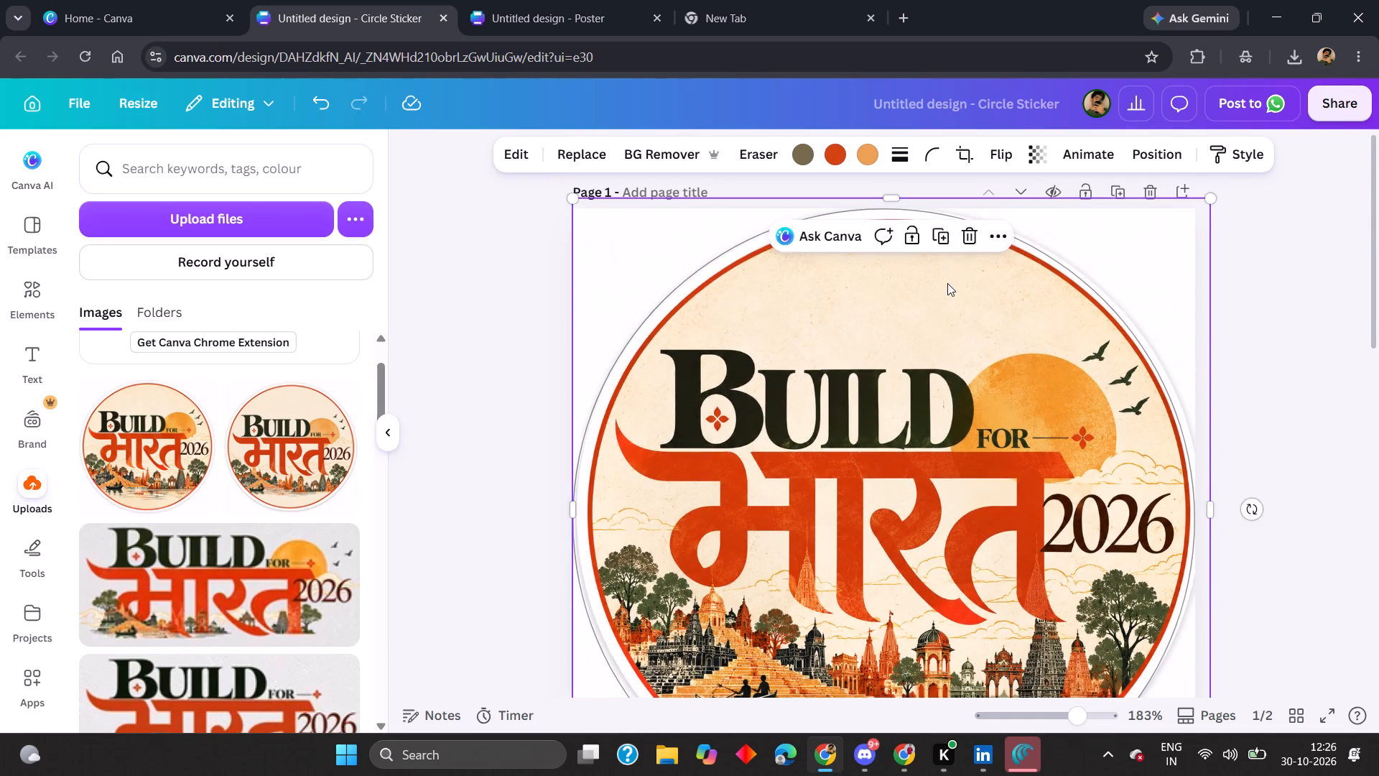
pyautogui.scroll(-1, 947, 283)
pyautogui.click(1238, 357)
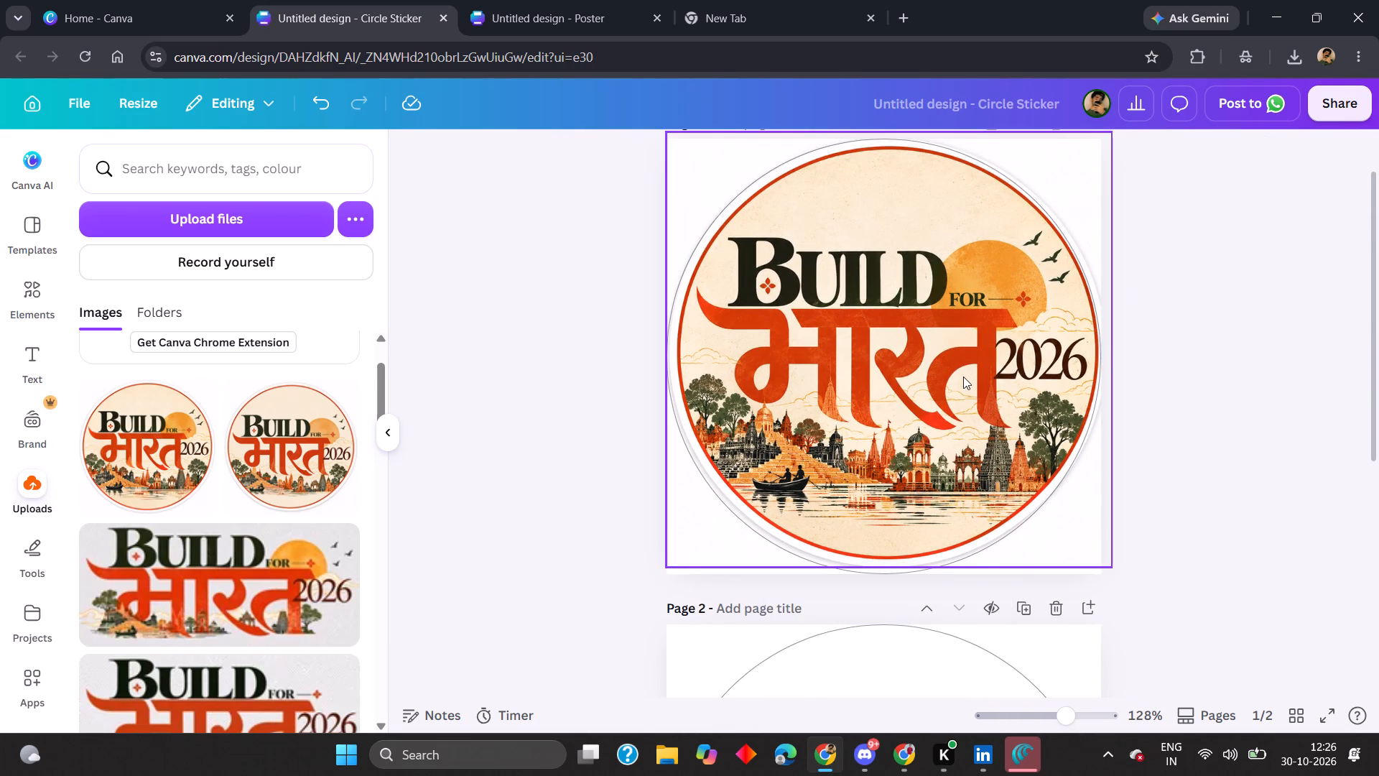
# Enlarge the sticker image slightly from its bottom-right corner and reposition it over the circular outline on page 1.
pyautogui.click(963, 377)
pyautogui.moveTo(1107, 564); pyautogui.dragTo(1113, 567)
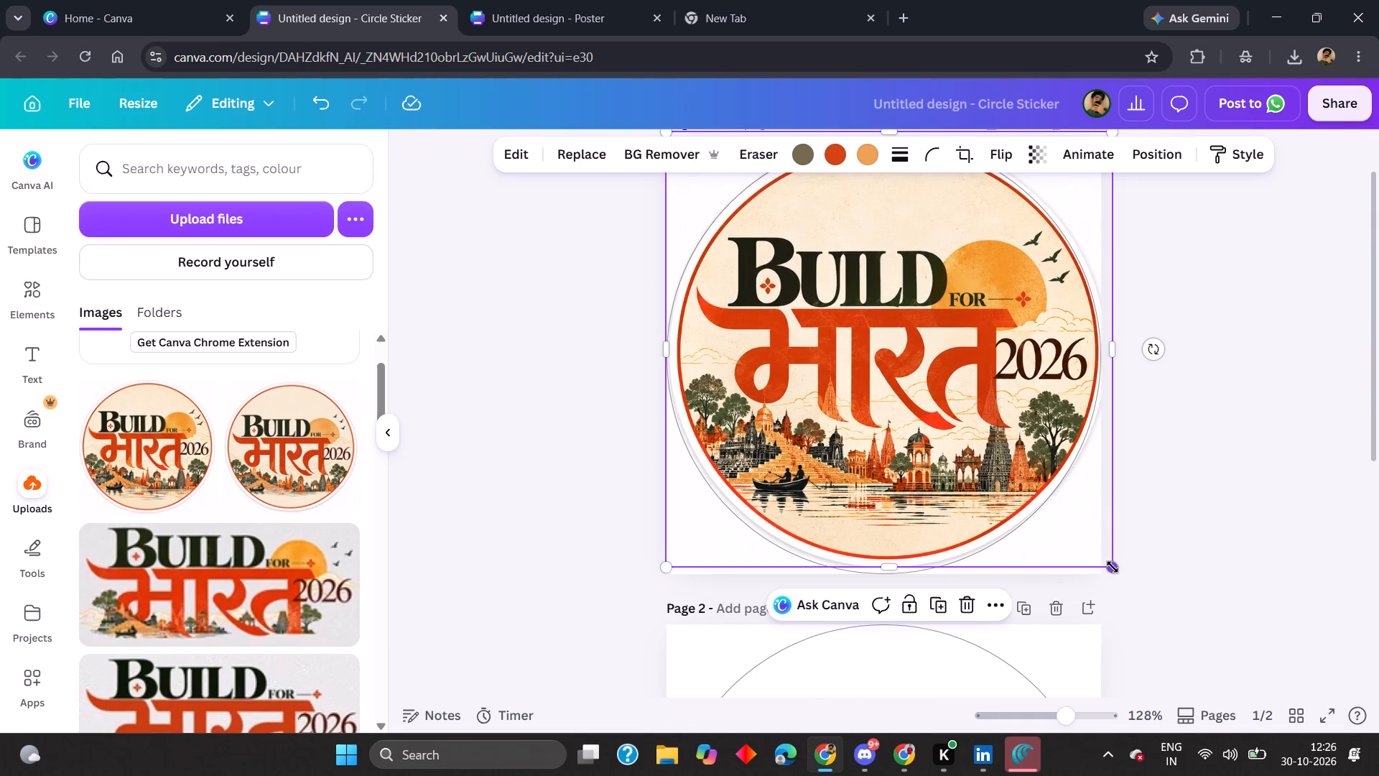
pyautogui.moveTo(1113, 567); pyautogui.dragTo(1113, 583)
pyautogui.moveTo(989, 465); pyautogui.dragTo(978, 461)
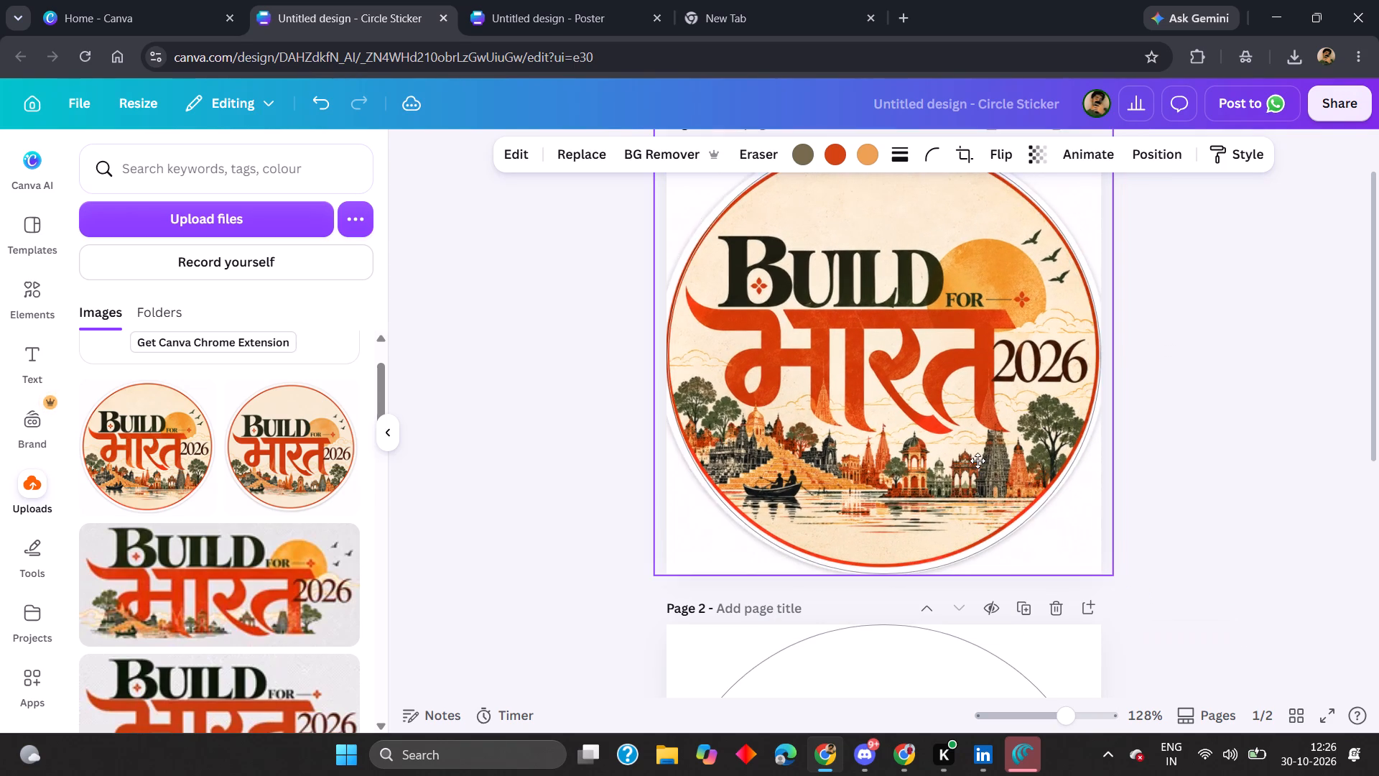
pyautogui.moveTo(978, 461); pyautogui.dragTo(980, 466)
pyautogui.scroll(1, 980, 466)
pyautogui.moveTo(980, 466); pyautogui.dragTo(983, 456)
pyautogui.scroll(-1, 989, 550)
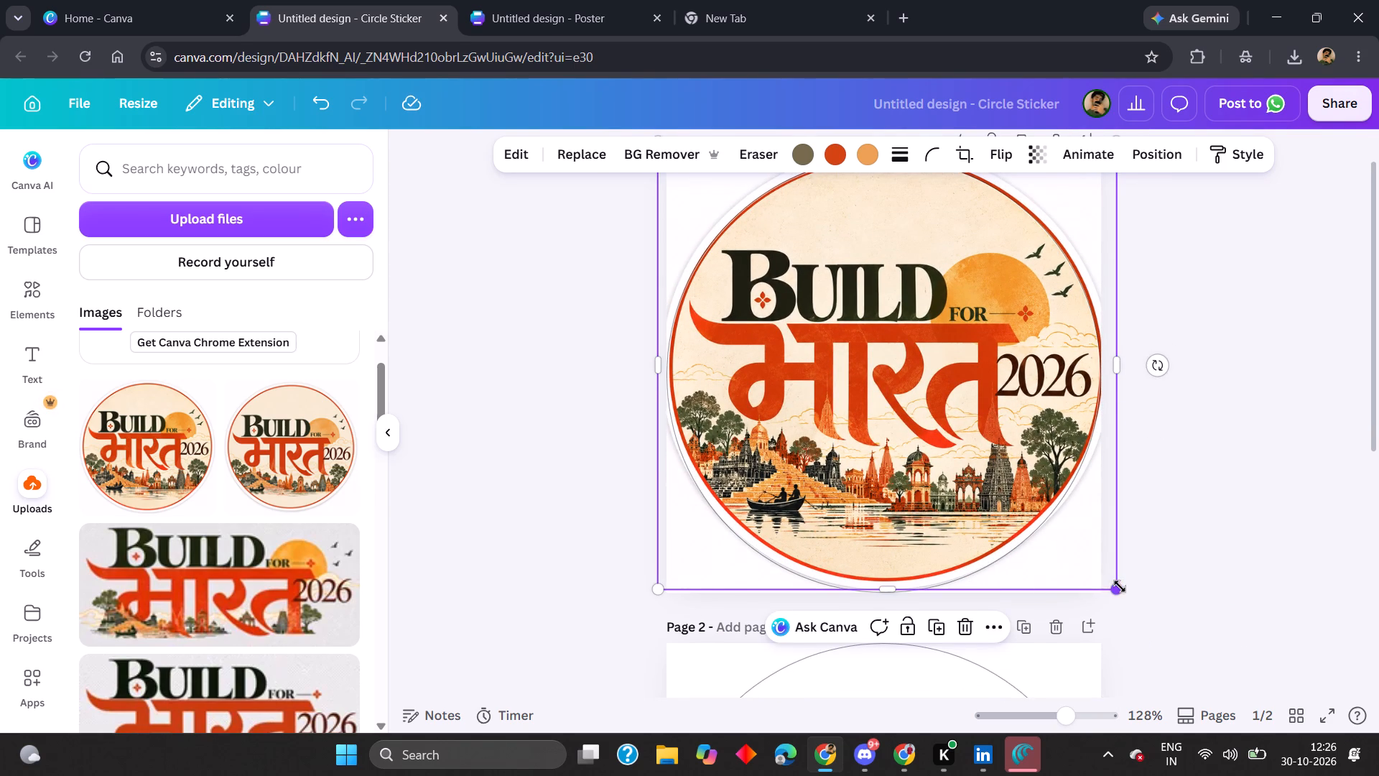
# Enlarge the sticker image a little more and centre it both ways on page 1.
pyautogui.moveTo(1120, 586); pyautogui.dragTo(1123, 601)
pyautogui.moveTo(894, 492); pyautogui.dragTo(892, 491)
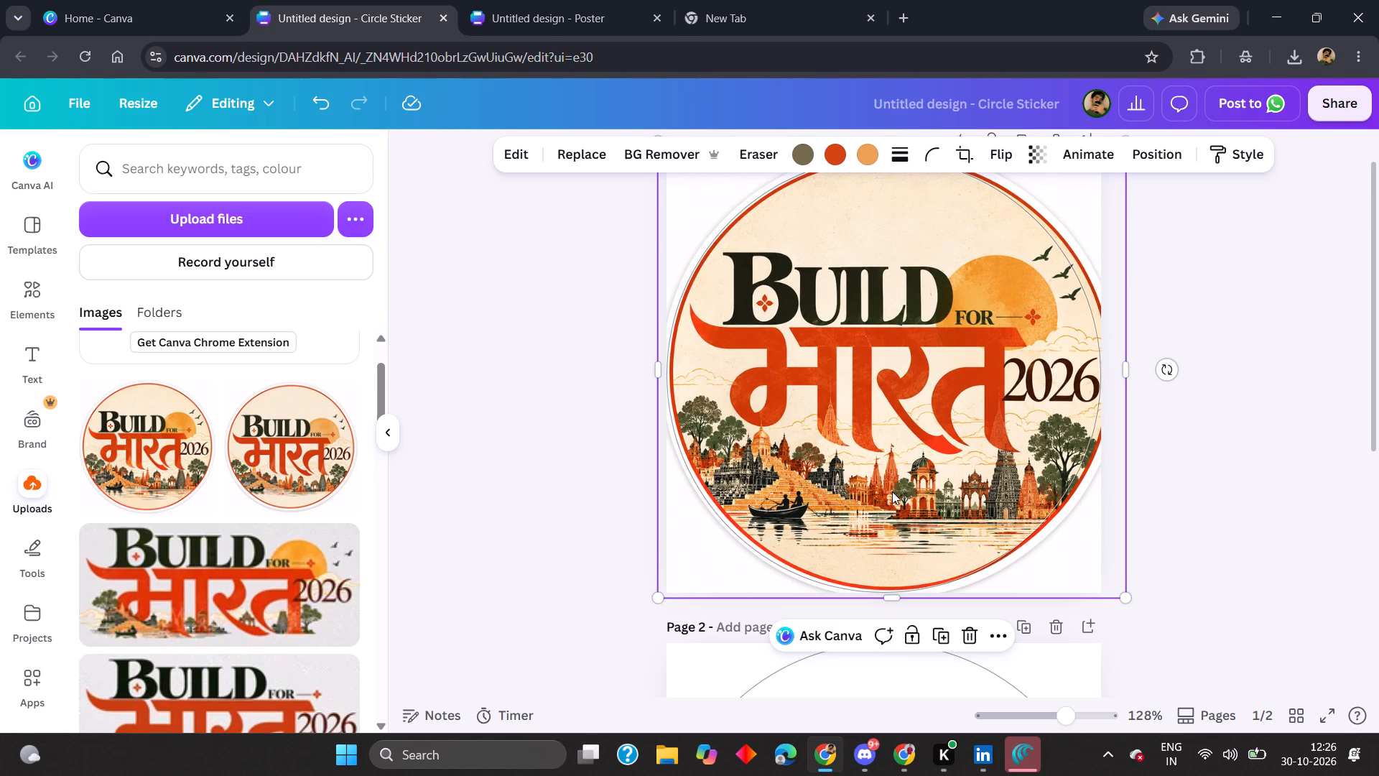
pyautogui.moveTo(892, 491); pyautogui.dragTo(891, 499)
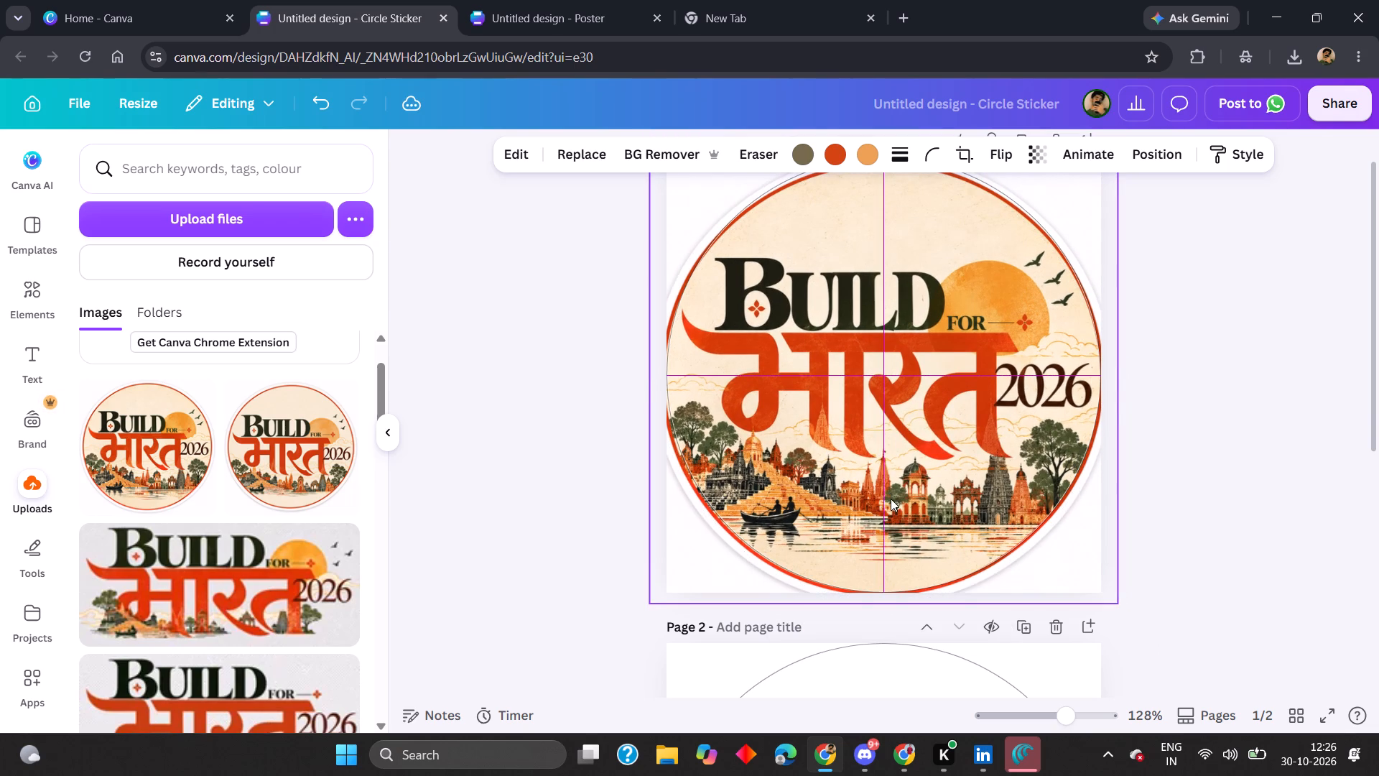
# Fine-tune the sticker image's vertical position so its red ring follows the circular outline at the top of page 1.
pyautogui.scroll(1, 891, 499)
pyautogui.click(888, 495)
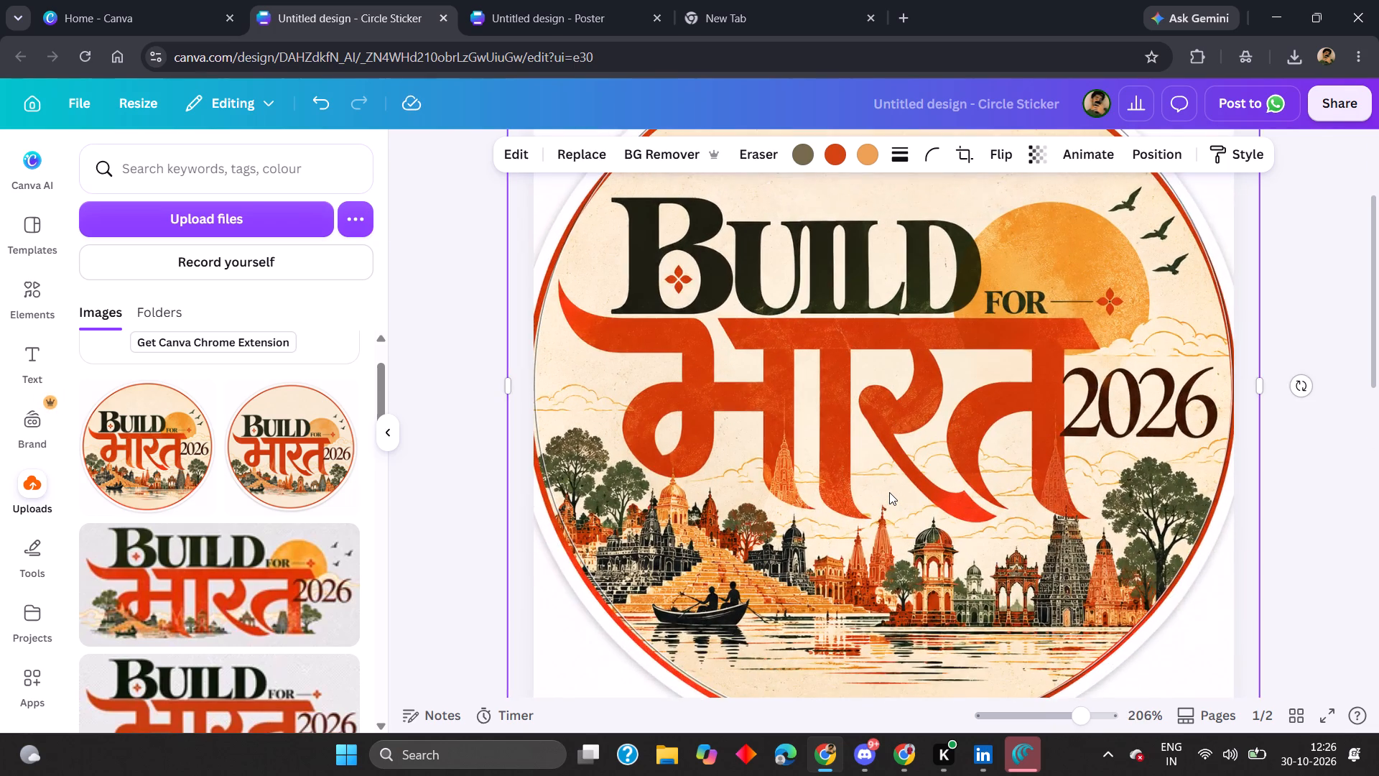
pyautogui.scroll(4, 889, 486)
pyautogui.moveTo(817, 463); pyautogui.dragTo(817, 454)
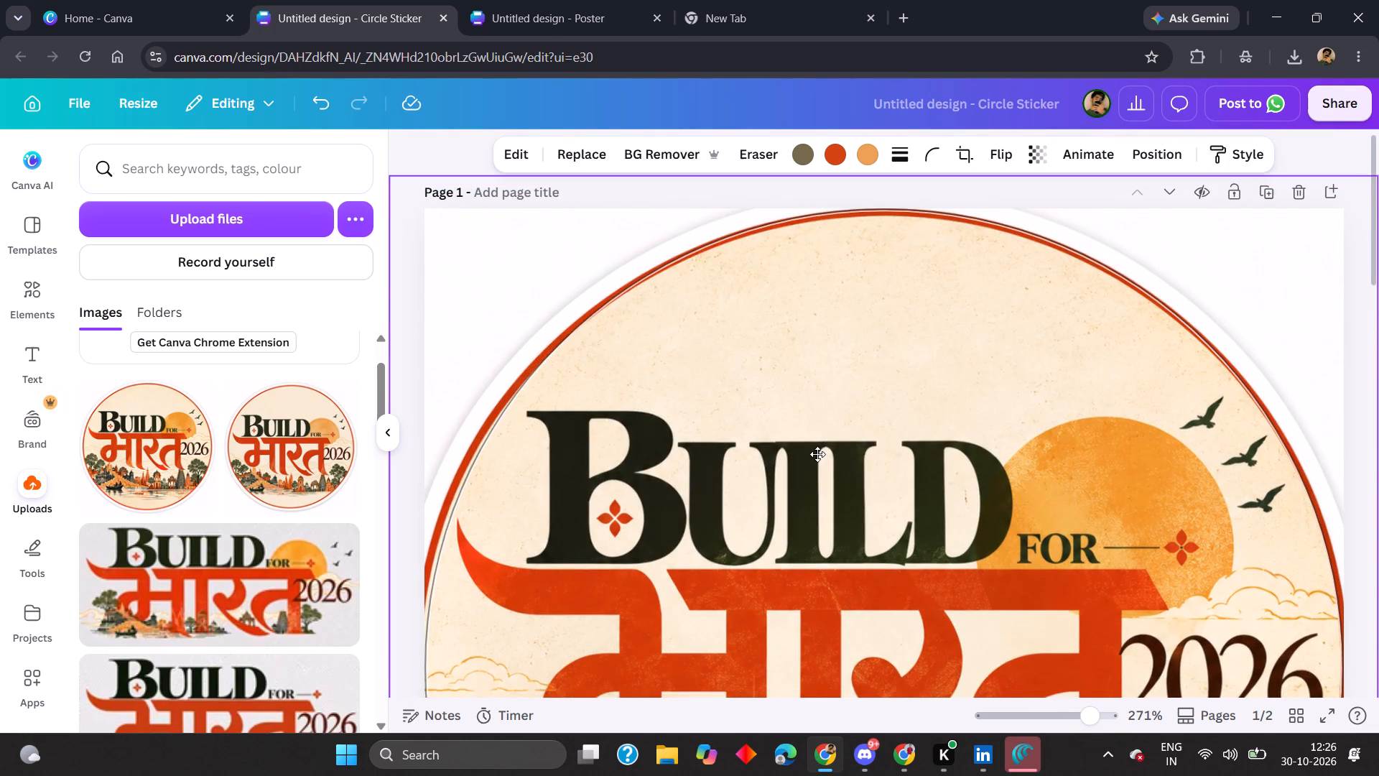
pyautogui.moveTo(817, 454); pyautogui.dragTo(819, 457)
pyautogui.scroll(-1, 819, 457)
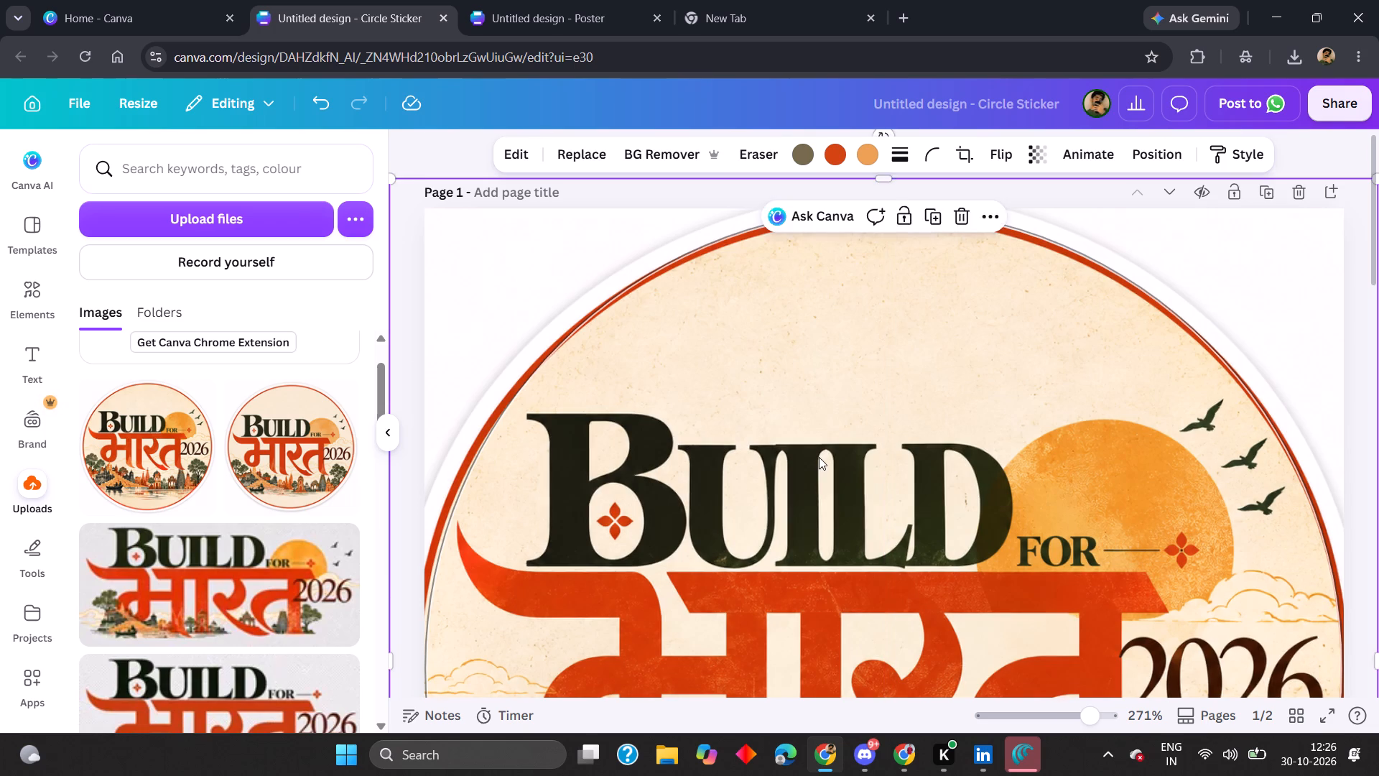
# Delete the "Build for भारत 2026" sticker image from page 1.
pyautogui.scroll(-5, 819, 457)
pyautogui.scroll(3, 821, 453)
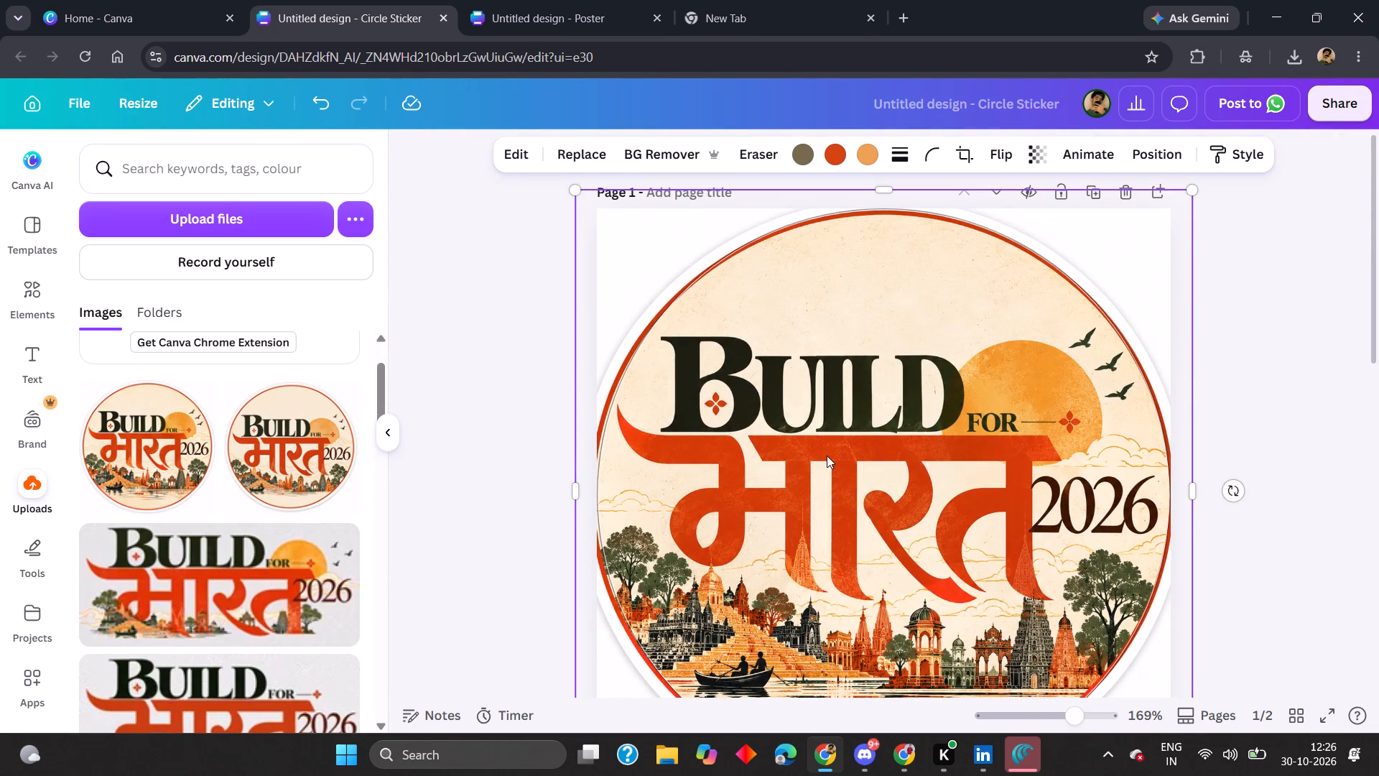
pyautogui.click(1271, 484)
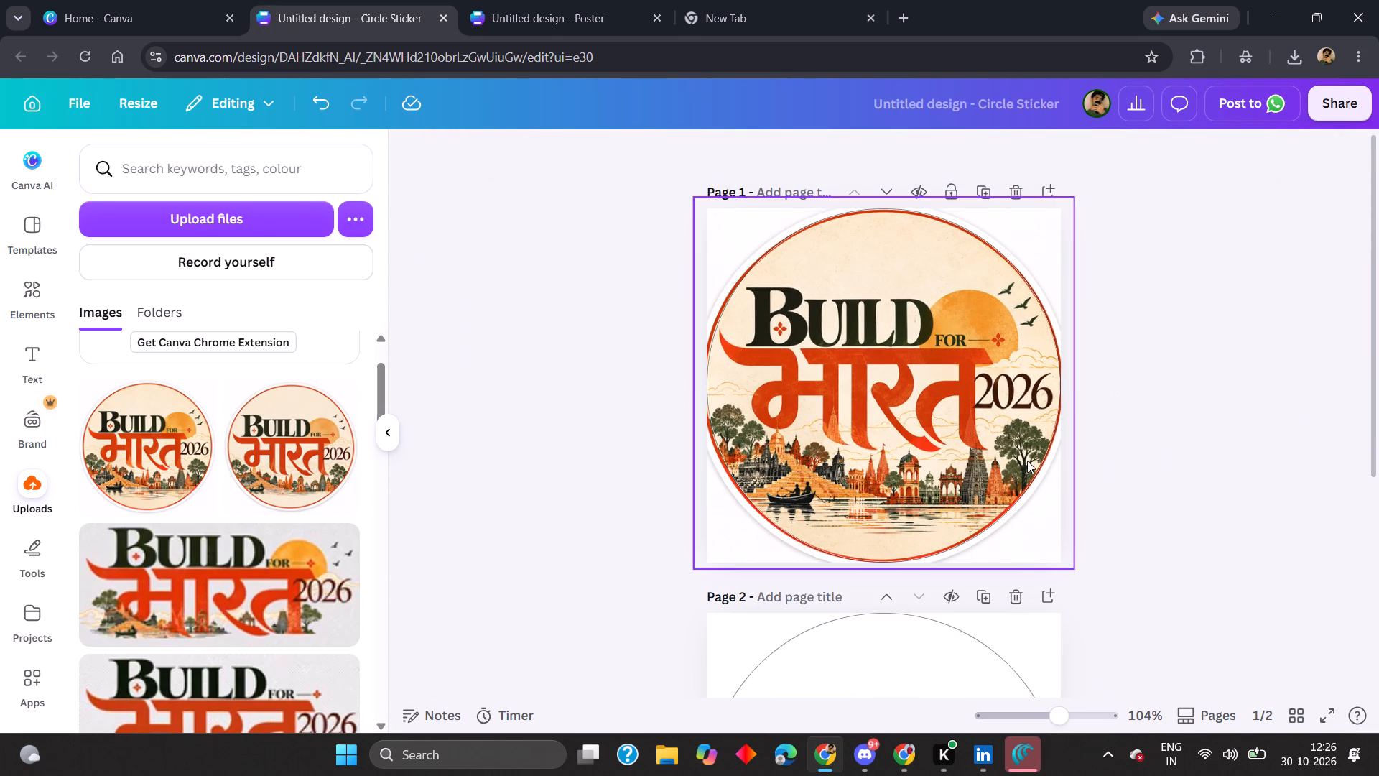
pyautogui.click(1027, 461)
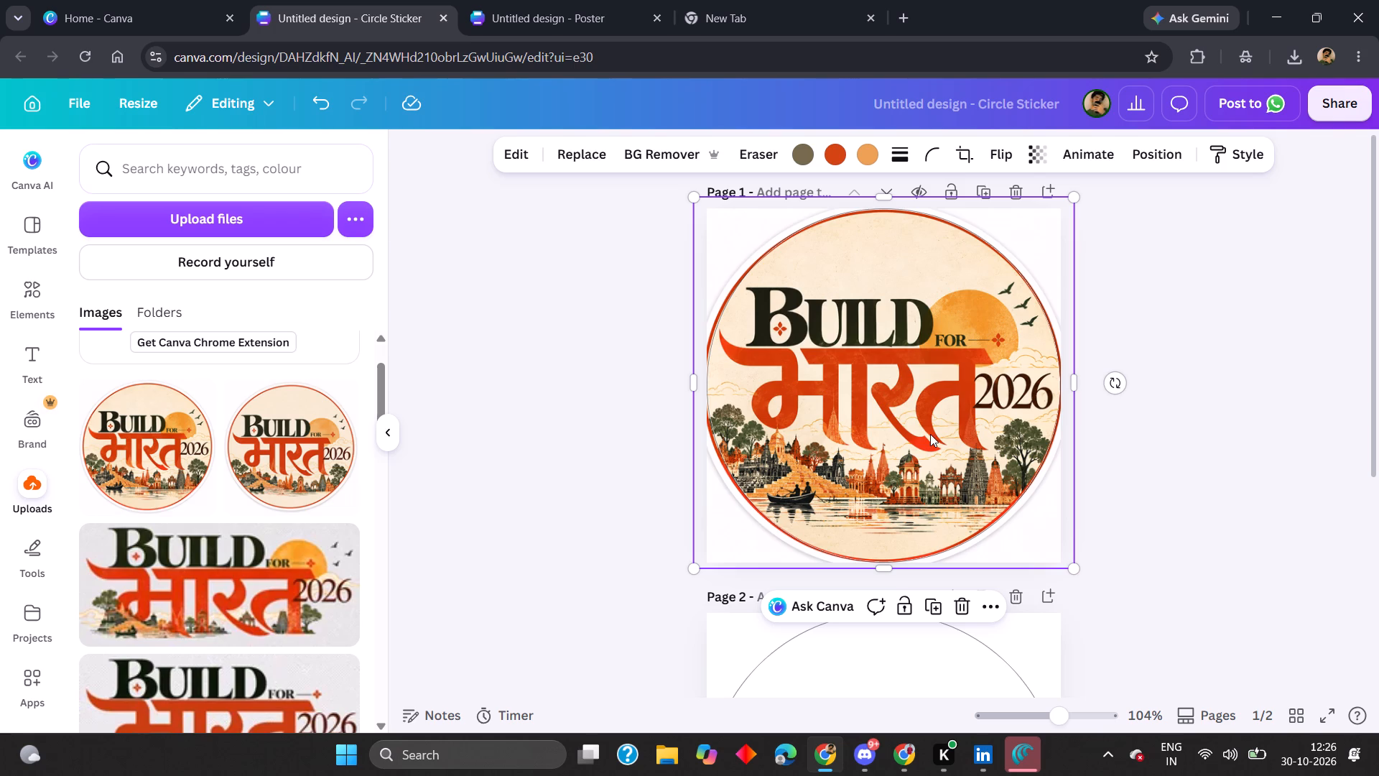
pyautogui.press('BackSpace')
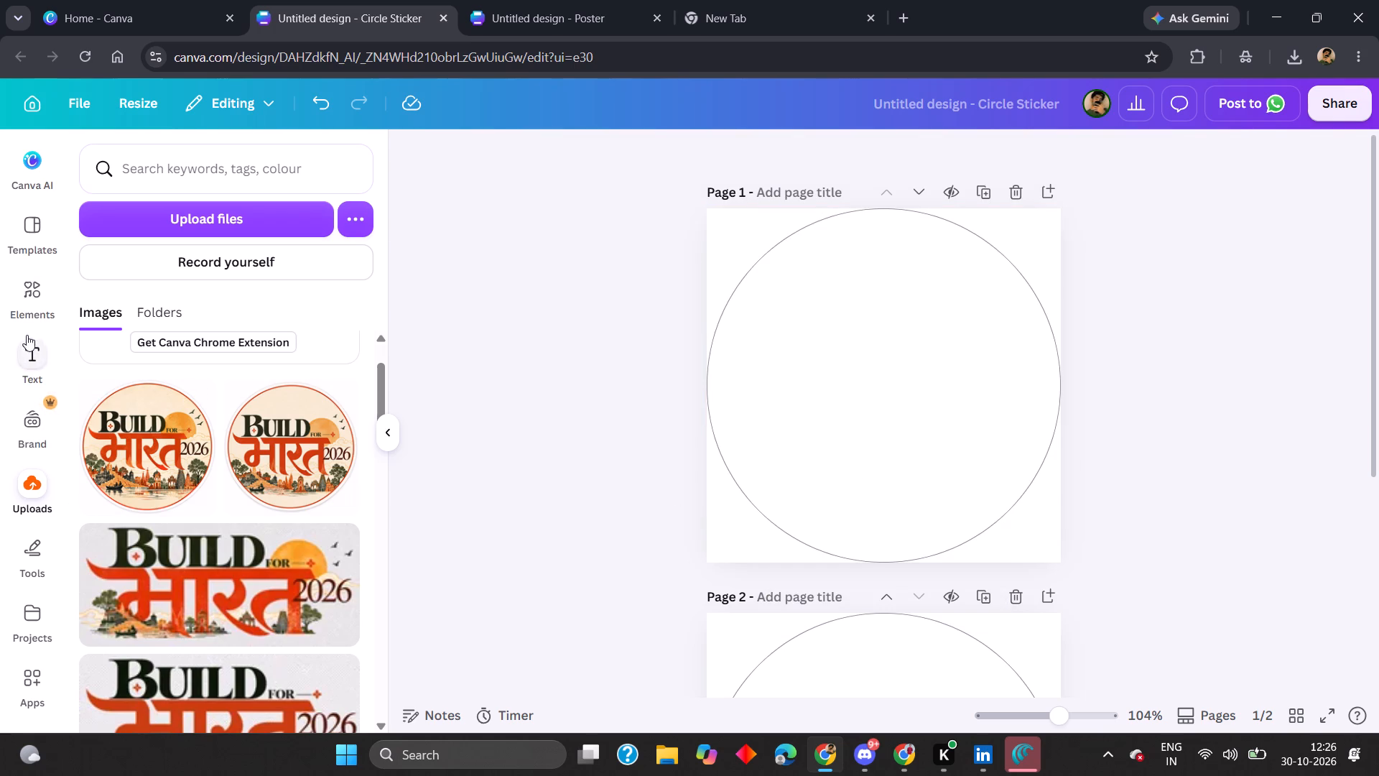
# Search the design elements for "circle".
pyautogui.click(29, 276)
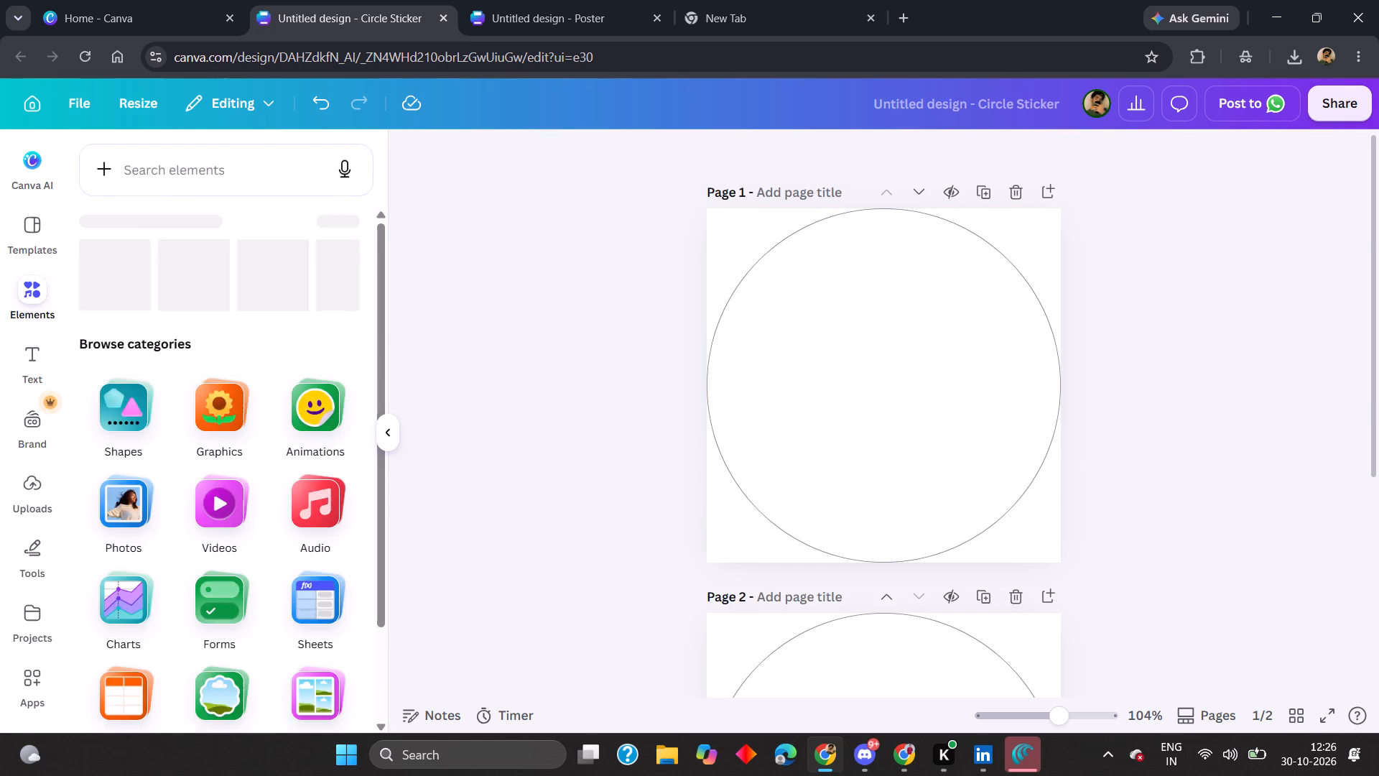
pyautogui.click(255, 165)
pyautogui.write('circle')
pyautogui.press('Return')
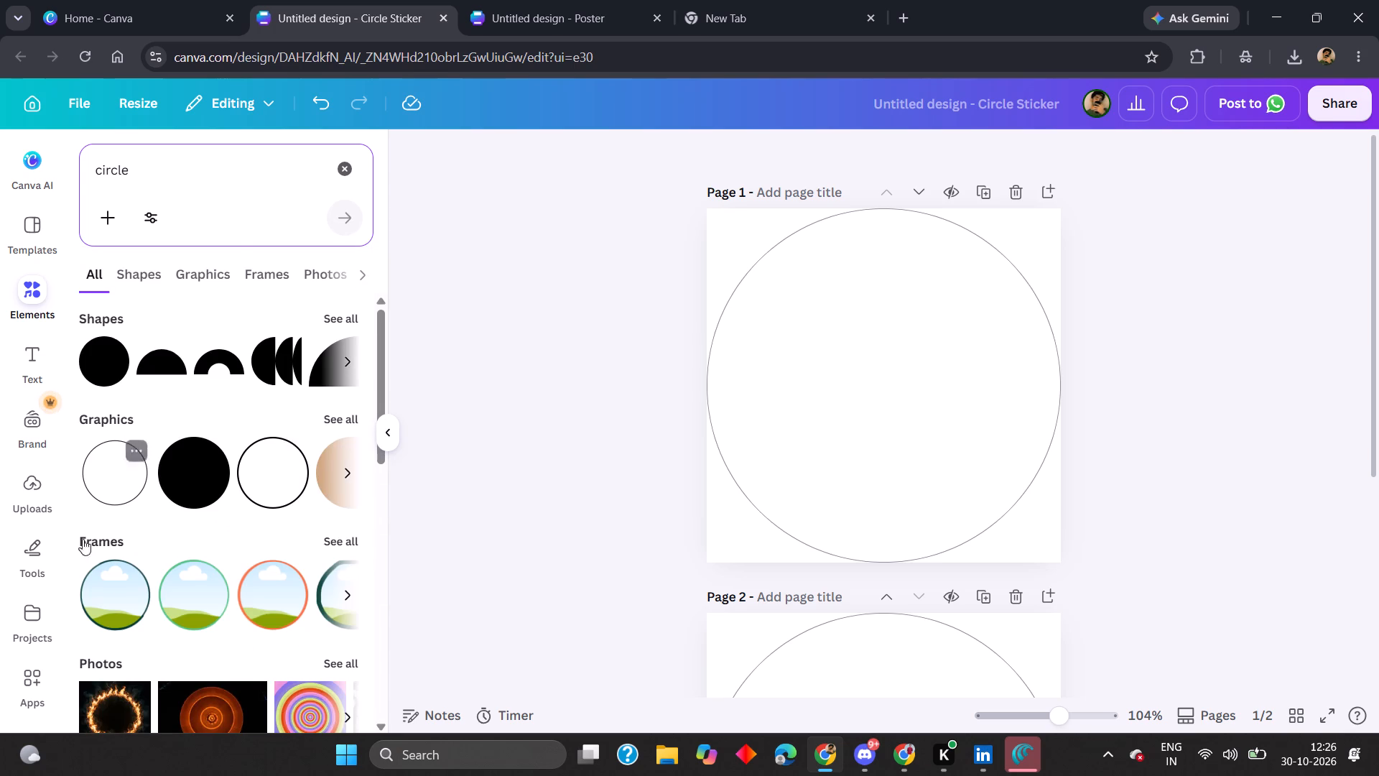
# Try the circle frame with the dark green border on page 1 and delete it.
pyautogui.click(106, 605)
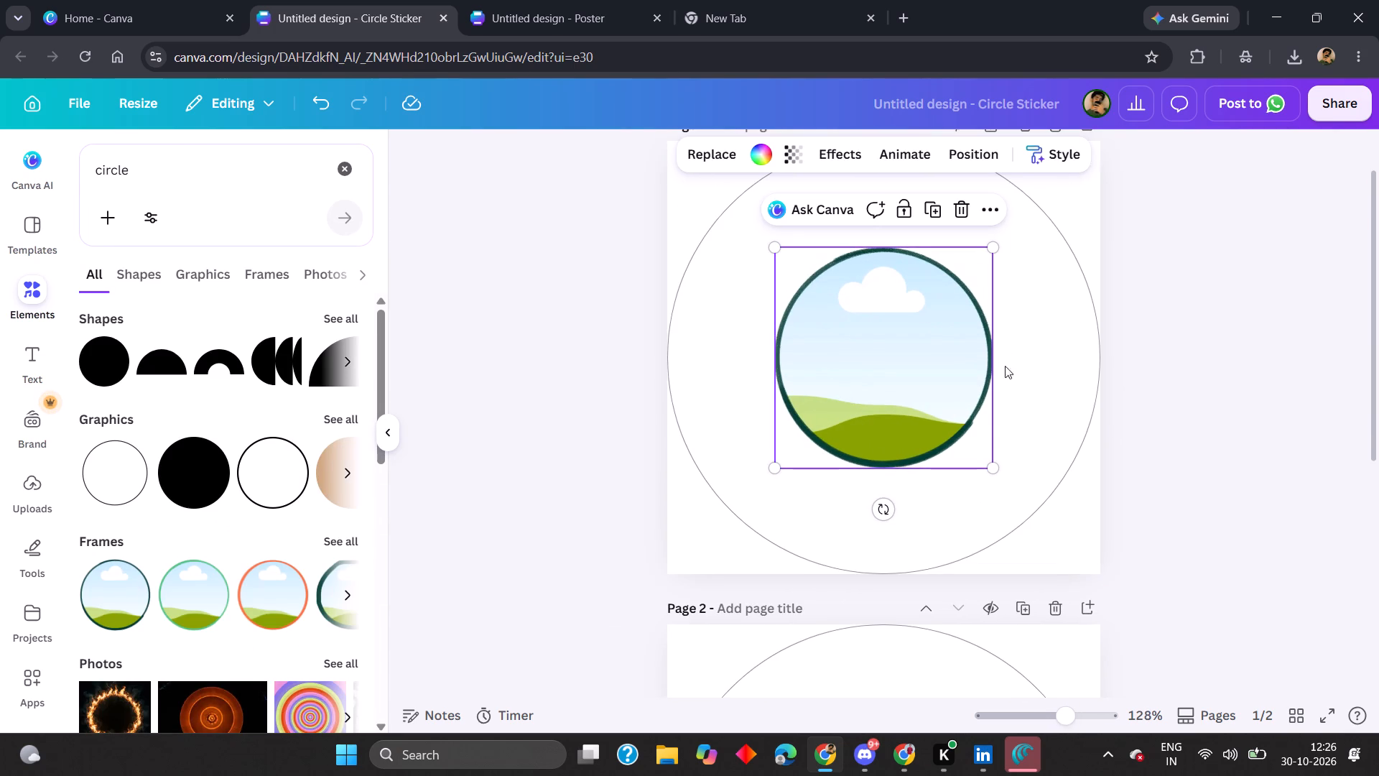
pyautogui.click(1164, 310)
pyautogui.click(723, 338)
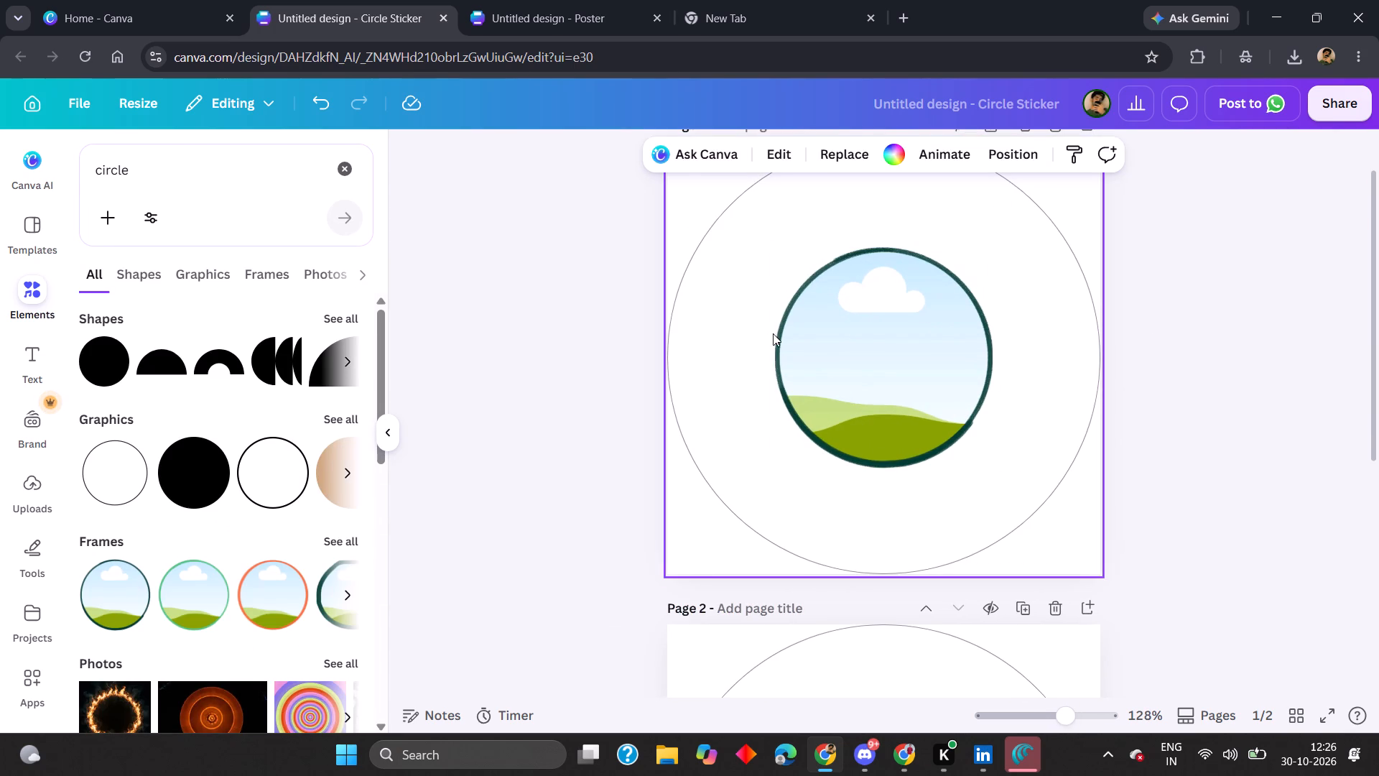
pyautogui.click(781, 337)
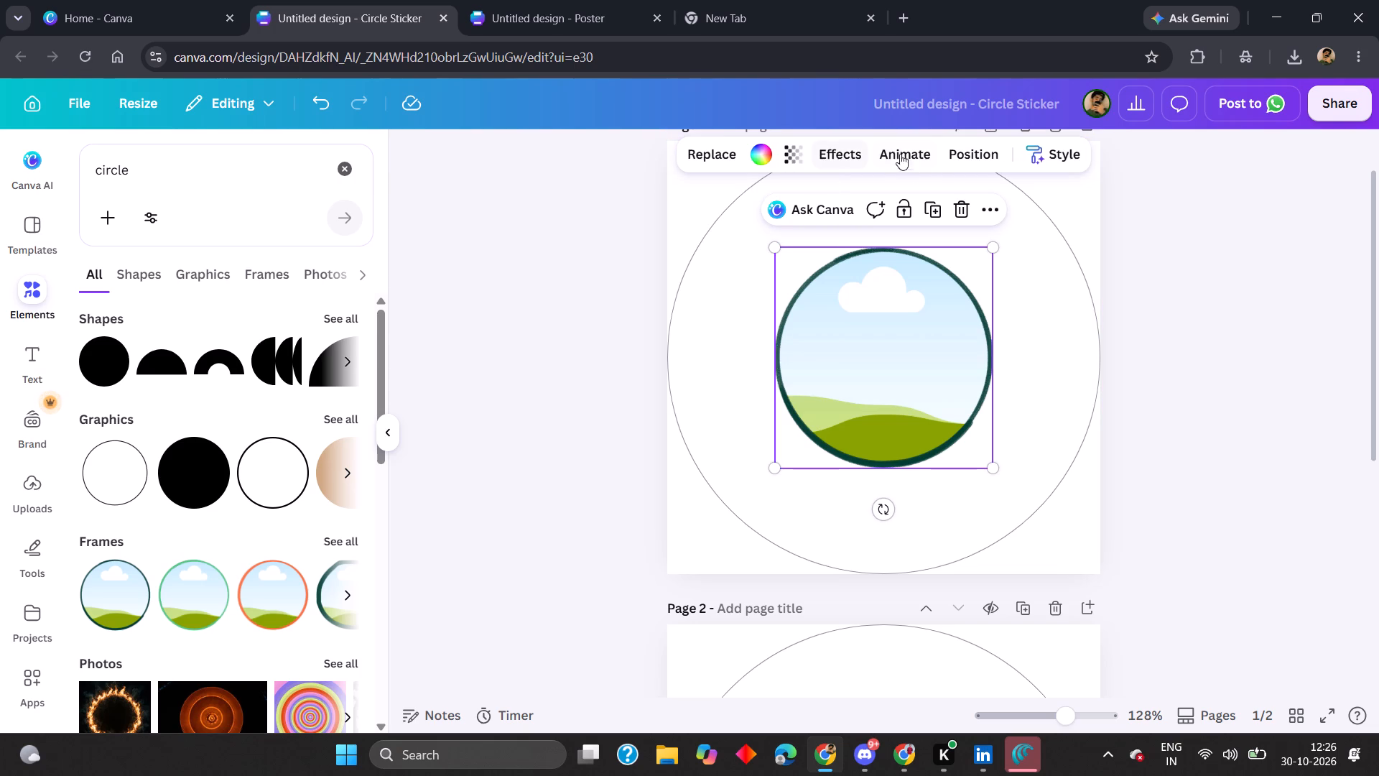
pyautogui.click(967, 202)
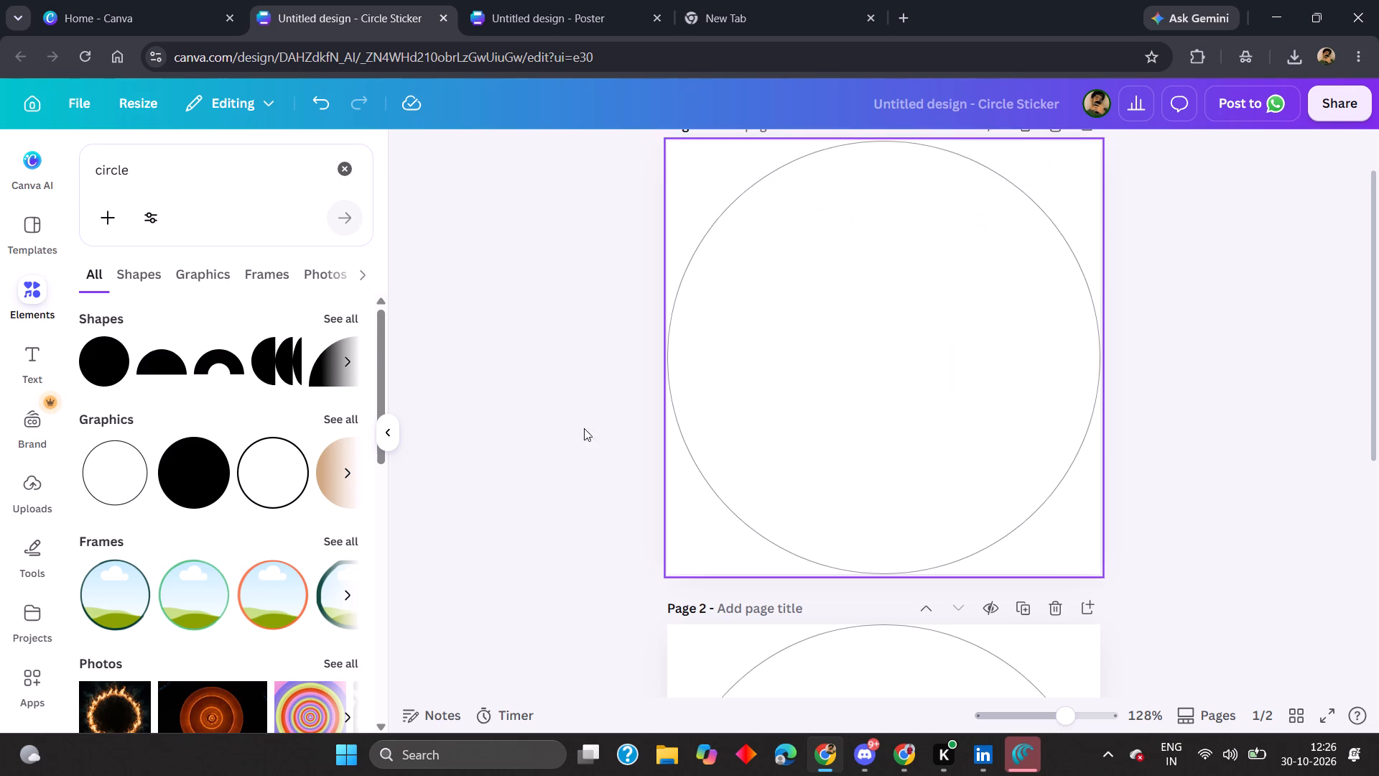
# Browse all circle frames and add the plain borderless circle frame to page 1.
pyautogui.scroll(-2, 287, 466)
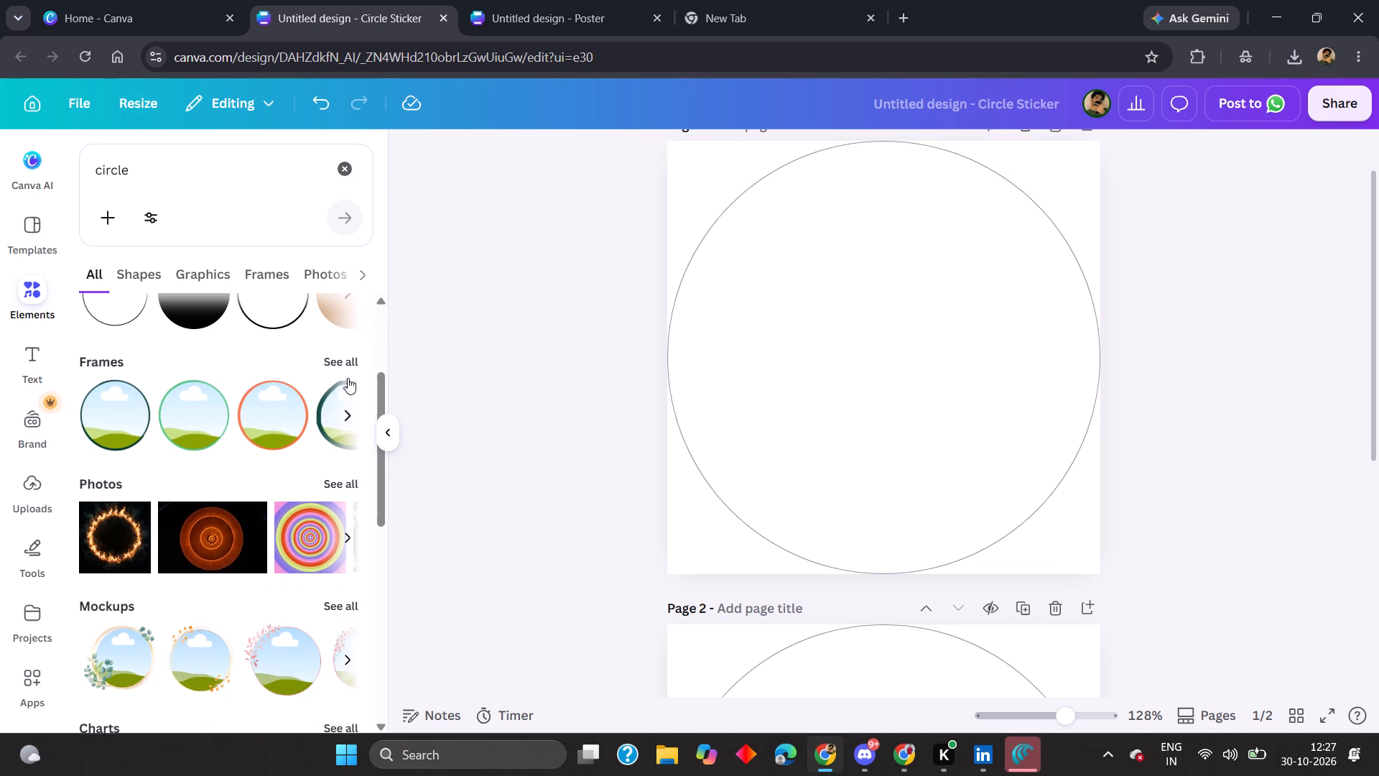
pyautogui.click(348, 364)
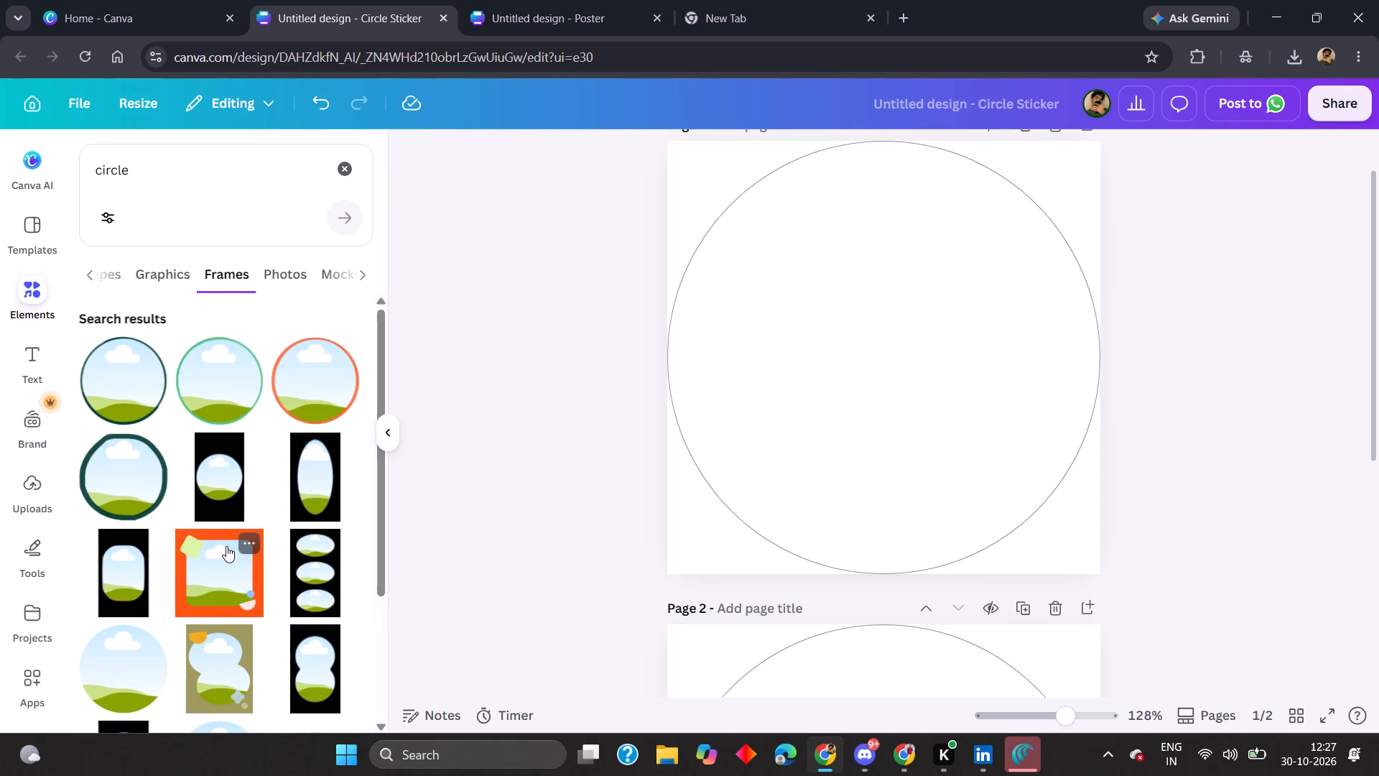
pyautogui.scroll(-1, 226, 546)
pyautogui.scroll(1, 226, 521)
pyautogui.scroll(-2, 226, 521)
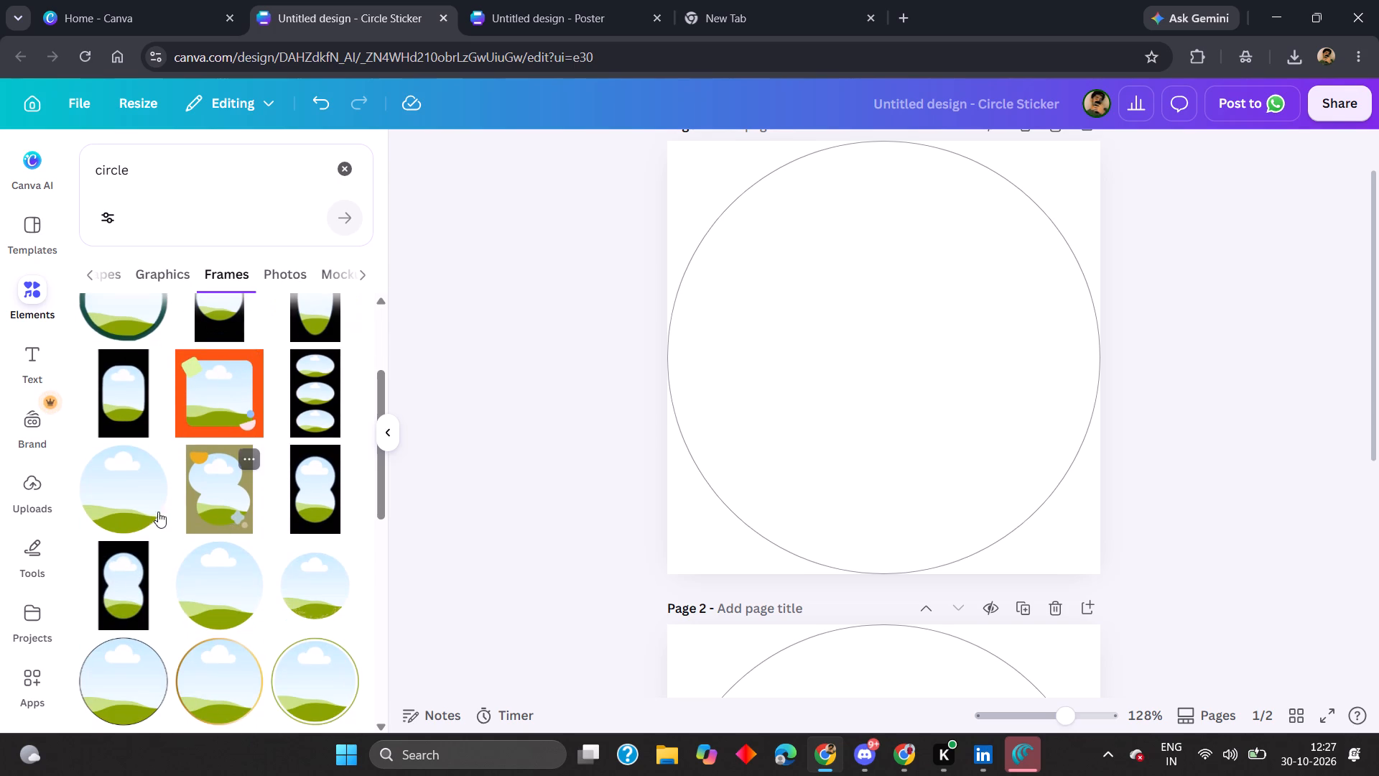
pyautogui.click(127, 504)
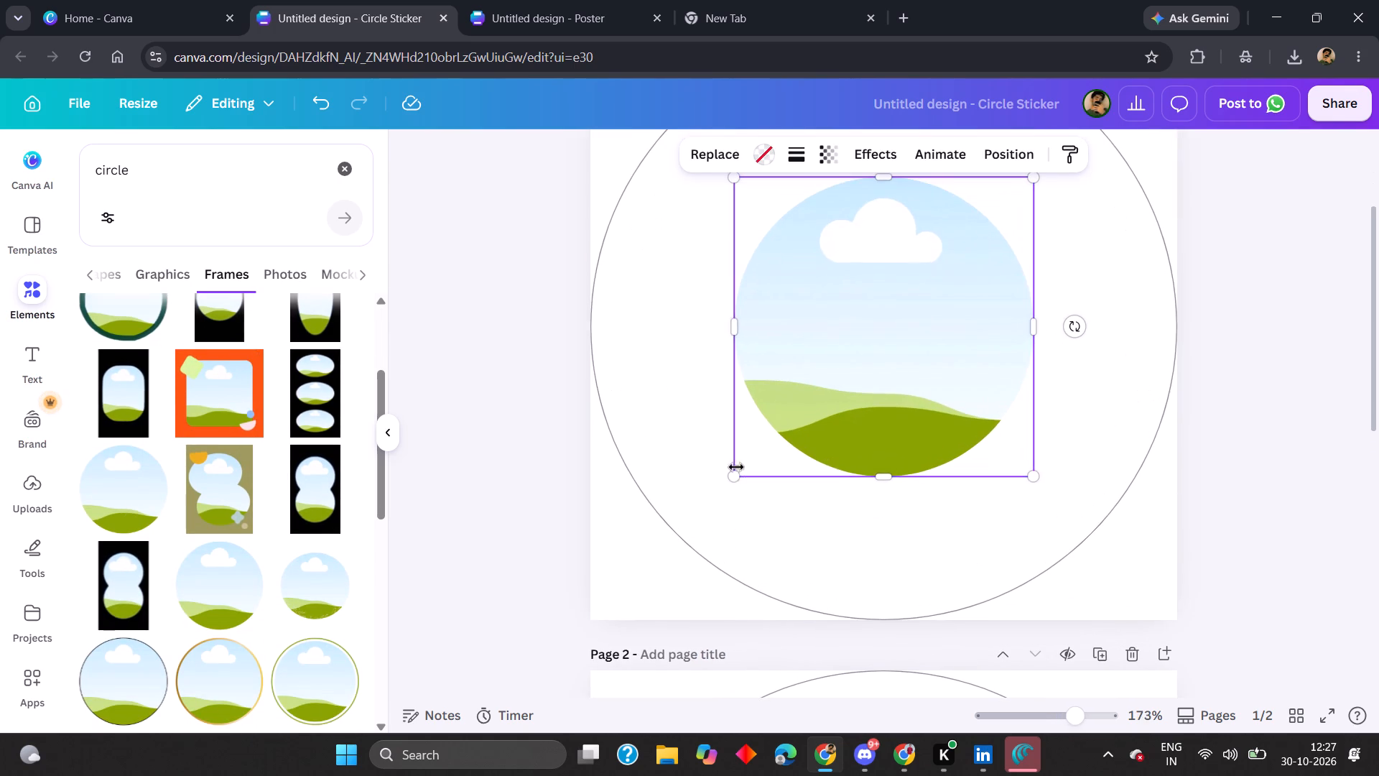
# Enlarge the circle frame on page 1 to about 95 × 95 and centre it horizontally on the page.
pyautogui.moveTo(736, 477); pyautogui.dragTo(597, 571)
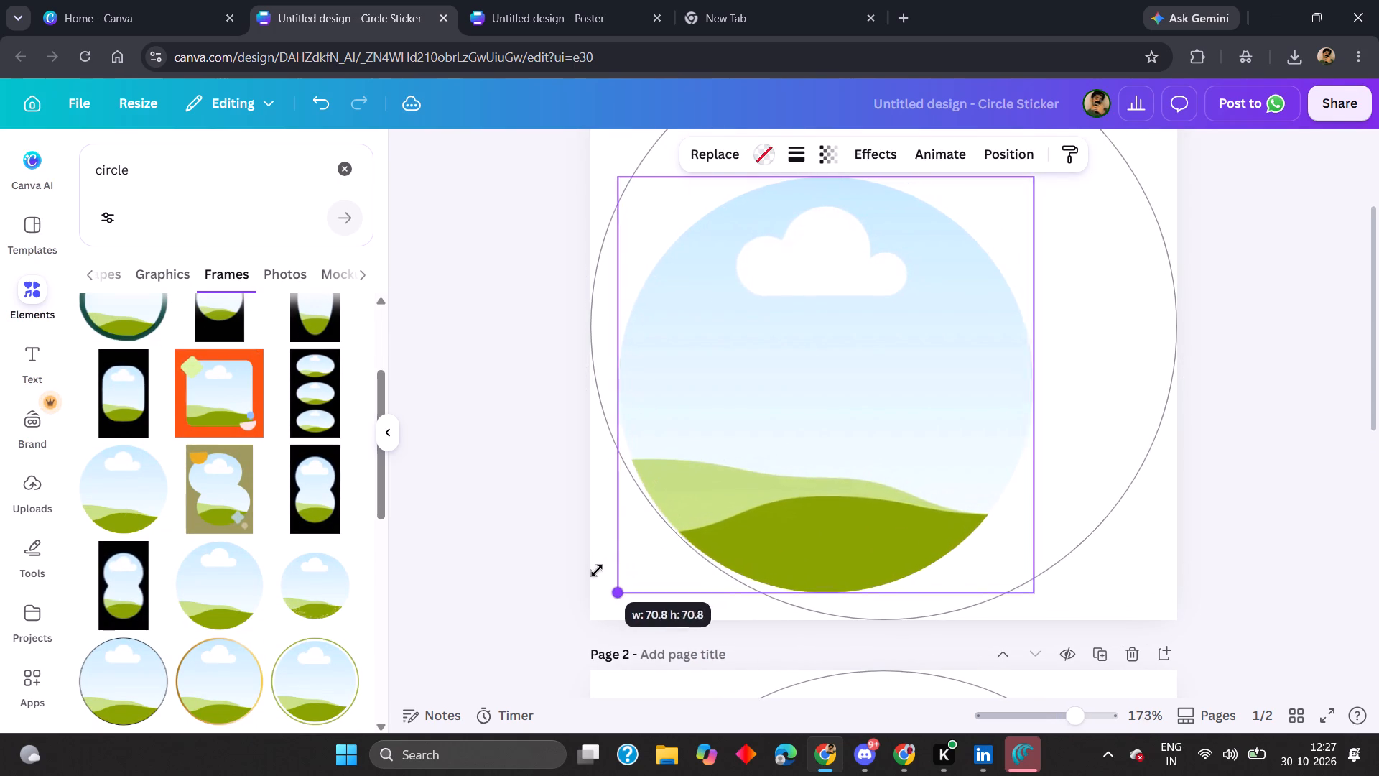
pyautogui.moveTo(597, 571); pyautogui.dragTo(597, 571)
pyautogui.scroll(2, 624, 527)
pyautogui.moveTo(1036, 338); pyautogui.dragTo(1107, 269)
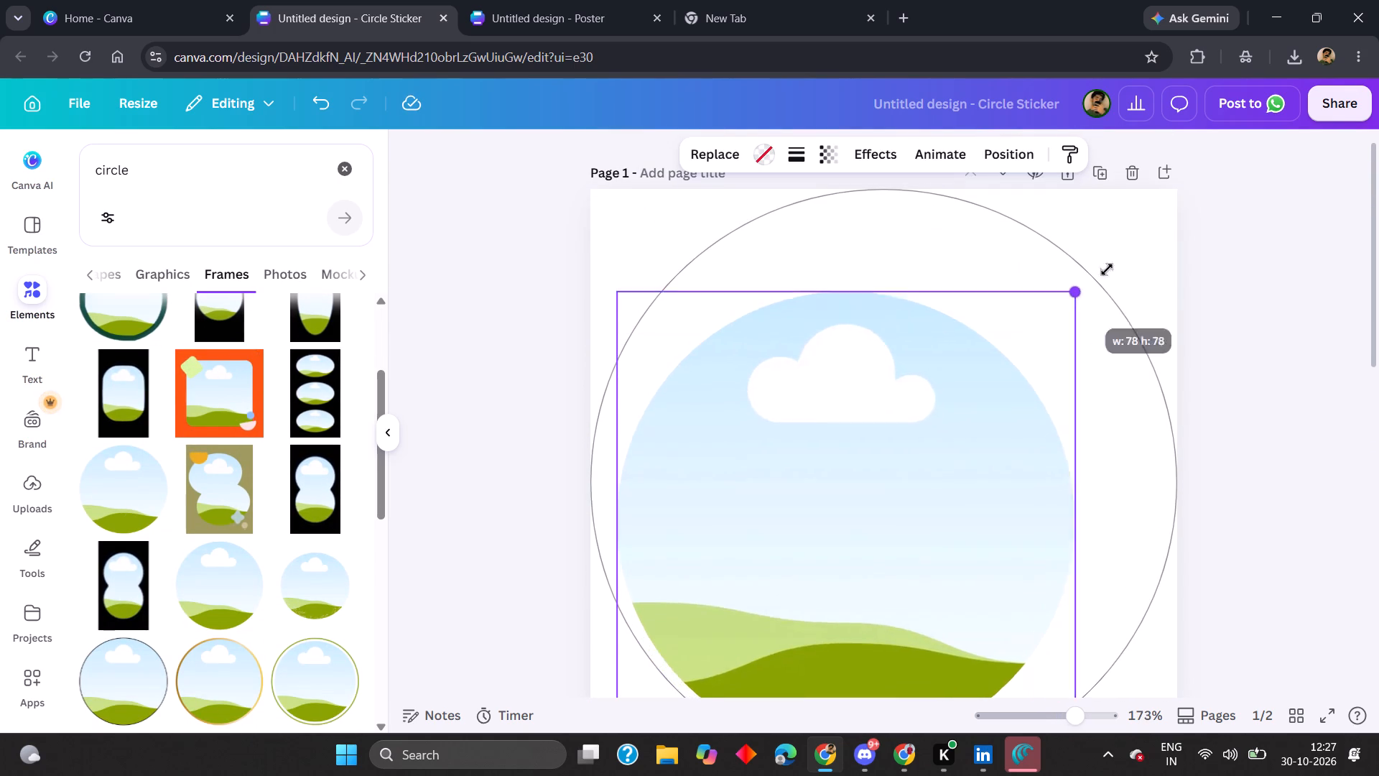
pyautogui.moveTo(1107, 269); pyautogui.dragTo(1177, 200)
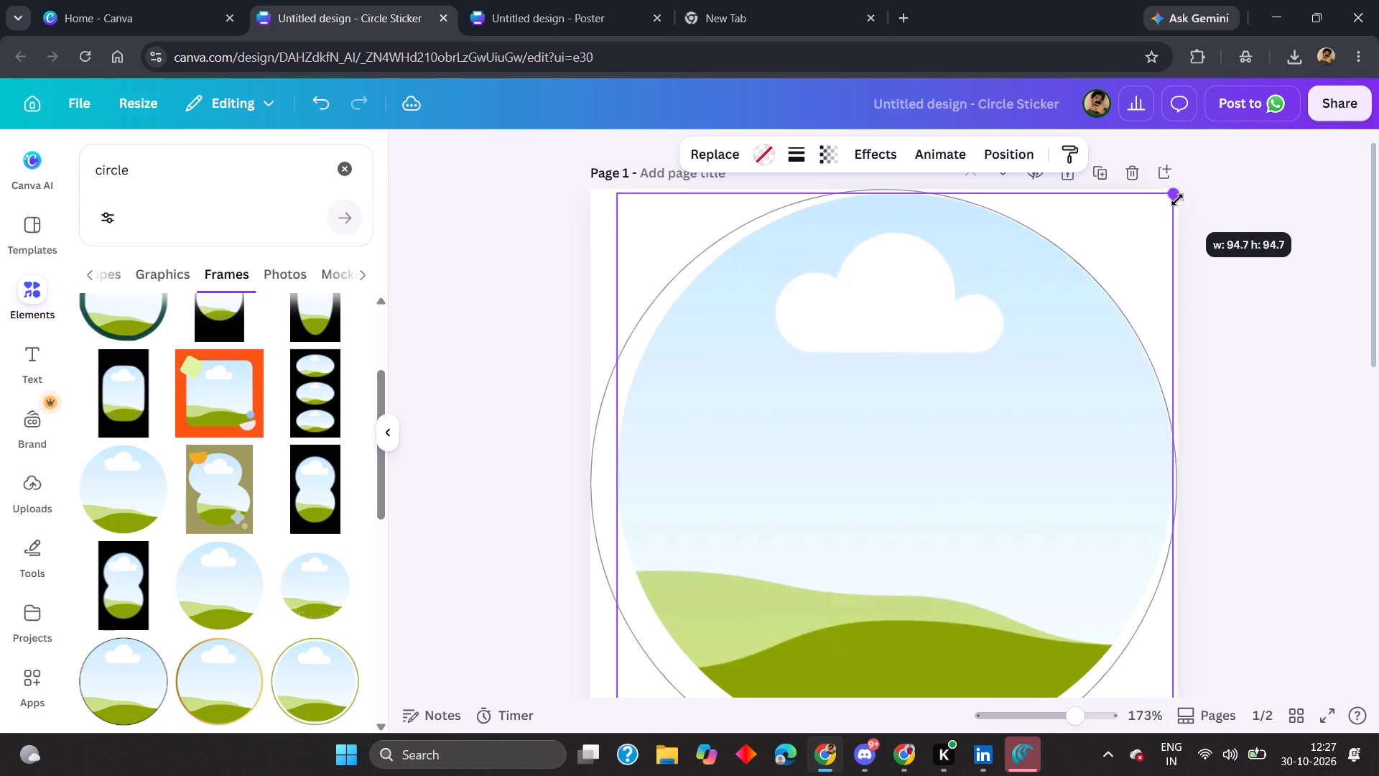
pyautogui.moveTo(1177, 200); pyautogui.dragTo(1179, 199)
pyautogui.scroll(-1, 1141, 218)
pyautogui.moveTo(914, 345); pyautogui.dragTo(858, 356)
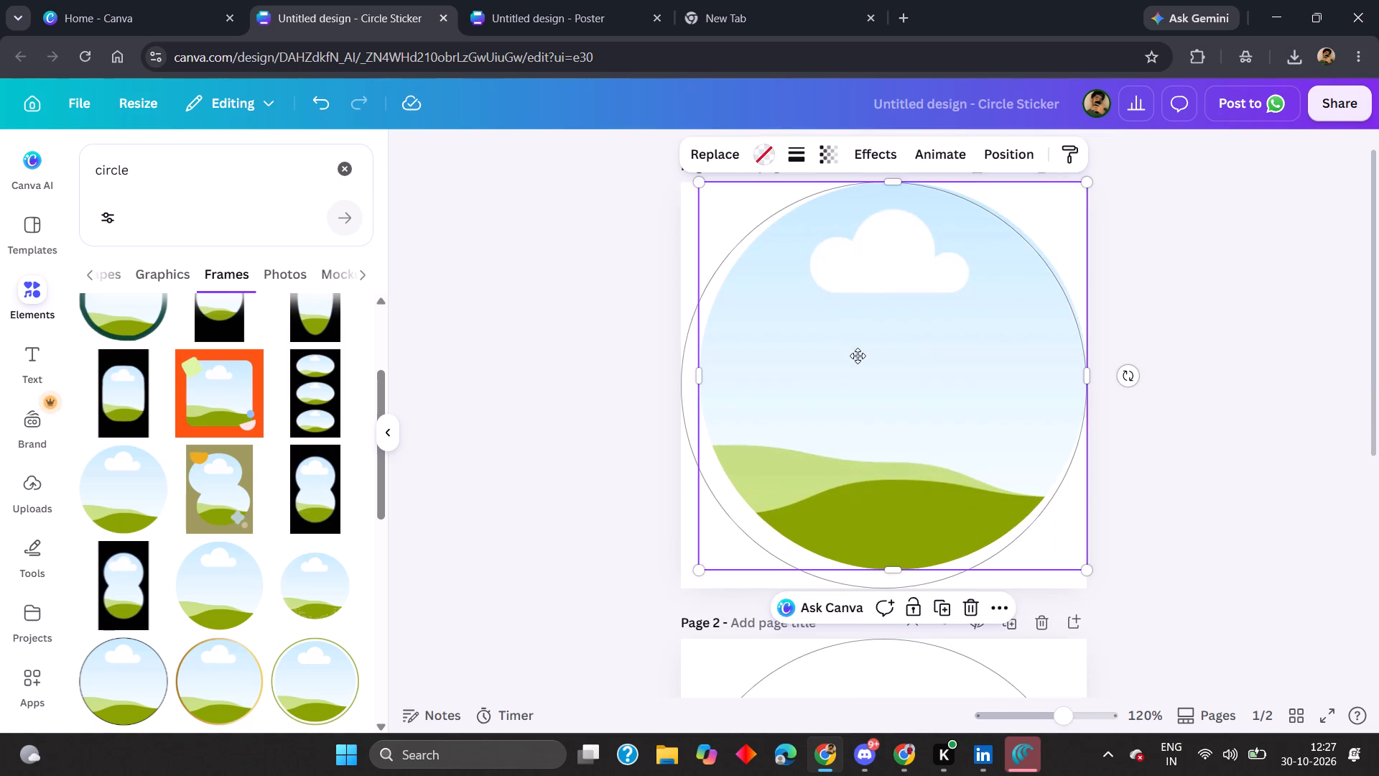
pyautogui.moveTo(858, 356); pyautogui.dragTo(901, 345)
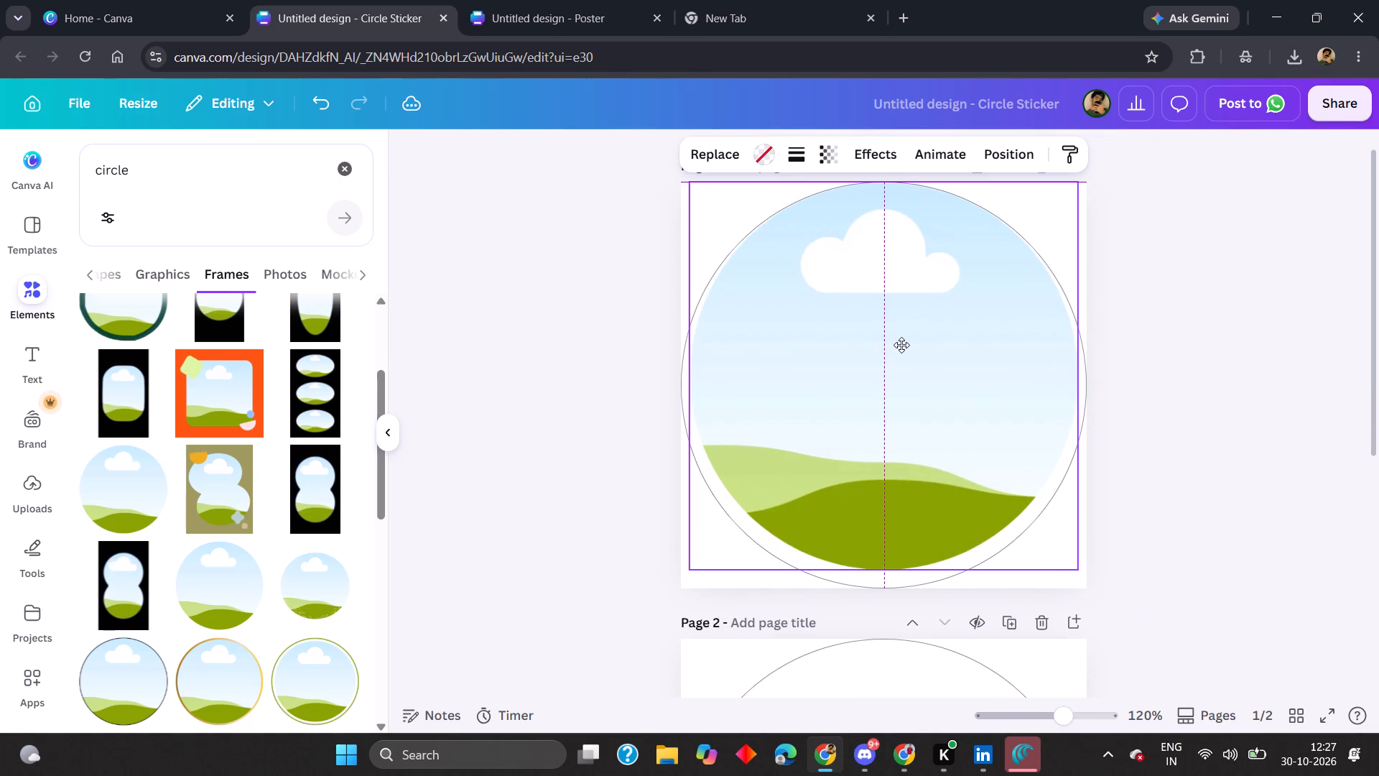
pyautogui.moveTo(901, 345); pyautogui.dragTo(901, 346)
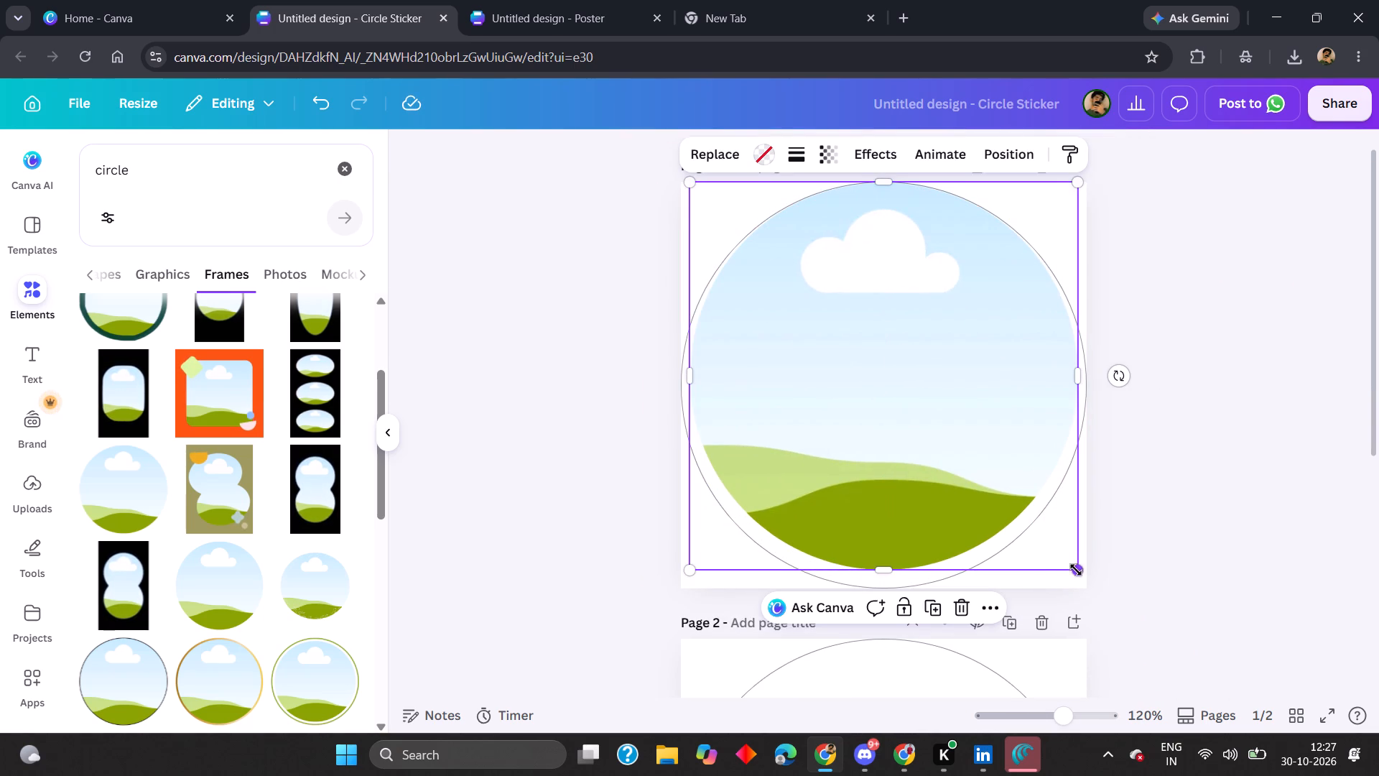
# Enlarge the circle frame to about 100 × 100 and position it exactly over the circular outline on page 1.
pyautogui.moveTo(1076, 570); pyautogui.dragTo(1094, 599)
pyautogui.moveTo(1001, 519); pyautogui.dragTo(991, 517)
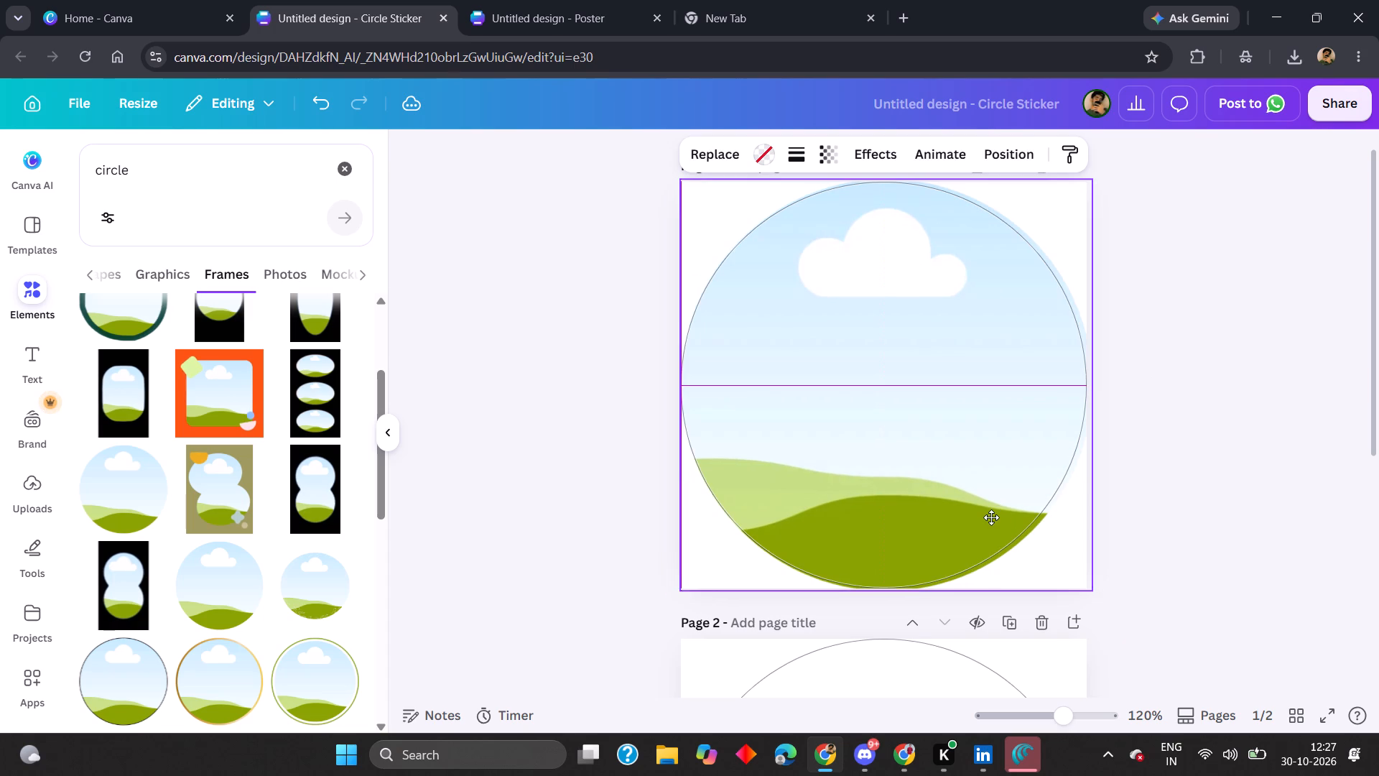
pyautogui.moveTo(991, 517); pyautogui.dragTo(992, 517)
pyautogui.moveTo(1097, 591); pyautogui.dragTo(1092, 589)
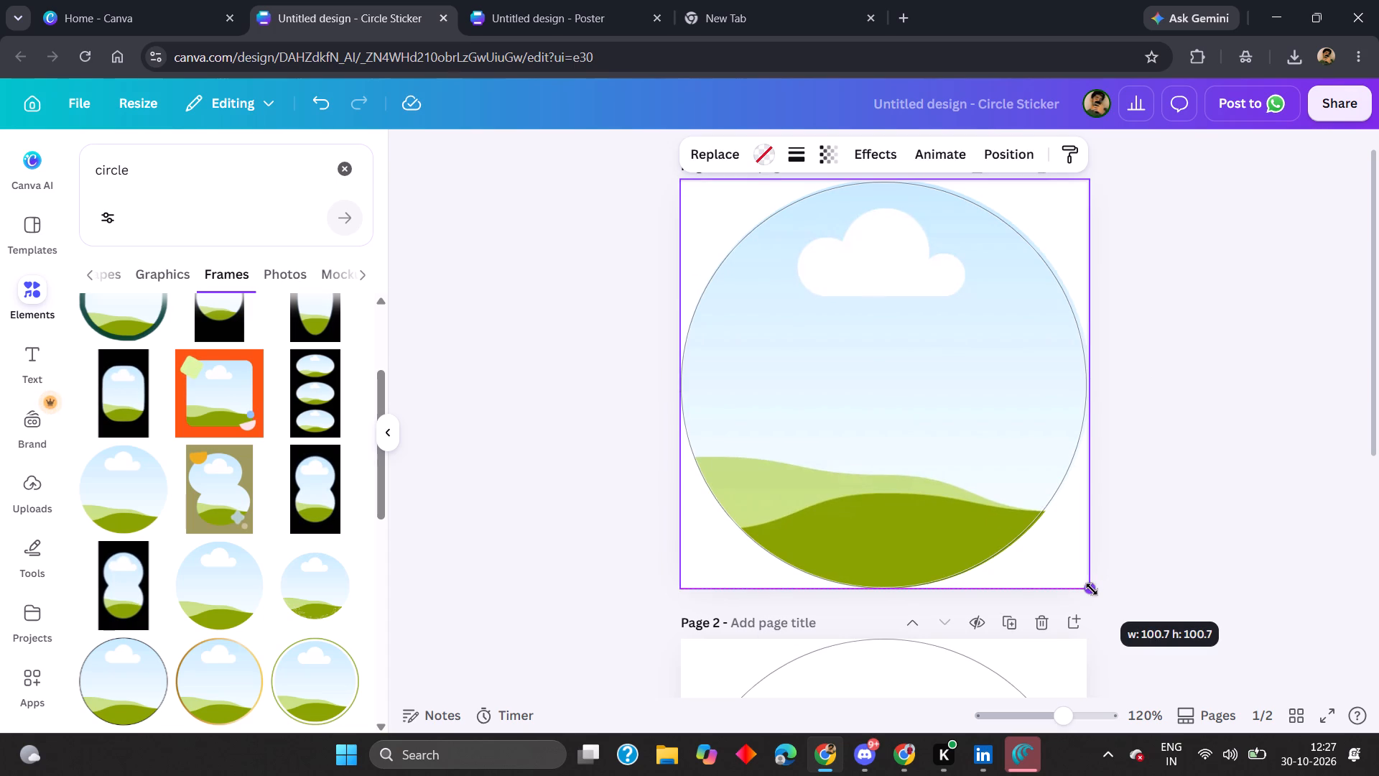
pyautogui.moveTo(1092, 589); pyautogui.dragTo(1090, 588)
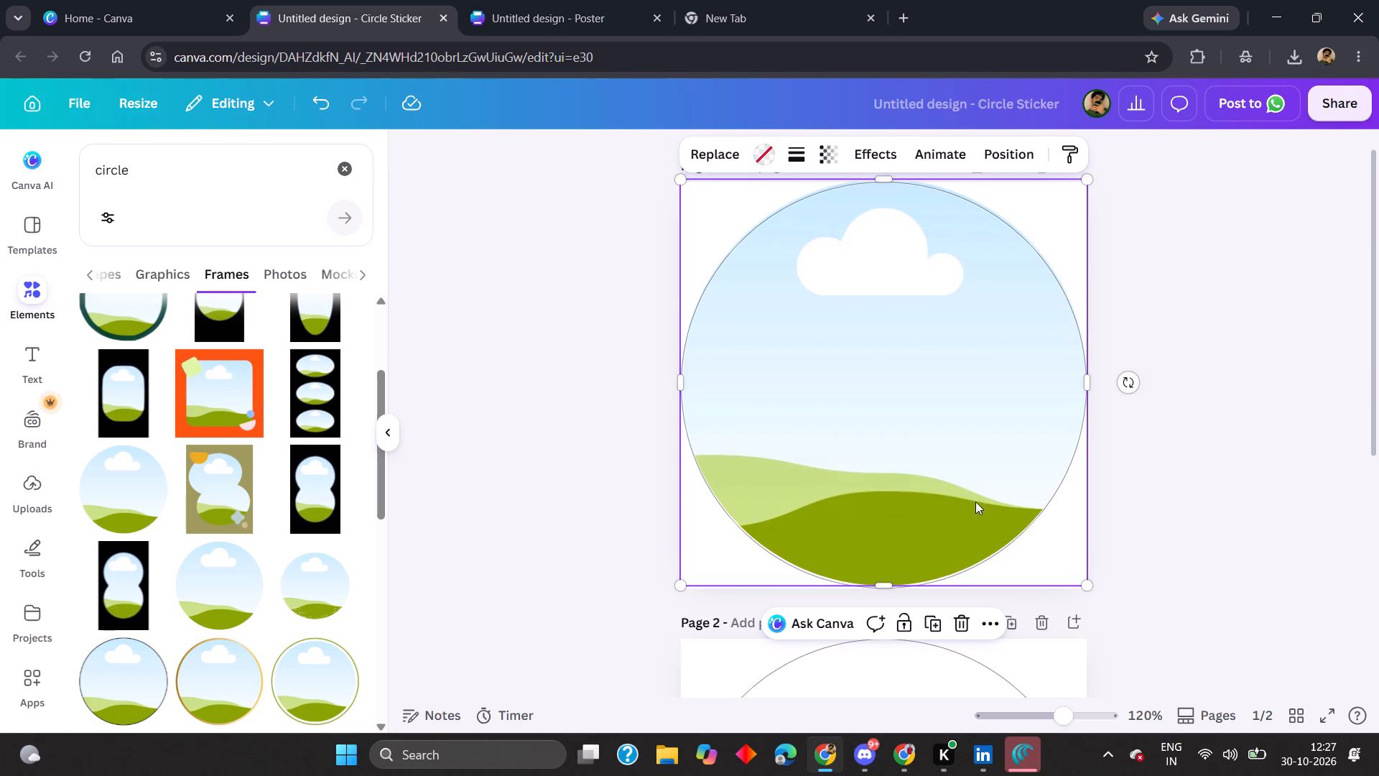
pyautogui.moveTo(975, 502); pyautogui.dragTo(973, 509)
pyautogui.click(1132, 483)
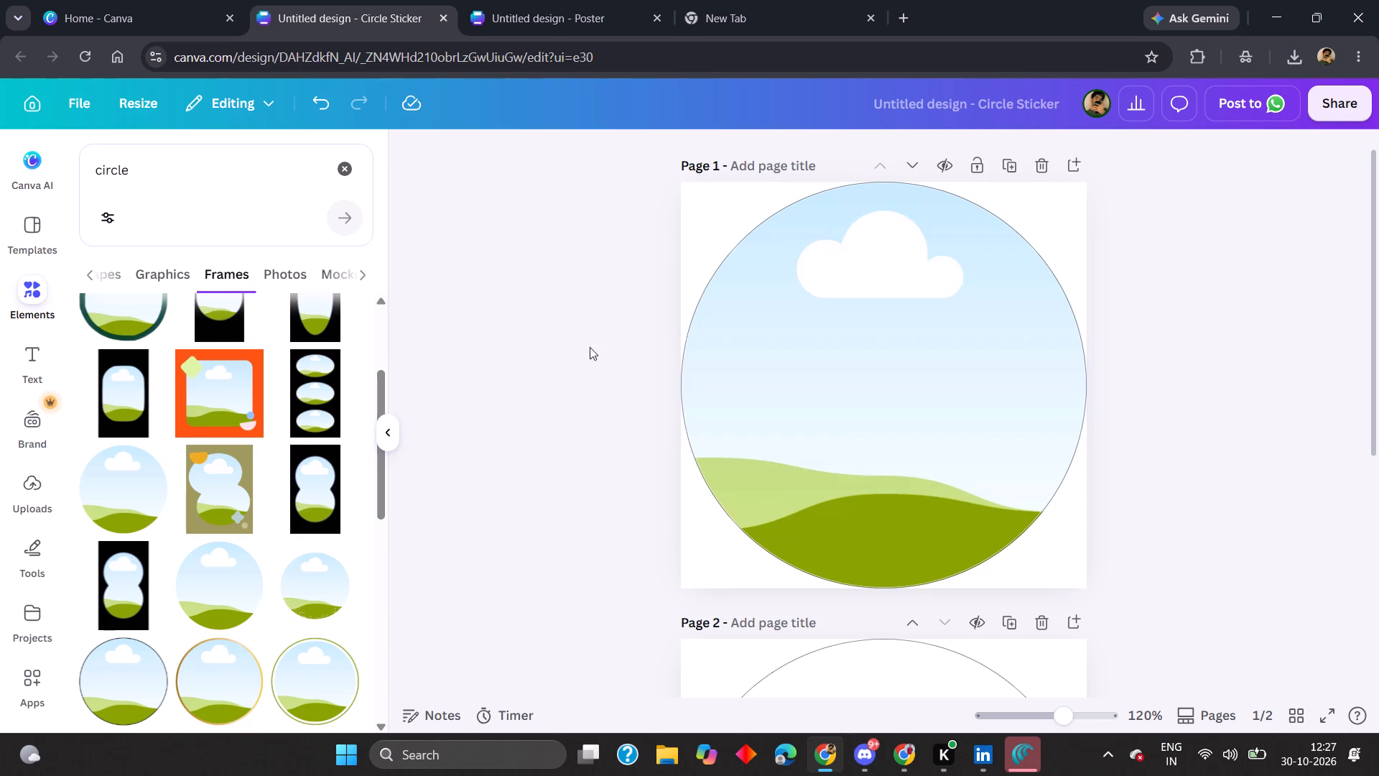
# Paste the "Build for भारत 2026" artwork on page 1 and place it inside the circle frame.
pyautogui.click(837, 406)
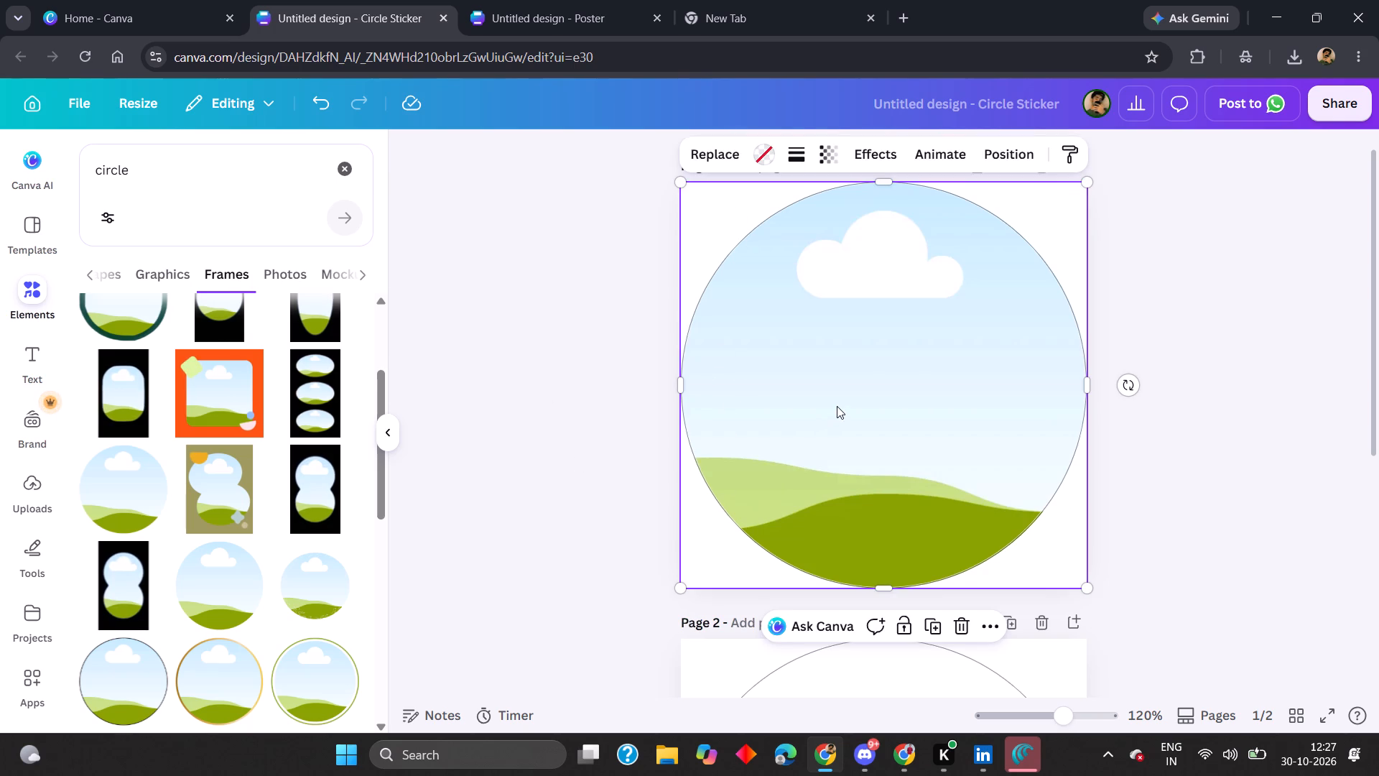
pyautogui.hotkey('ctrl', 'v')
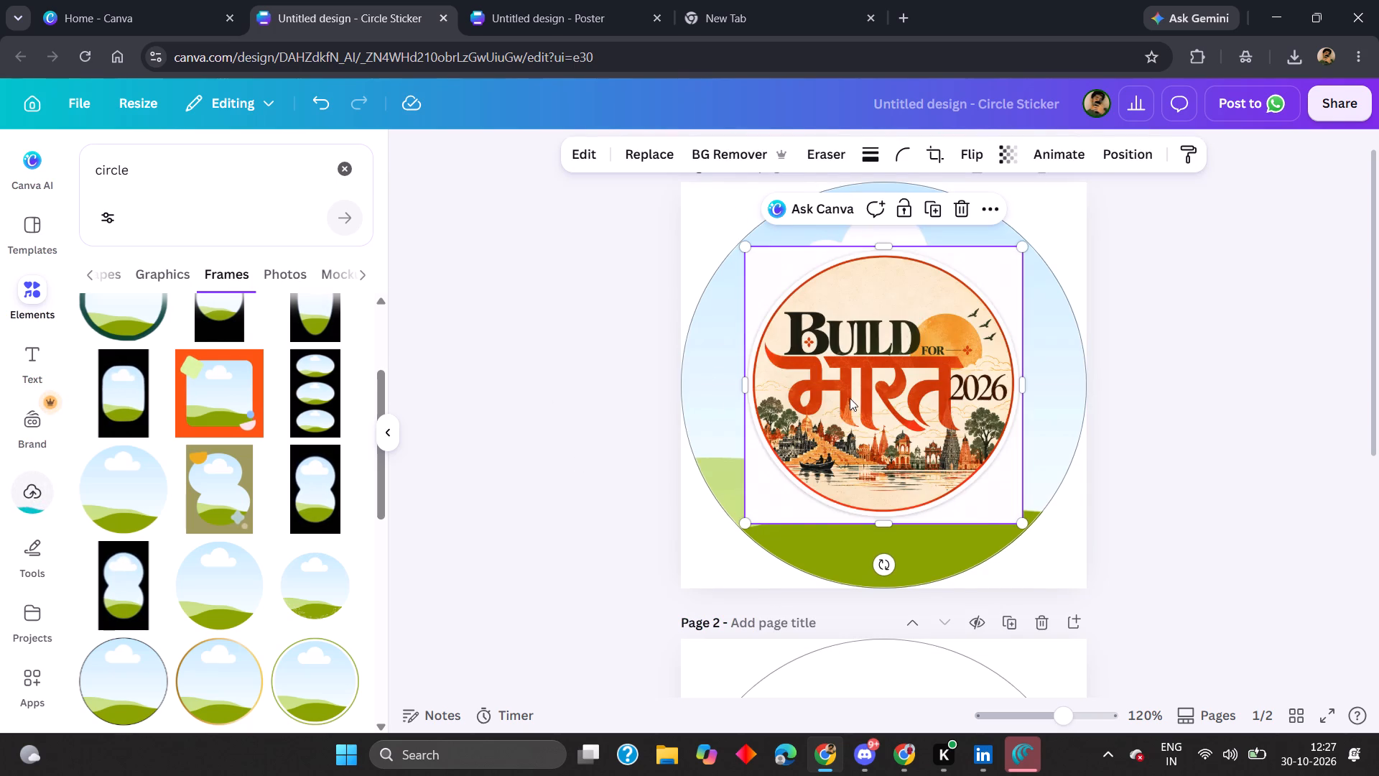
pyautogui.moveTo(850, 398); pyautogui.dragTo(621, 499)
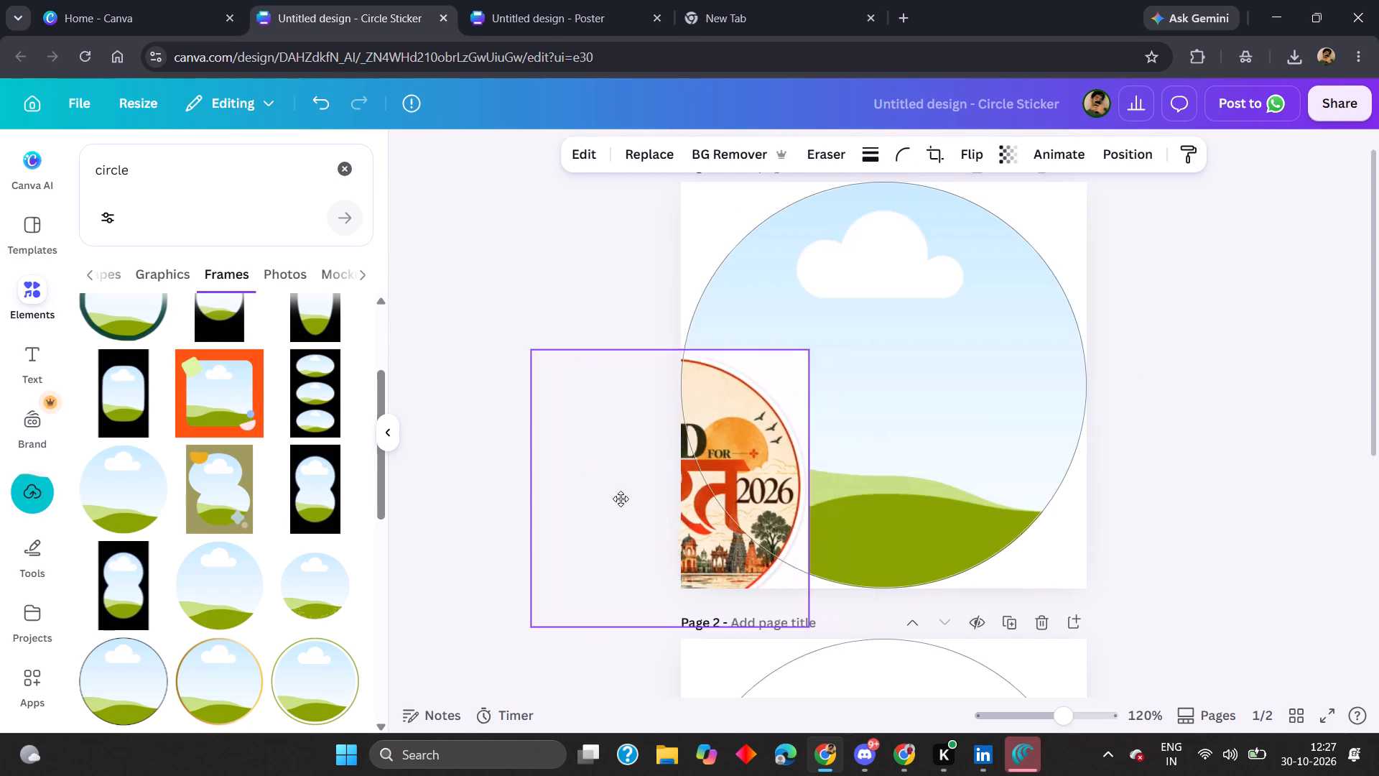
pyautogui.moveTo(621, 499); pyautogui.dragTo(1057, 639)
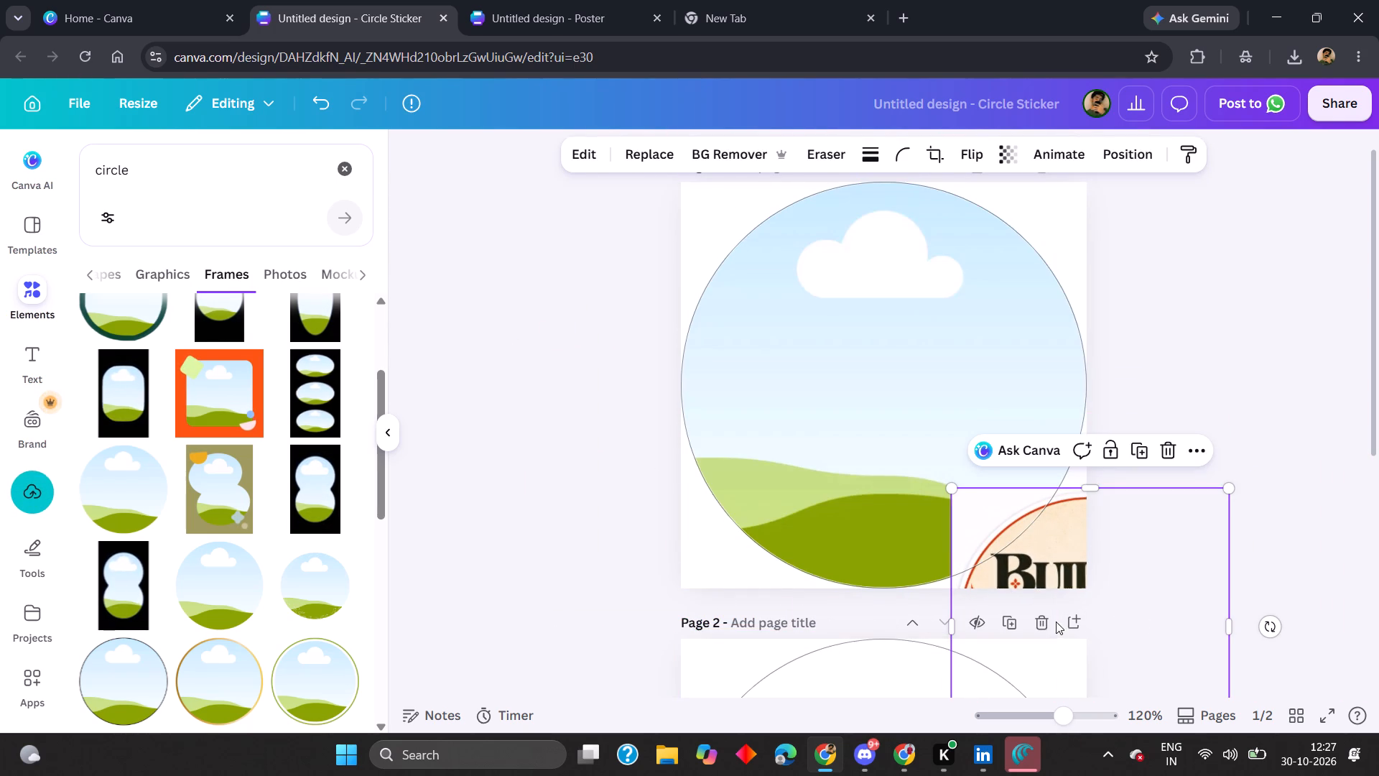
pyautogui.click(705, 157)
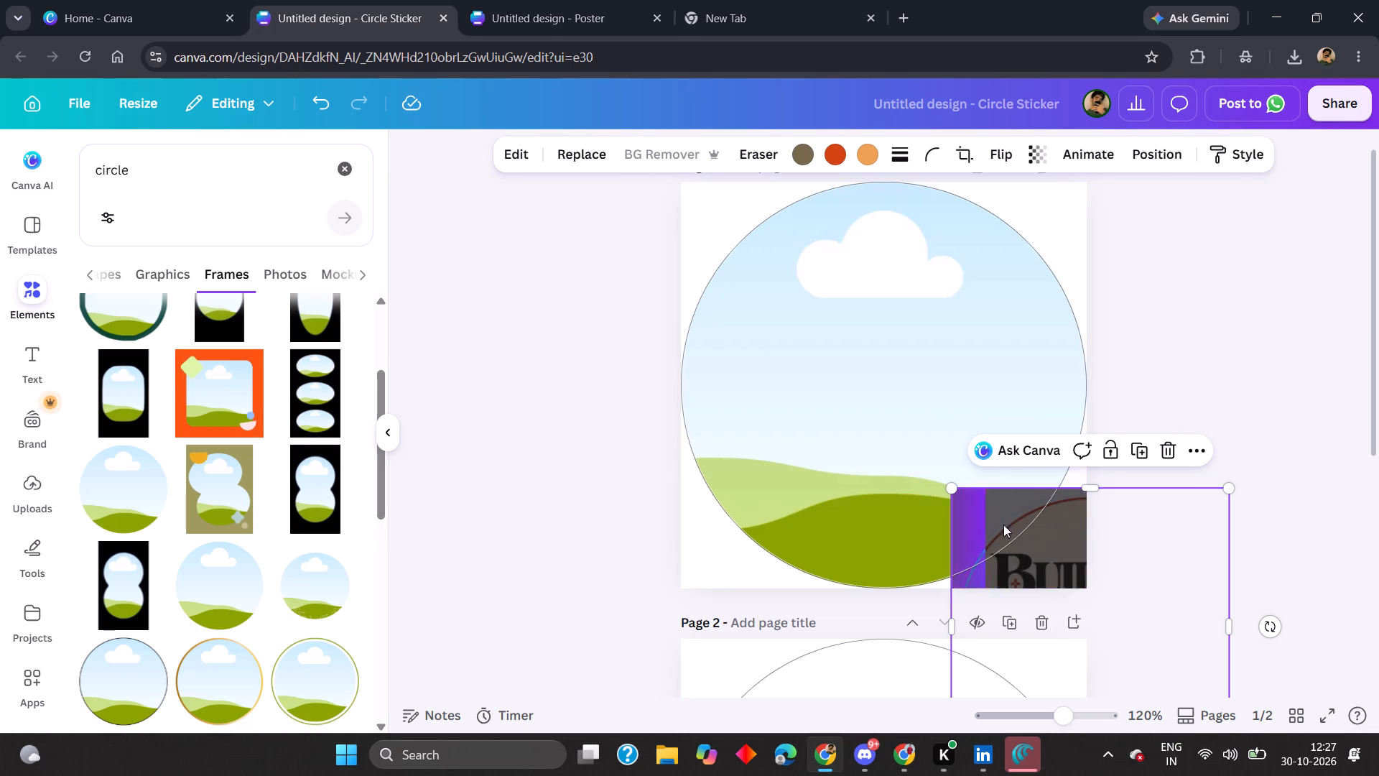
pyautogui.moveTo(1026, 549); pyautogui.dragTo(799, 312)
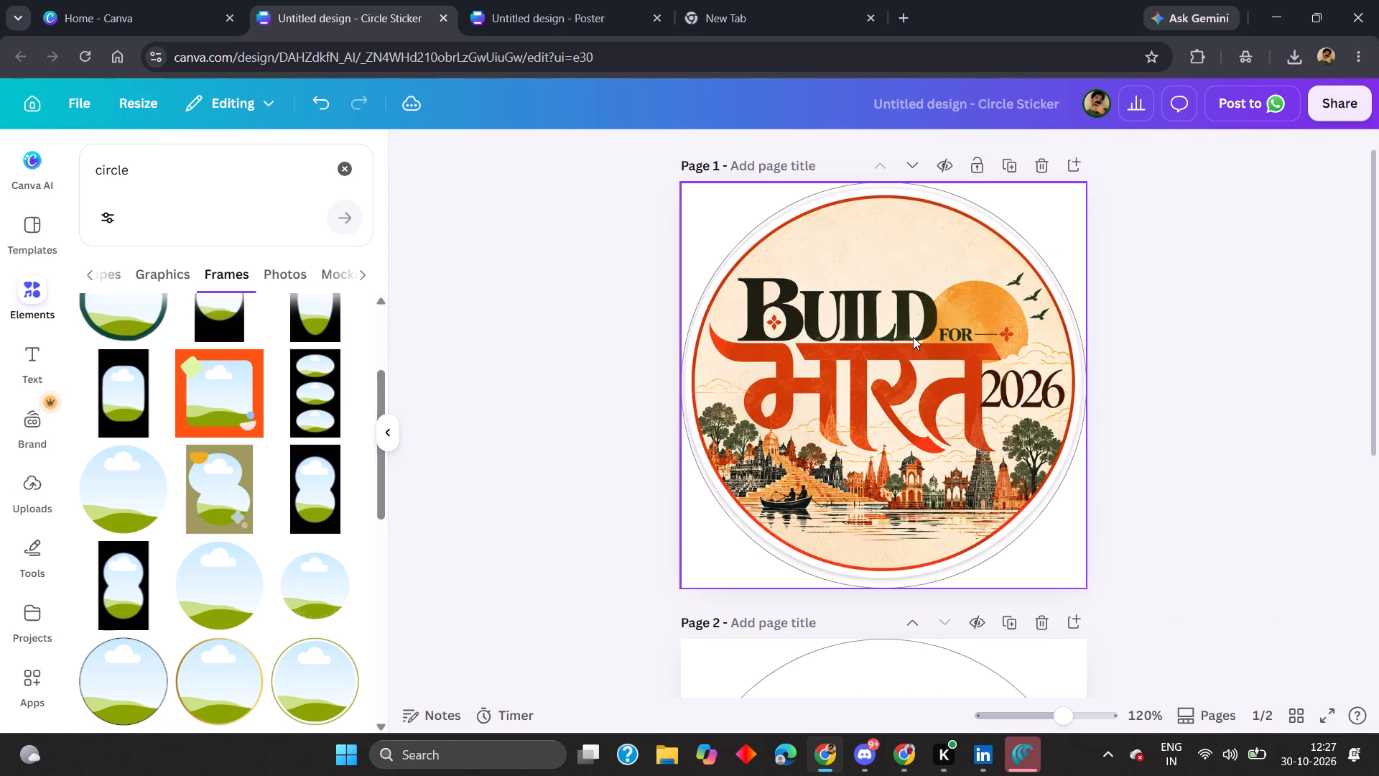
pyautogui.click(1197, 313)
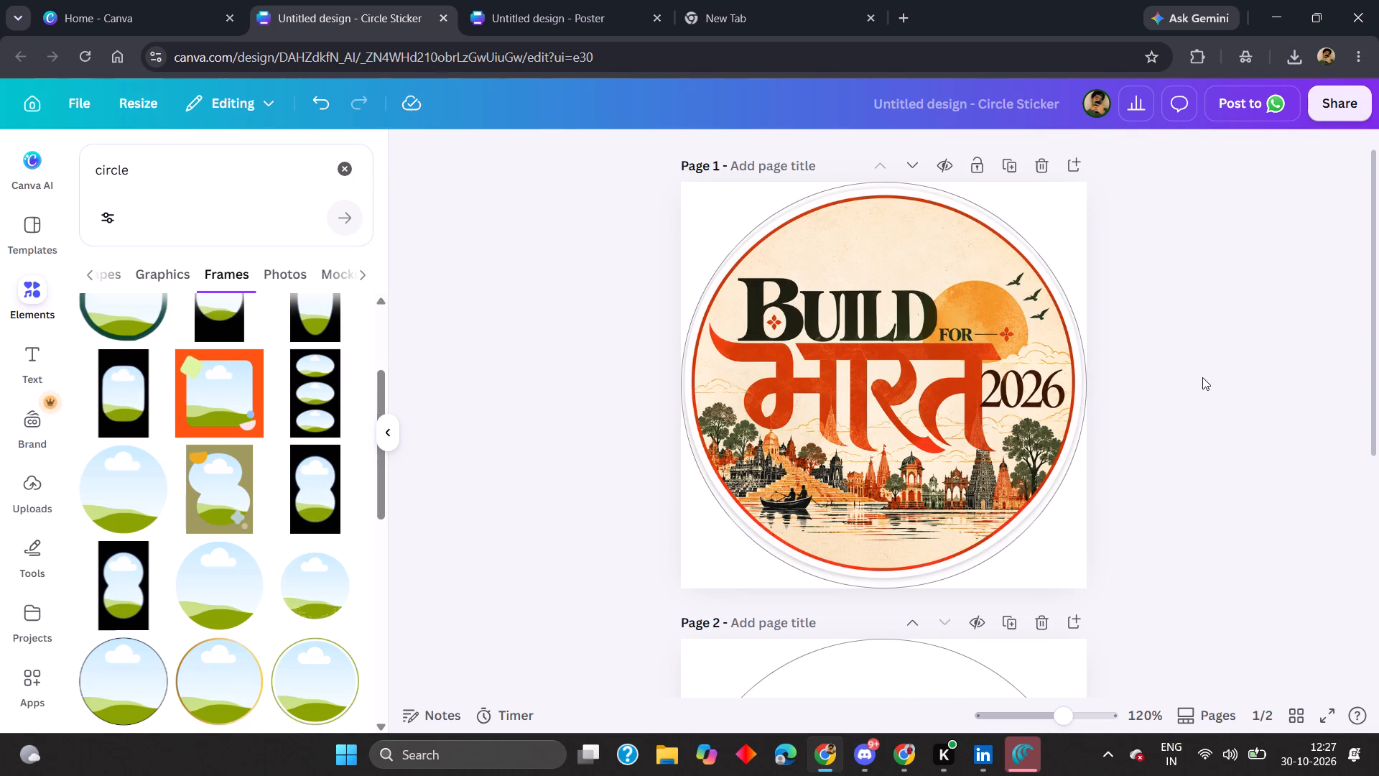
pyautogui.click(1250, 384)
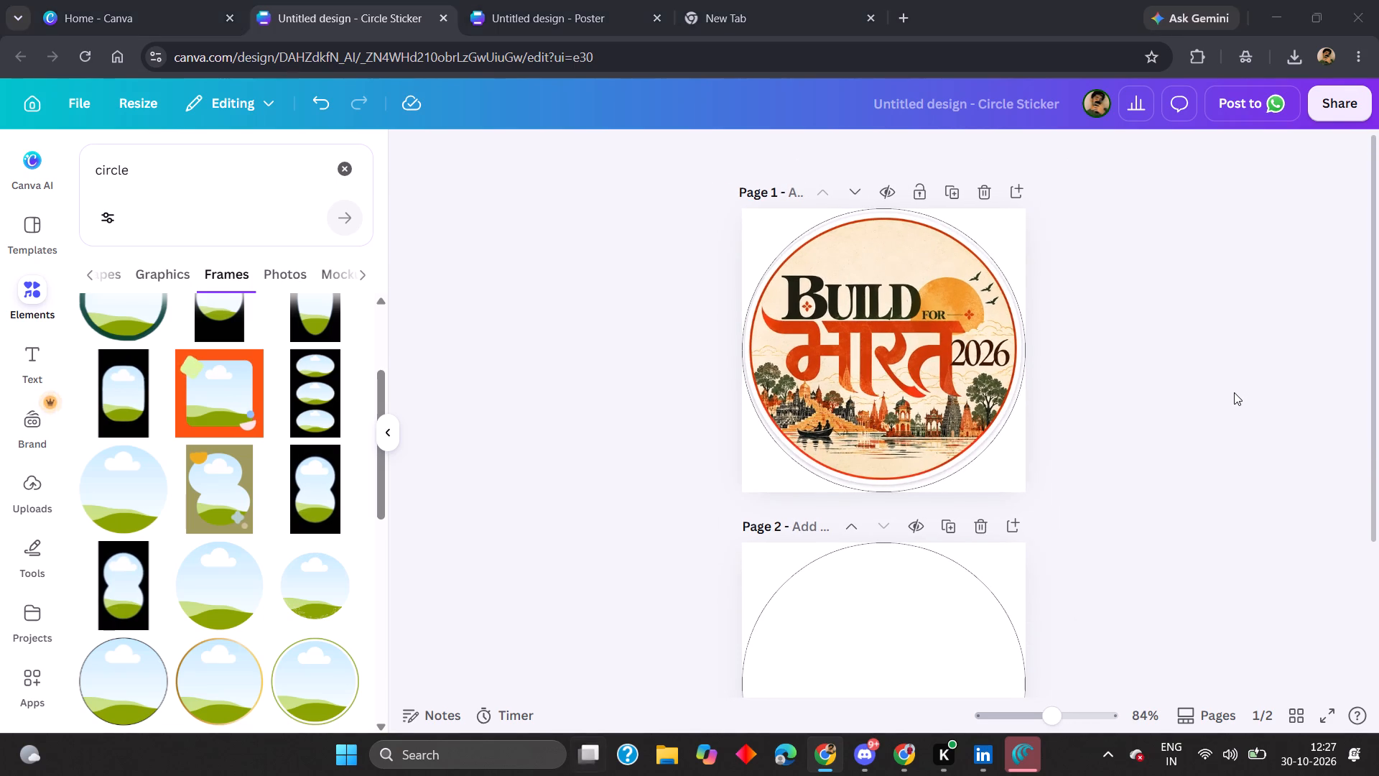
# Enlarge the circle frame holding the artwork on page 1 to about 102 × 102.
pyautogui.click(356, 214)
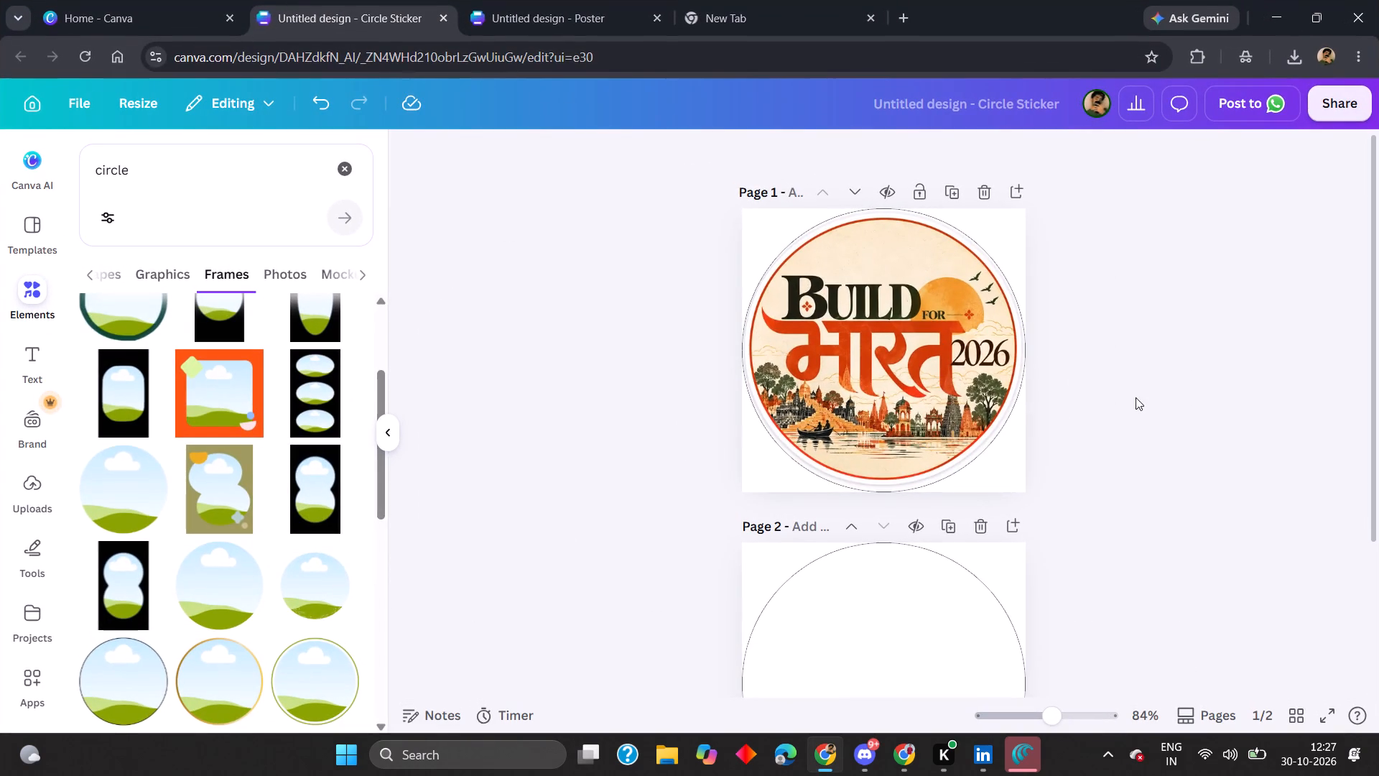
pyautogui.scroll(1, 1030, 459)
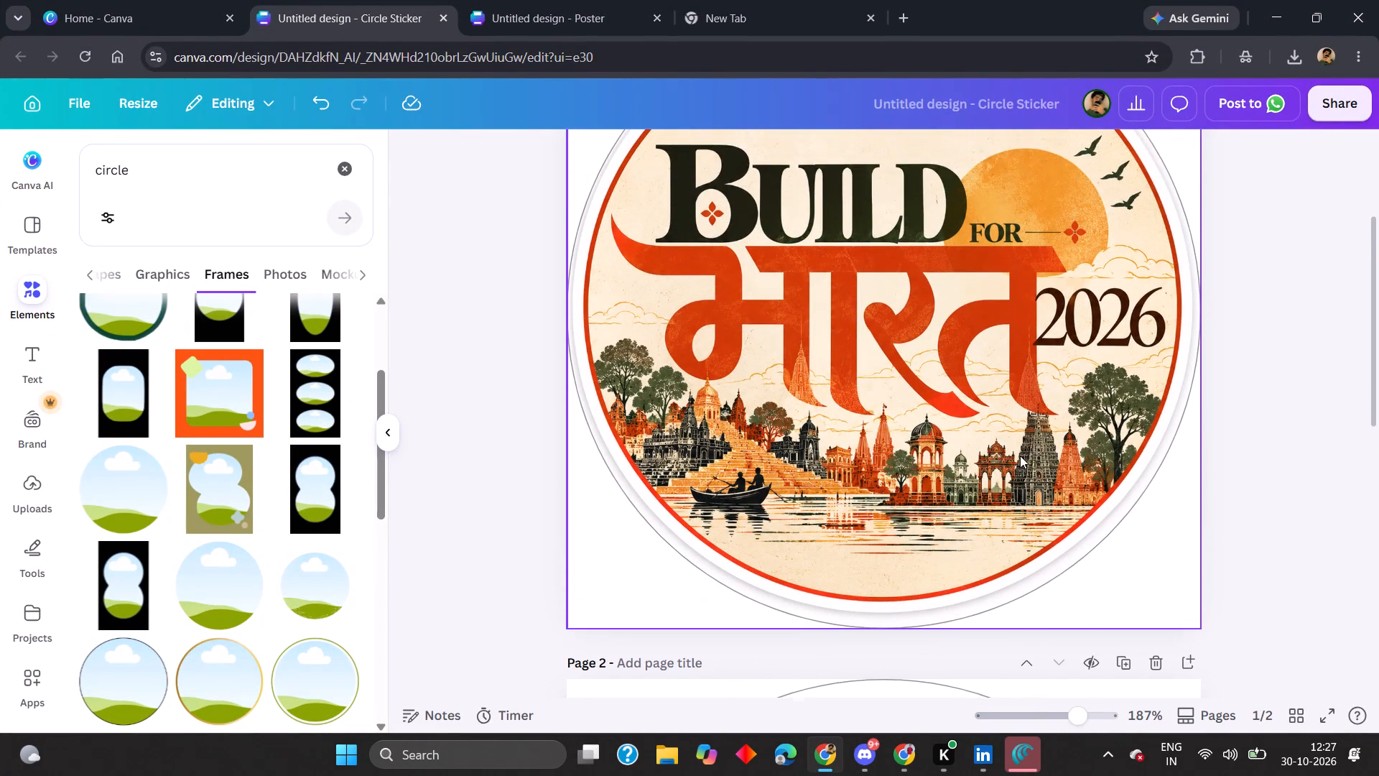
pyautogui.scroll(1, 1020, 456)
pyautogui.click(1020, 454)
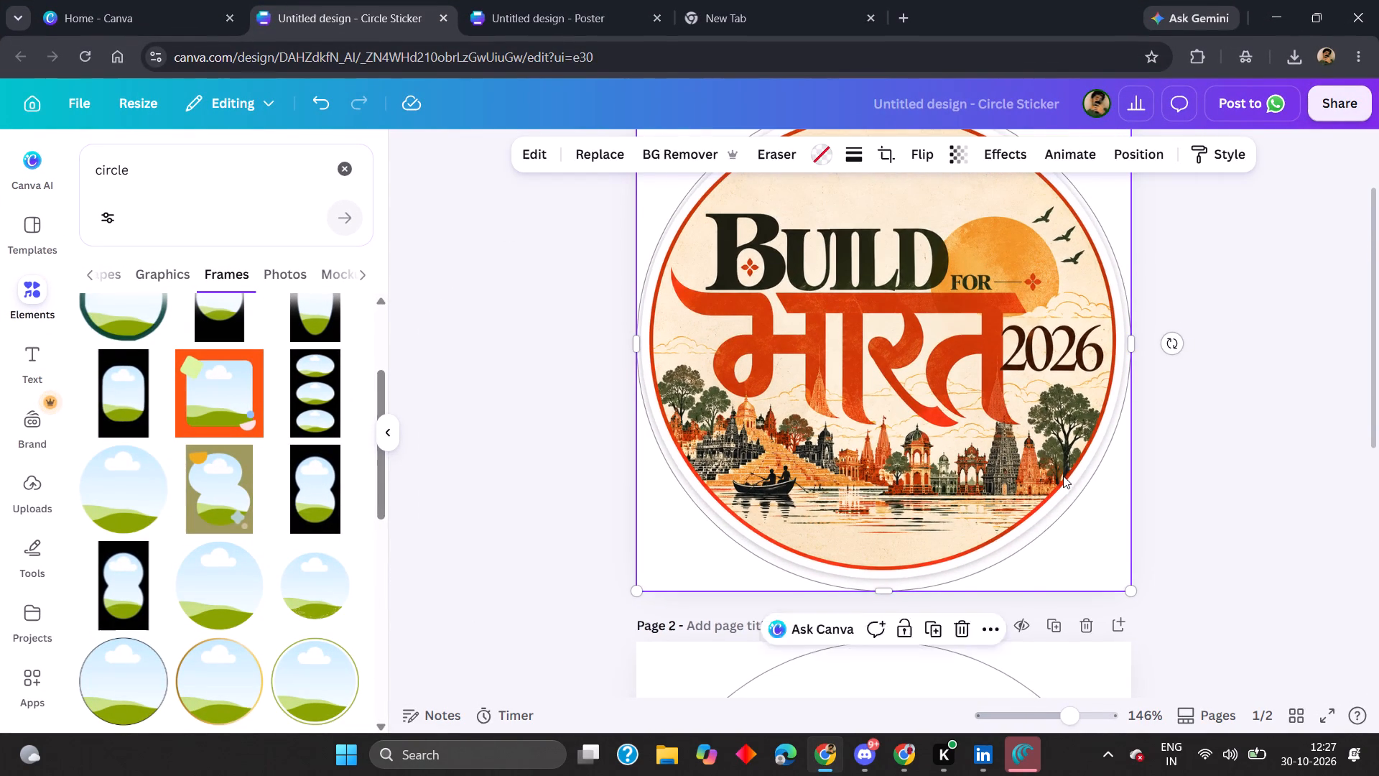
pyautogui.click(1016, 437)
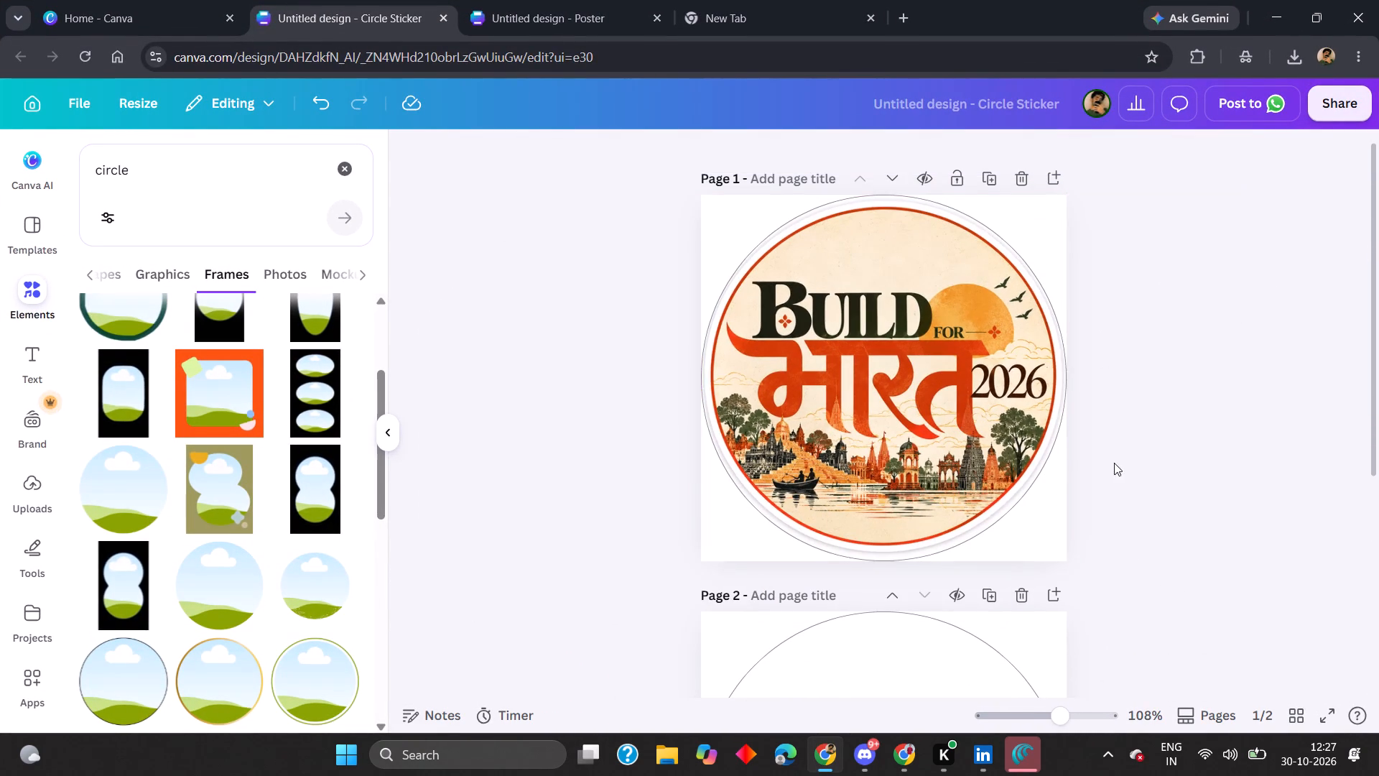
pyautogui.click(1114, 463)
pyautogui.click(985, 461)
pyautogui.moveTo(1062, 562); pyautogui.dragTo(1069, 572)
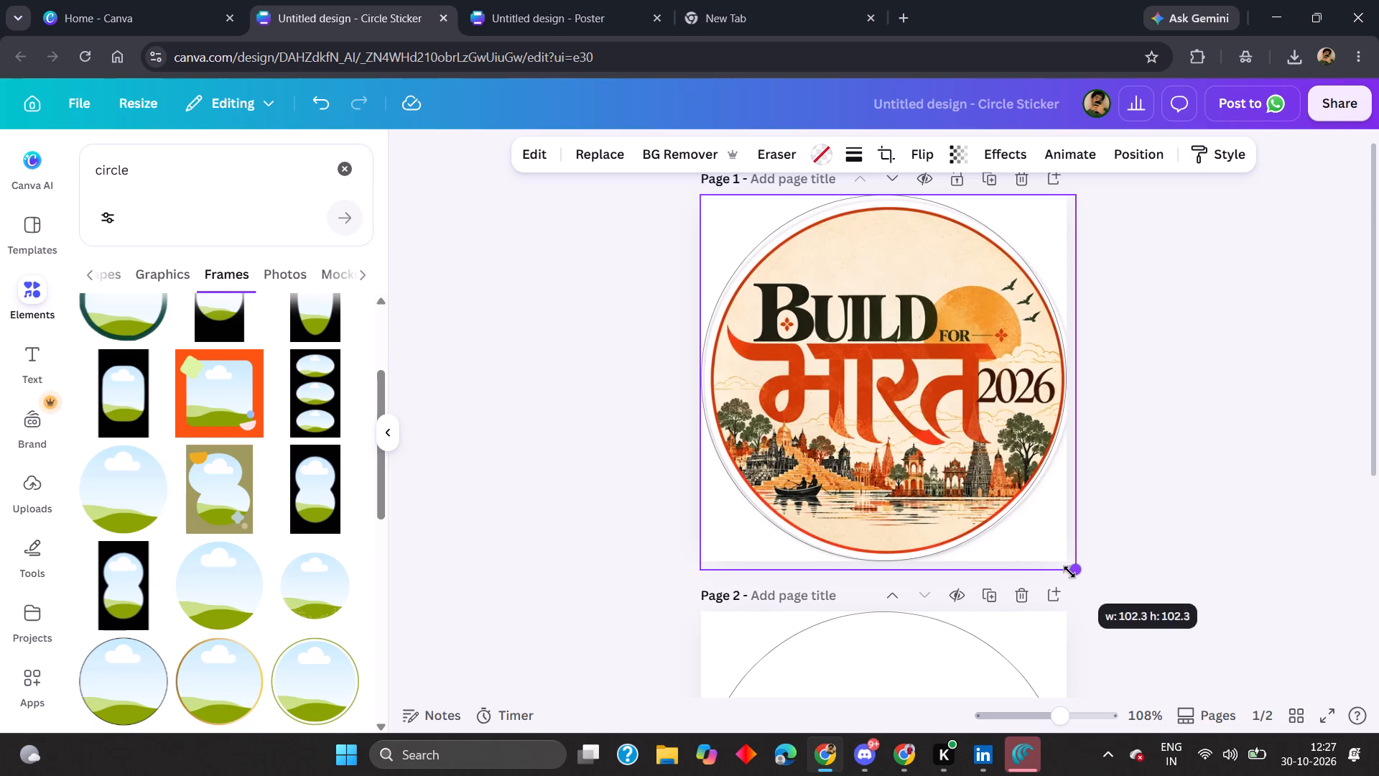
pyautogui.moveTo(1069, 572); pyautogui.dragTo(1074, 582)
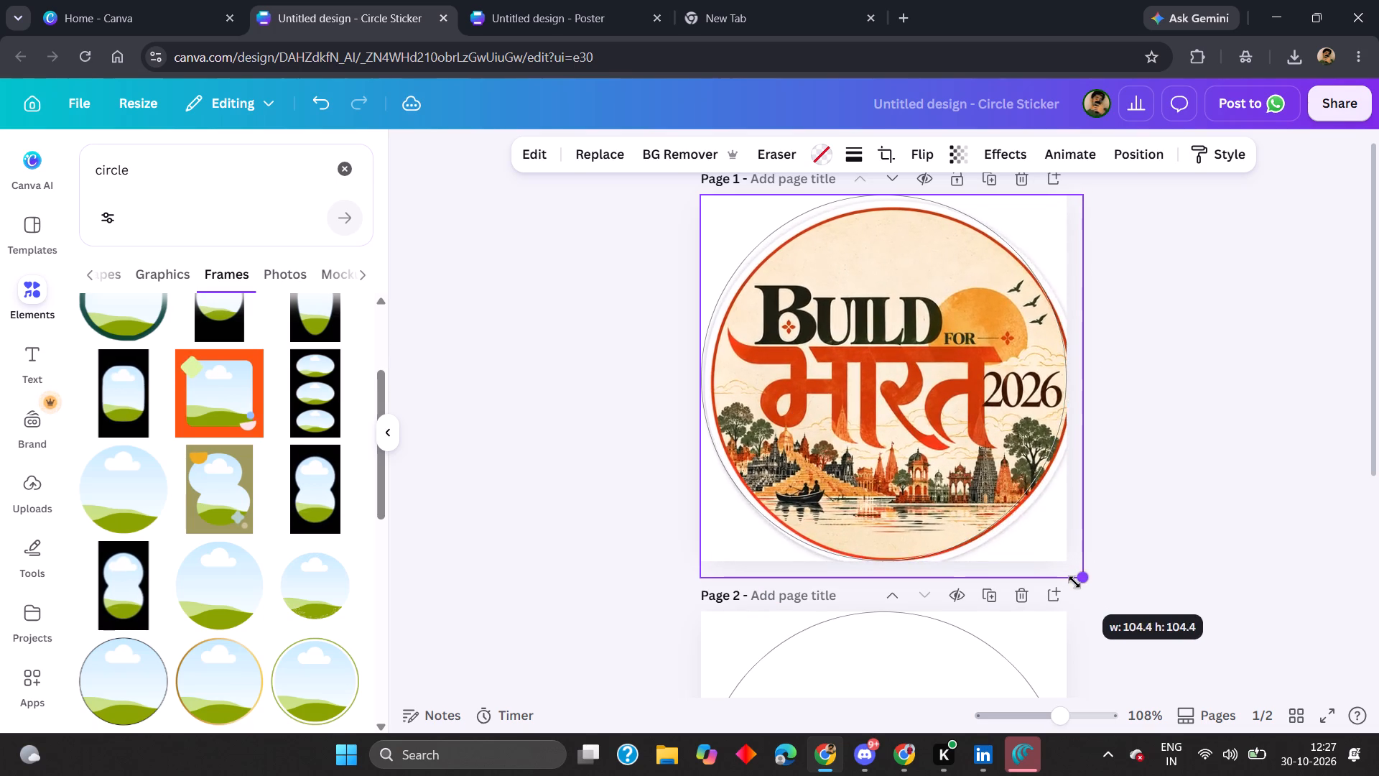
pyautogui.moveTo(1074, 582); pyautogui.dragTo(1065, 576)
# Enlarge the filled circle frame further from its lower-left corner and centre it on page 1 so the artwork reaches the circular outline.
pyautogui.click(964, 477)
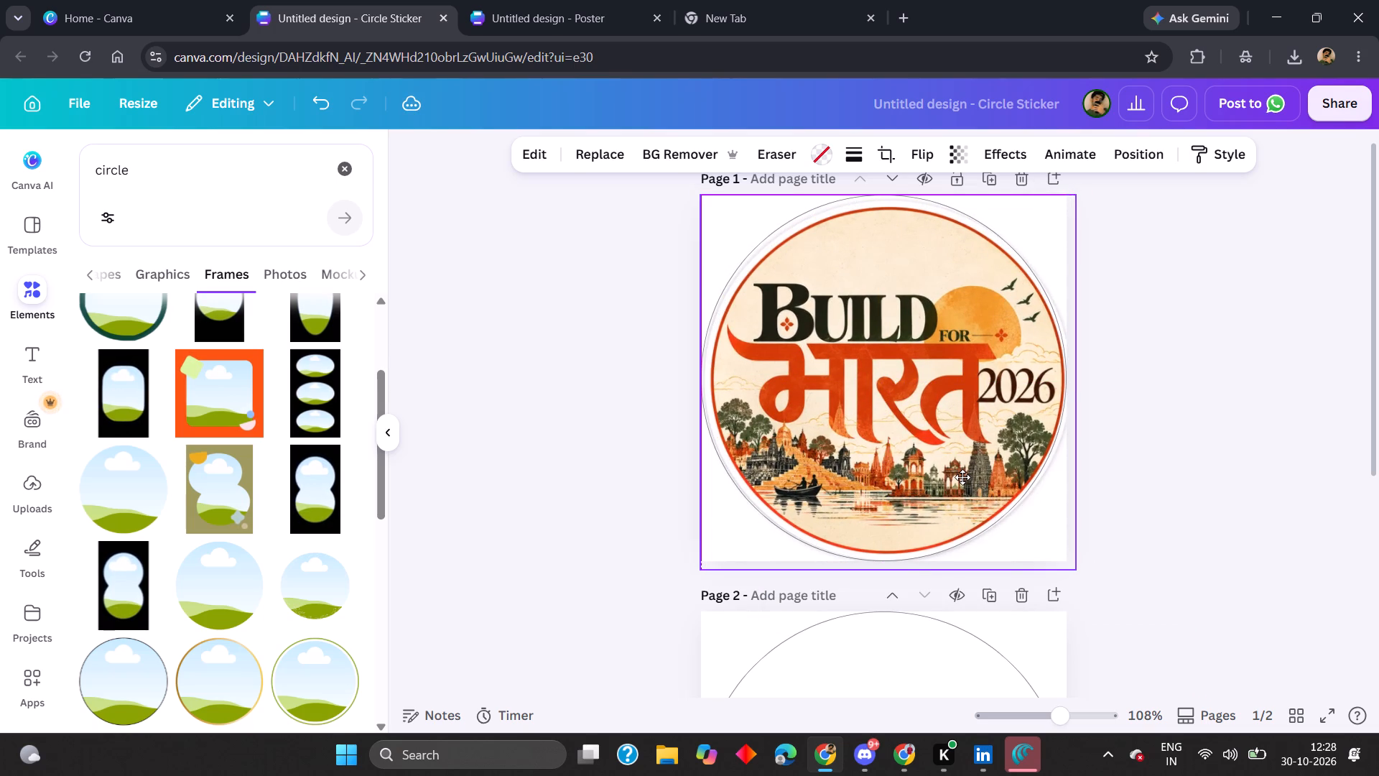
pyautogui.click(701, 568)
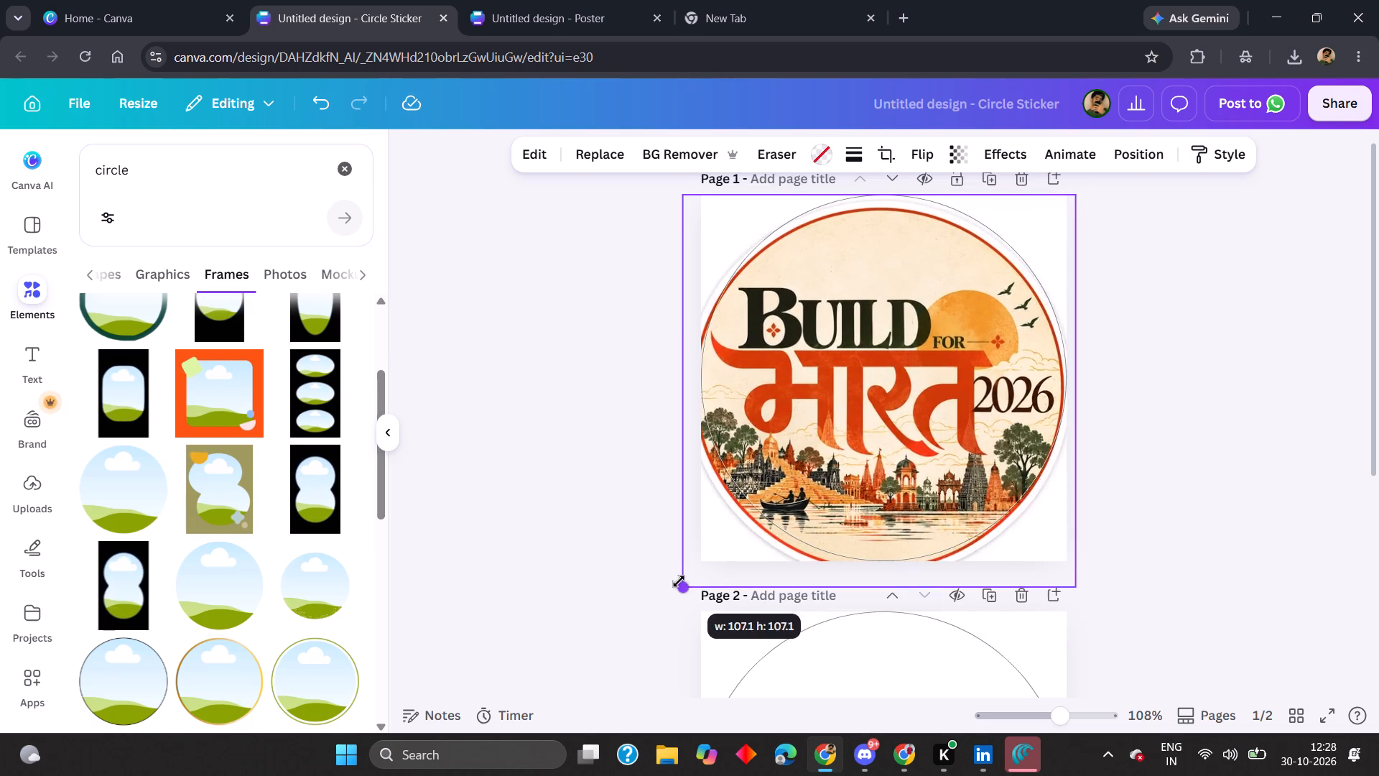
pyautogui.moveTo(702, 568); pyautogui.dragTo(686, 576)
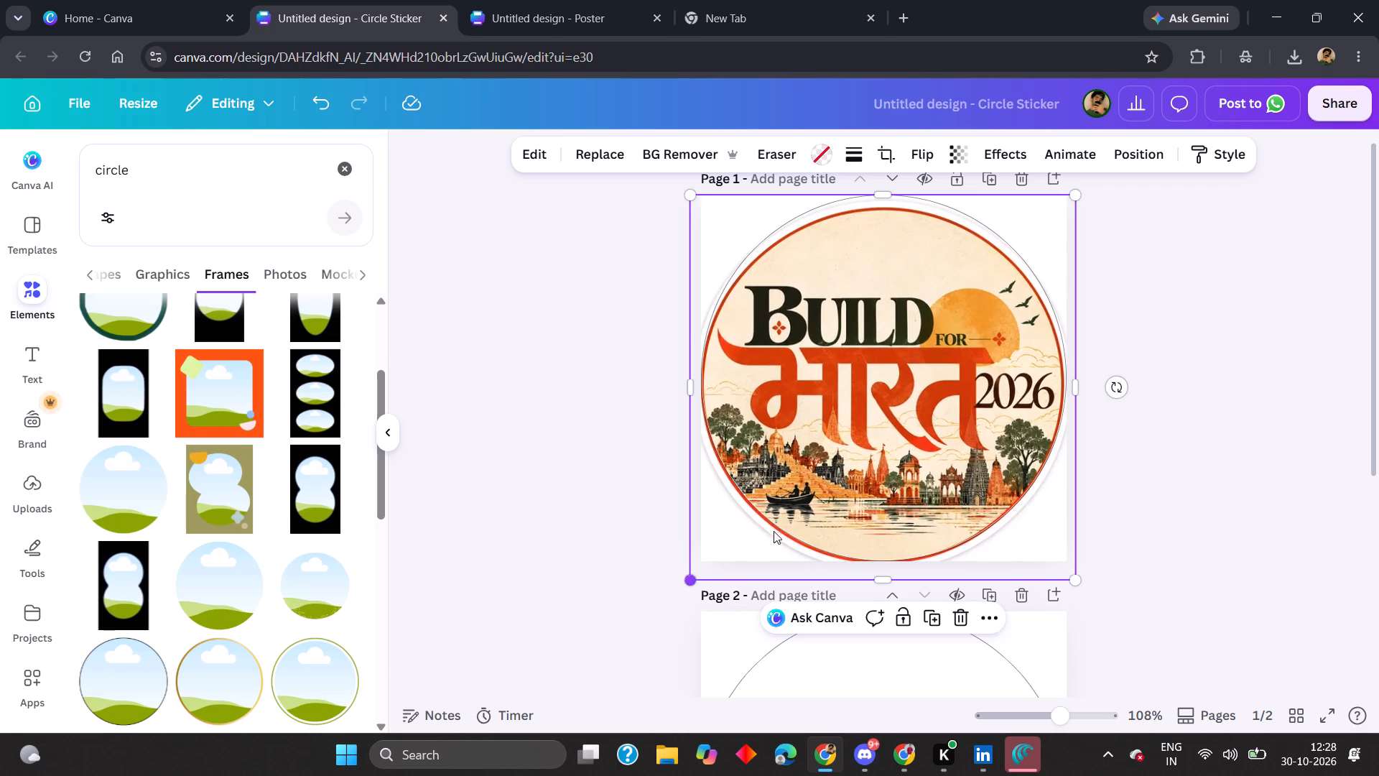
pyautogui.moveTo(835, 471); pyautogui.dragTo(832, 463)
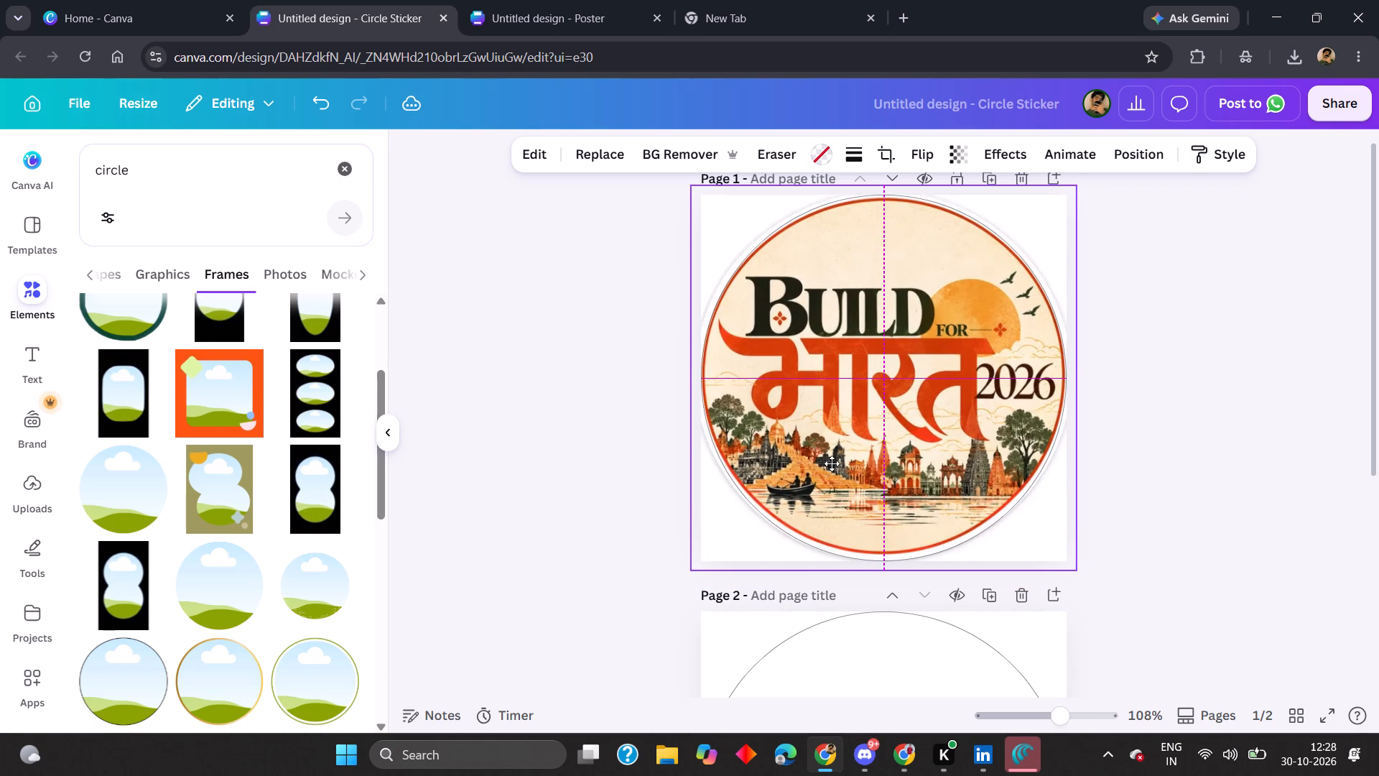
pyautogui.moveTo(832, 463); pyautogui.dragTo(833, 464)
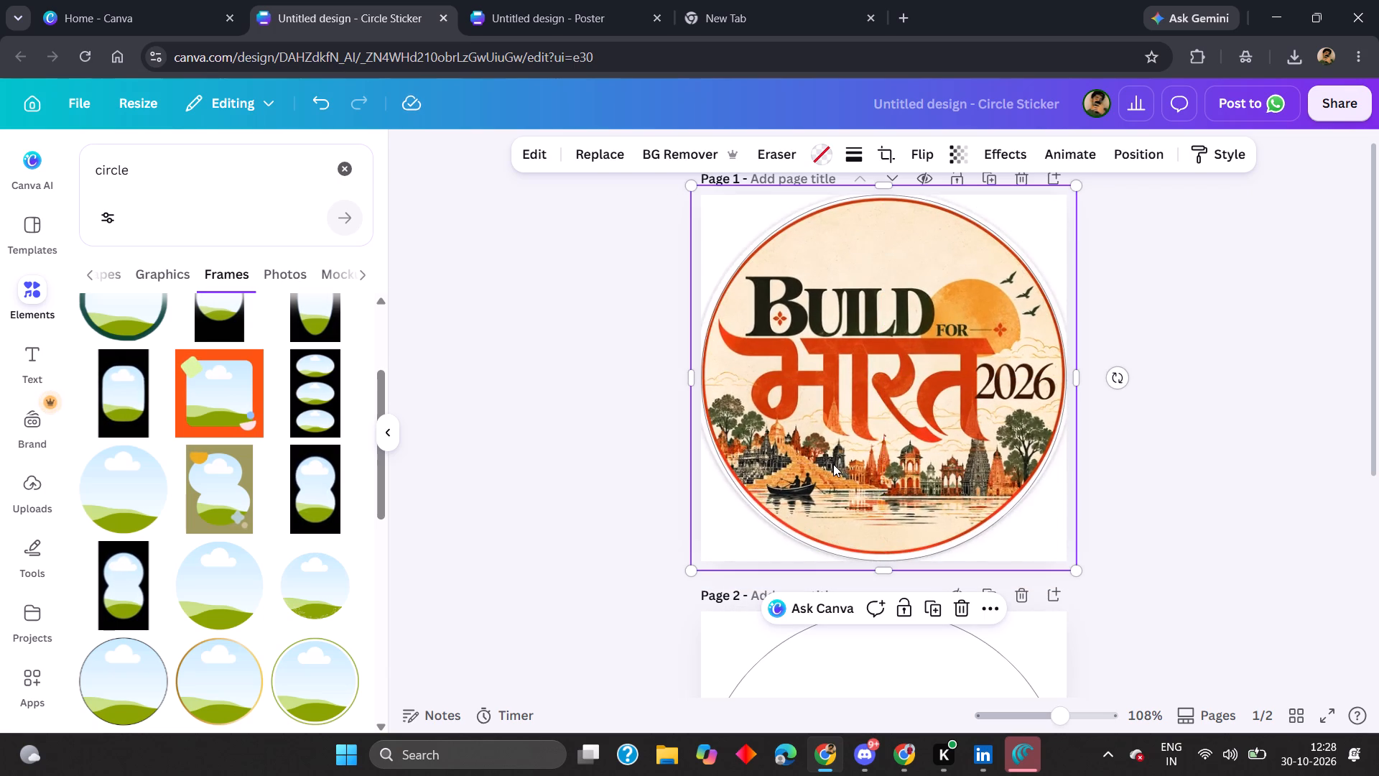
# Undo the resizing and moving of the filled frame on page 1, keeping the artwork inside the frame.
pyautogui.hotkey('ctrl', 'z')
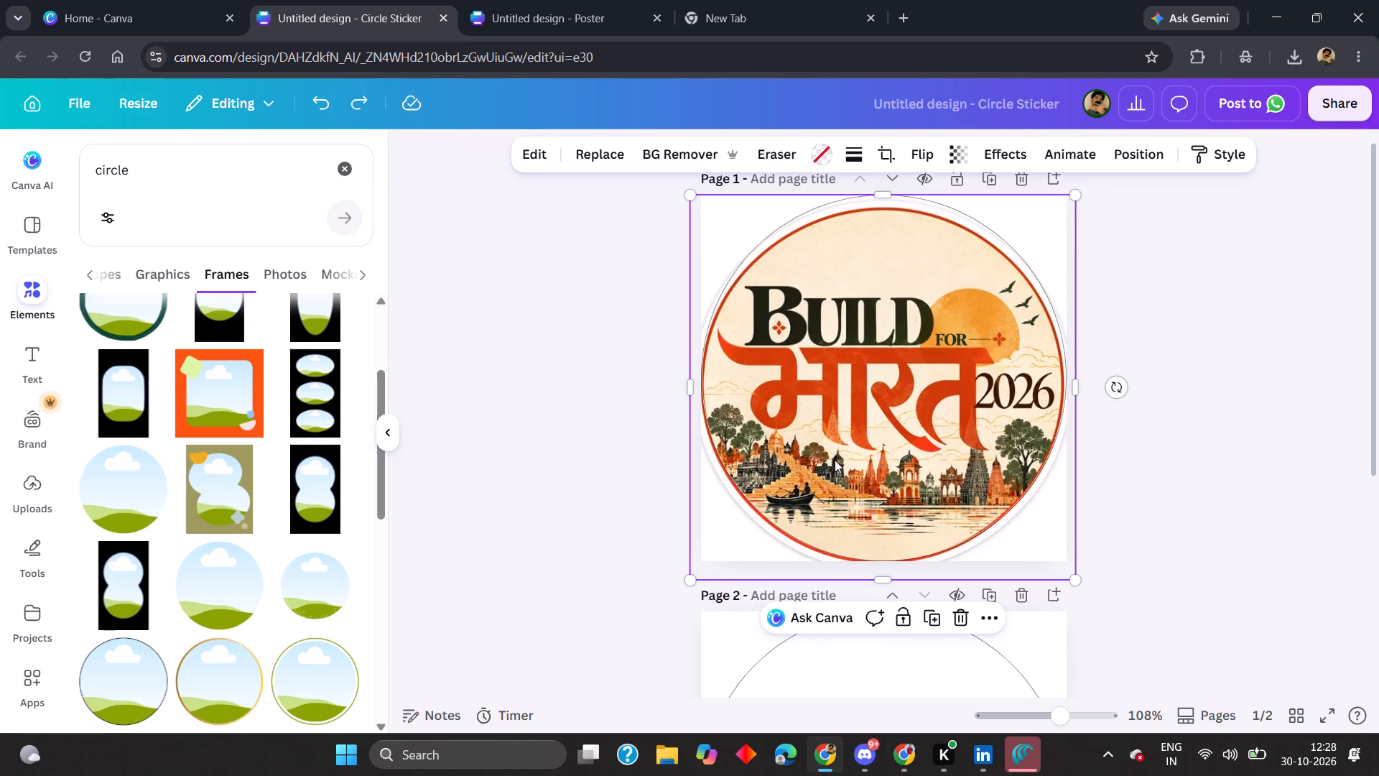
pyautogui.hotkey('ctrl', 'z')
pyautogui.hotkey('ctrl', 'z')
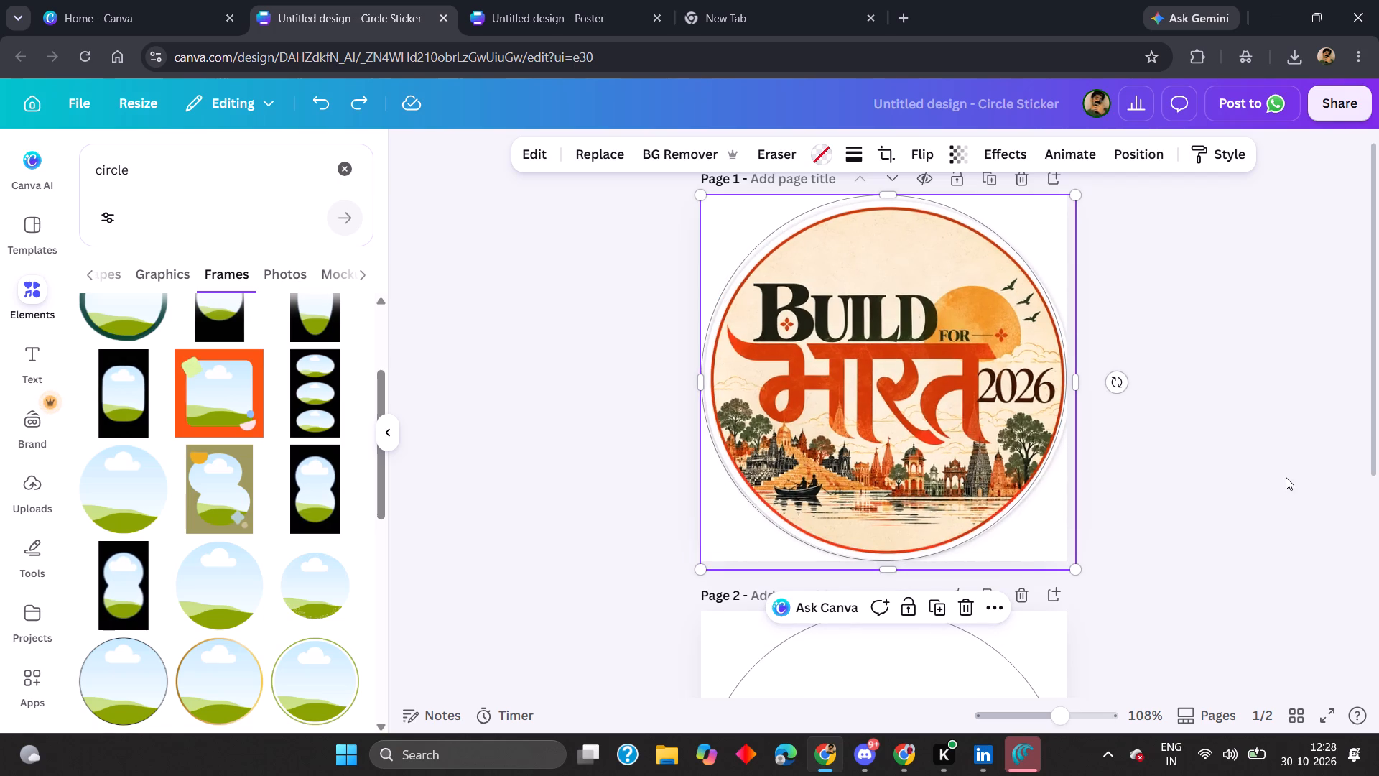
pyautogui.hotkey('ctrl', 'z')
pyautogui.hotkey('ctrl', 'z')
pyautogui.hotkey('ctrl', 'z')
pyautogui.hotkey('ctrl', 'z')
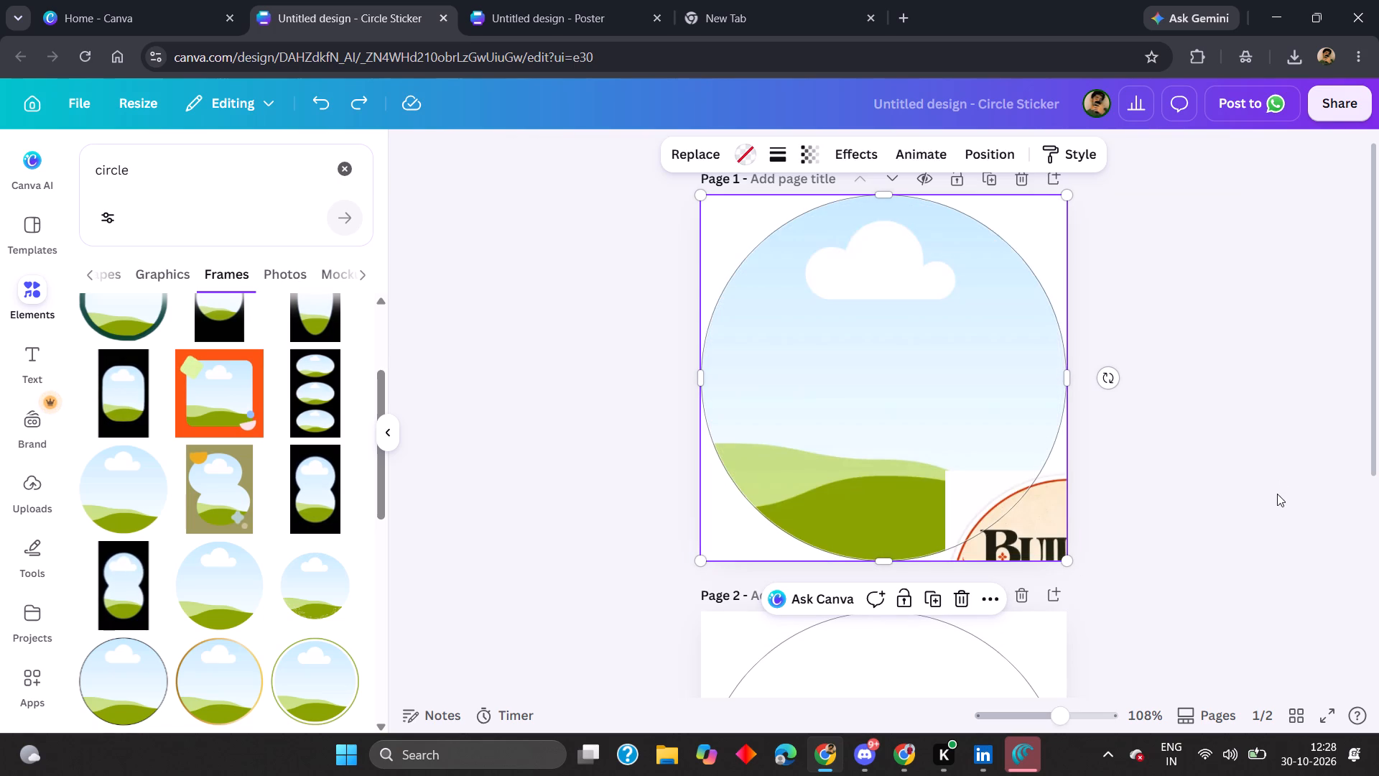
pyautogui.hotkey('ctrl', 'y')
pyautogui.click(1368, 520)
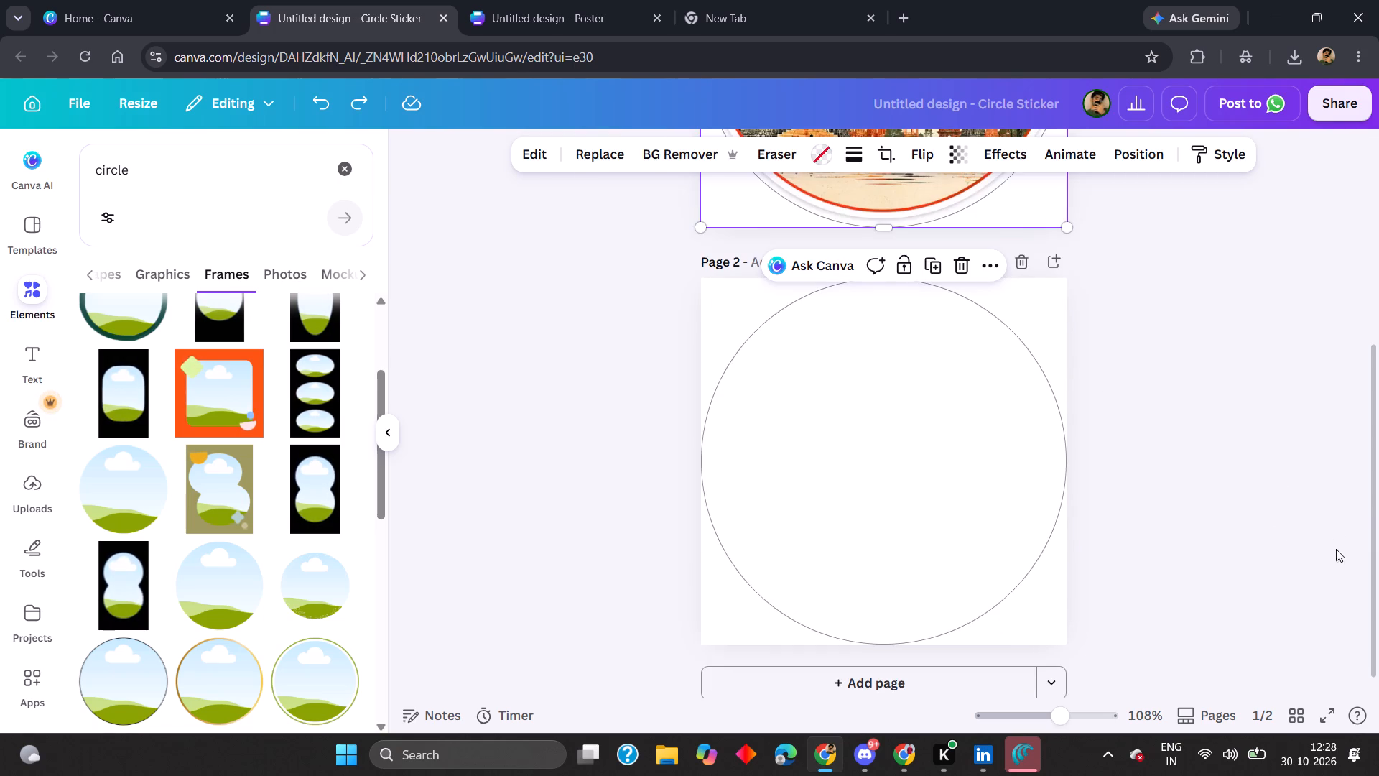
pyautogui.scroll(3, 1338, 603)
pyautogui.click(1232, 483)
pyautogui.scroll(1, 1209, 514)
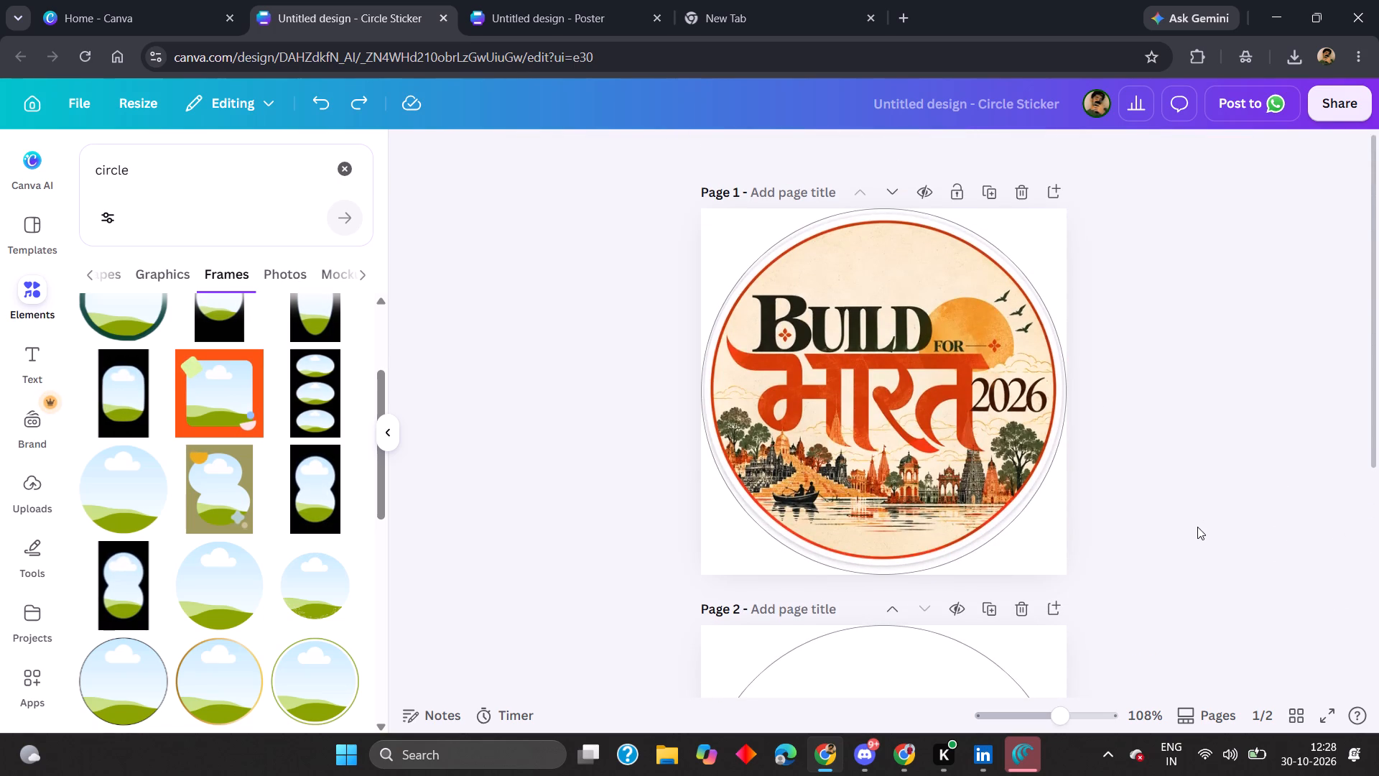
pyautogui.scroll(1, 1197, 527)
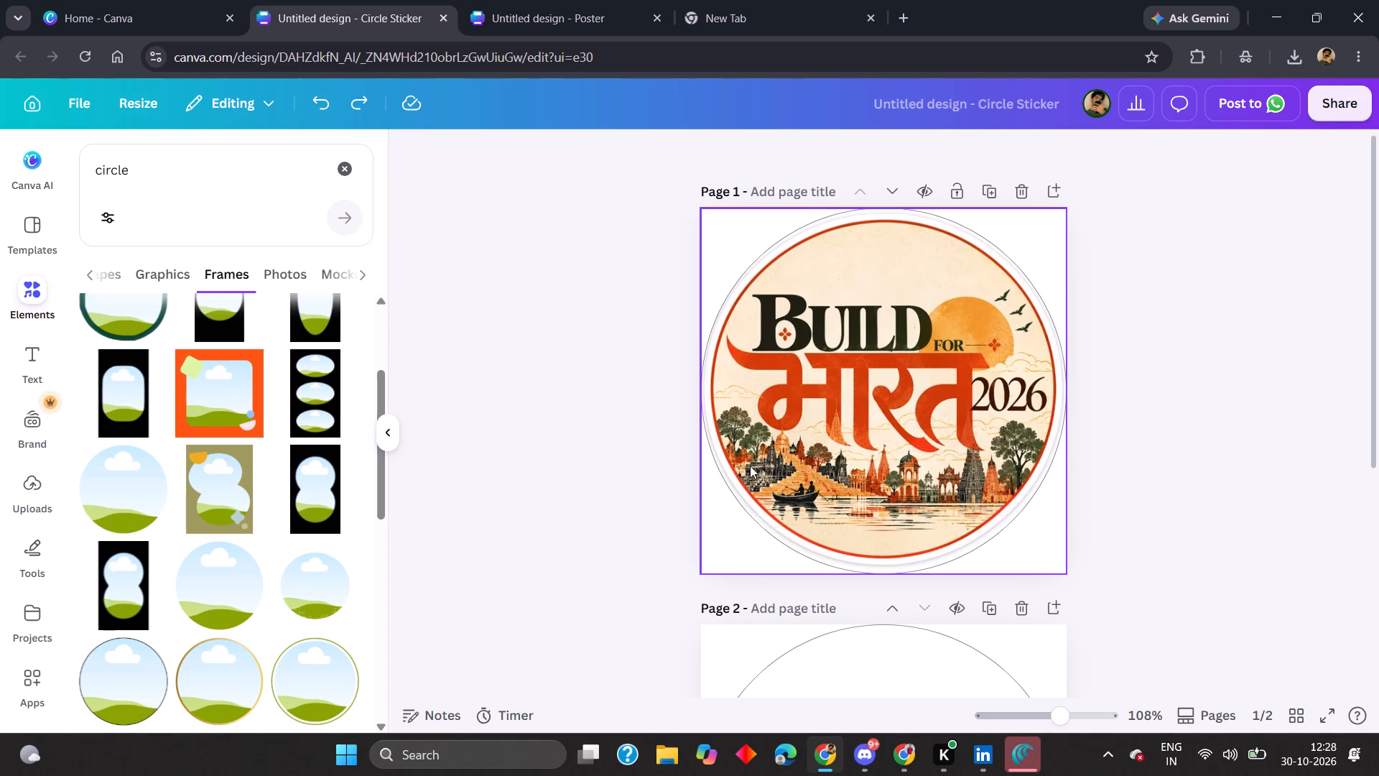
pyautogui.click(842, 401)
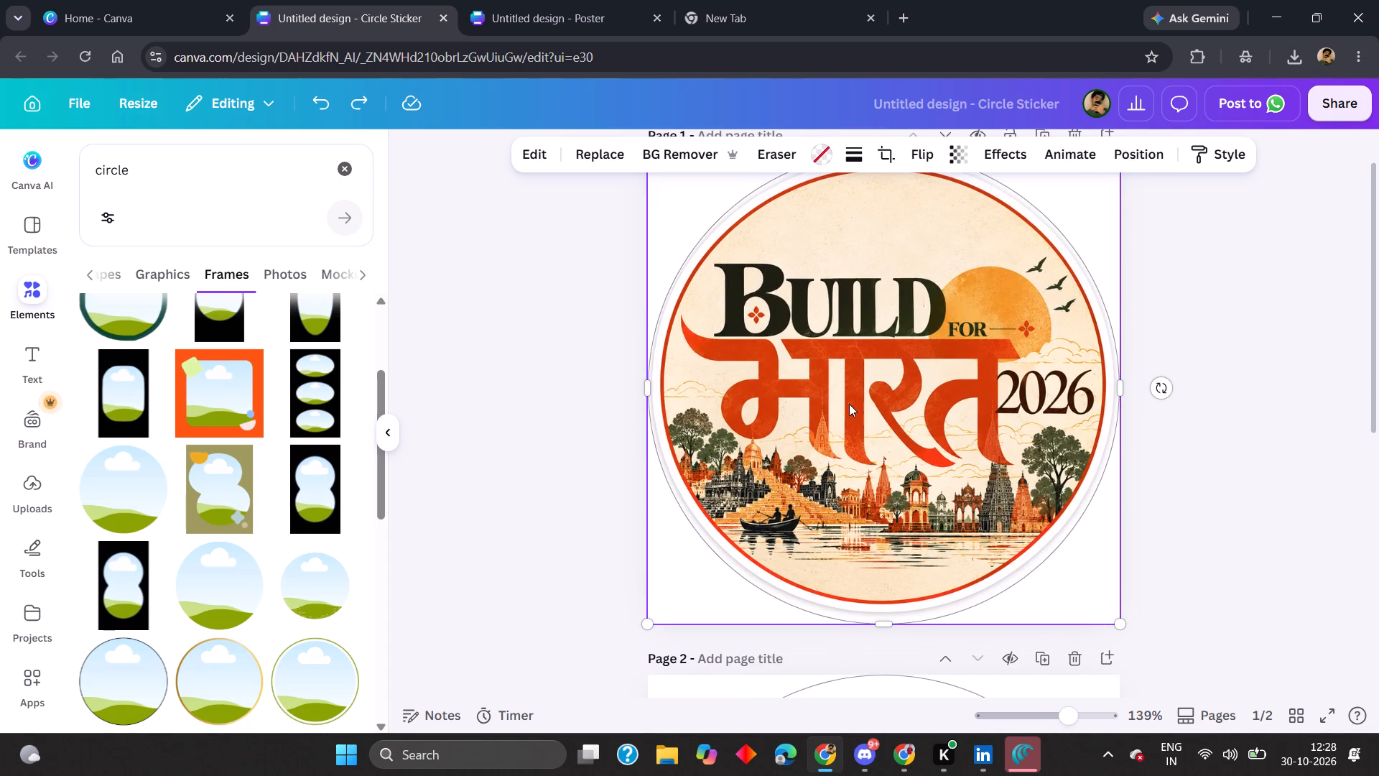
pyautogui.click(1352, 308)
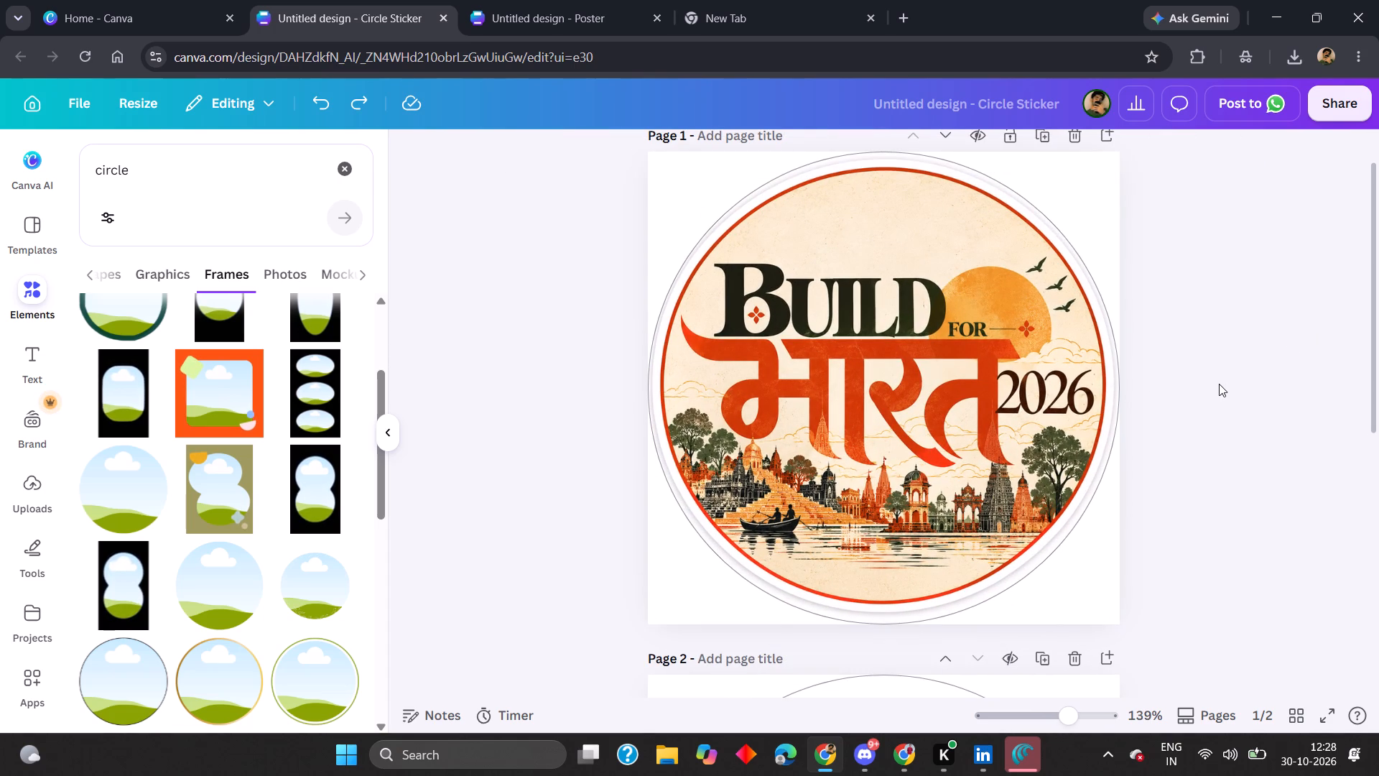
# Delete the "Build for भारत 2026" artwork and the empty circle frame from page 1 of the circle sticker.
pyautogui.click(925, 436)
pyautogui.press('BackSpace')
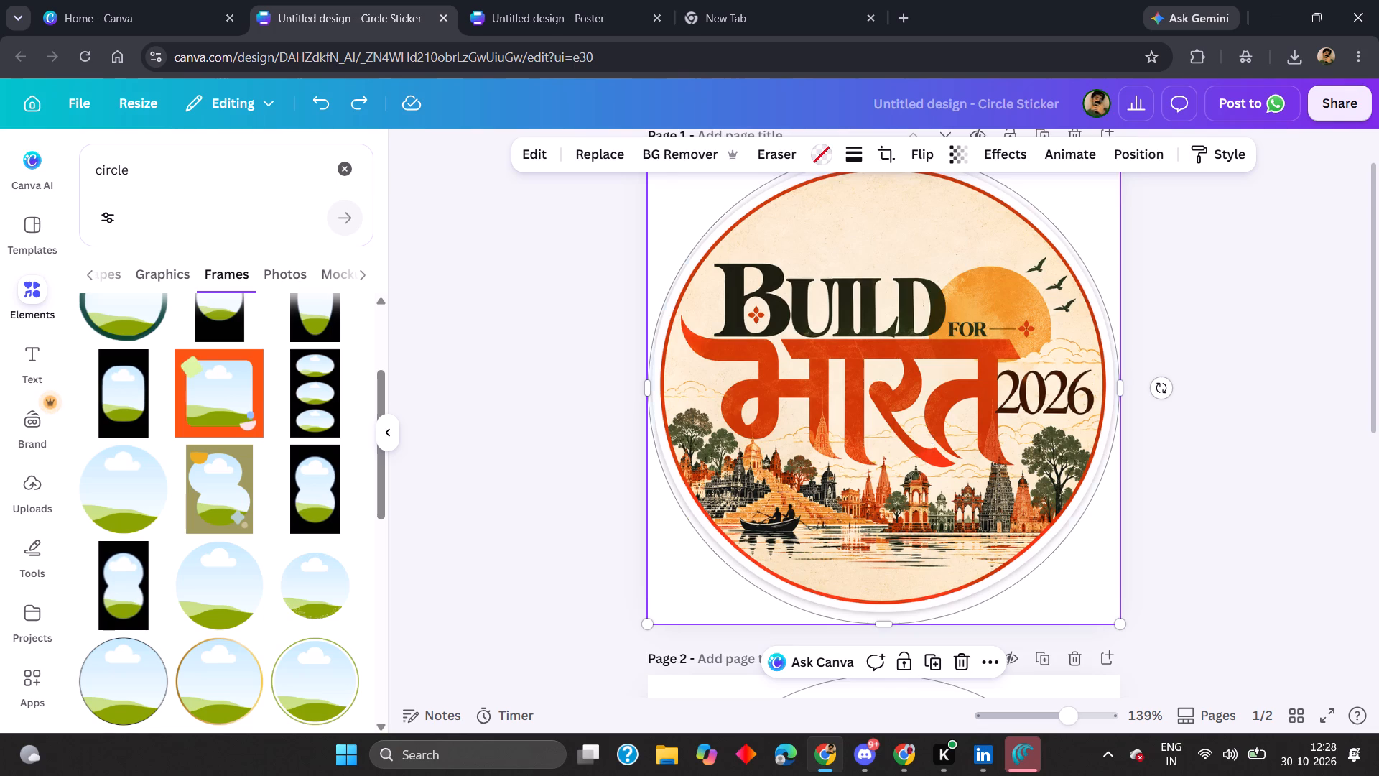
pyautogui.click(1005, 454)
pyautogui.press('BackSpace')
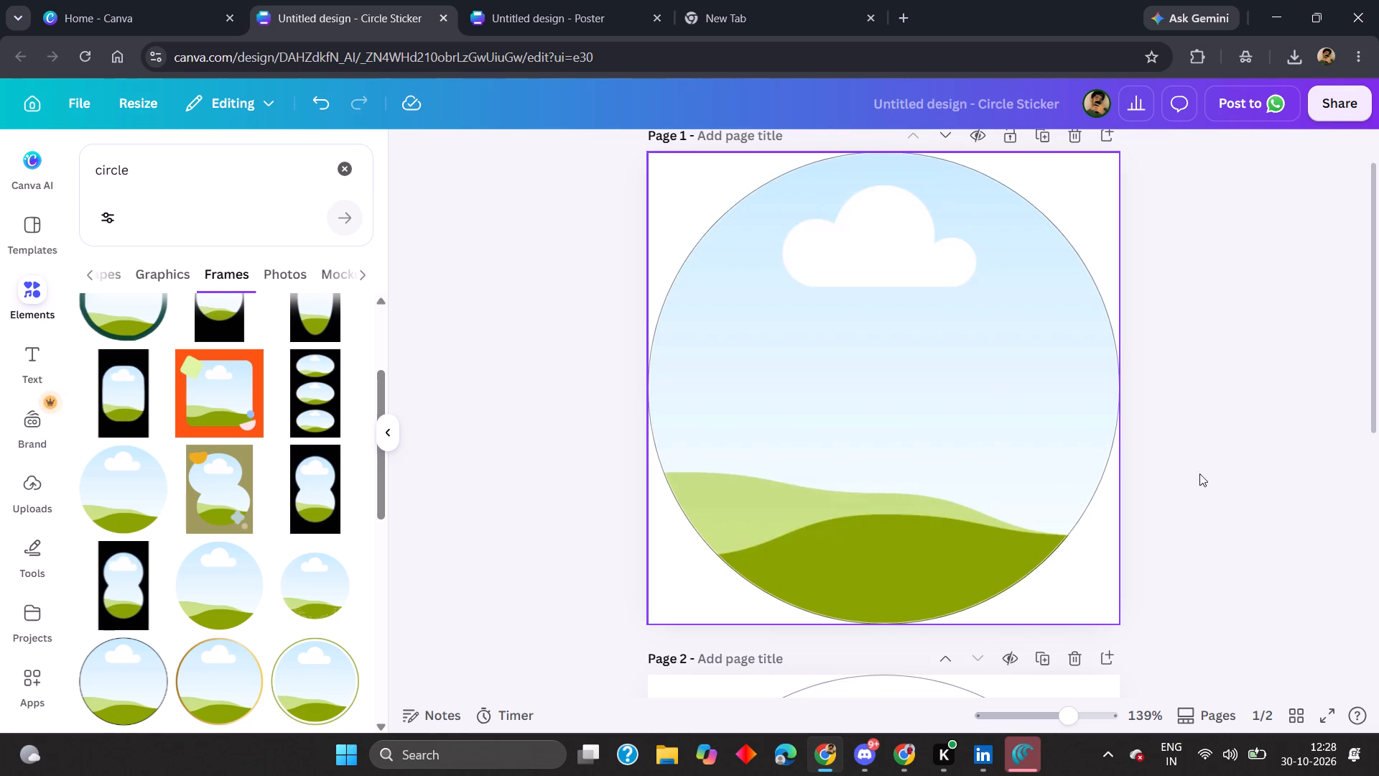
pyautogui.click(542, 0)
pyautogui.click(252, 0)
pyautogui.click(925, 491)
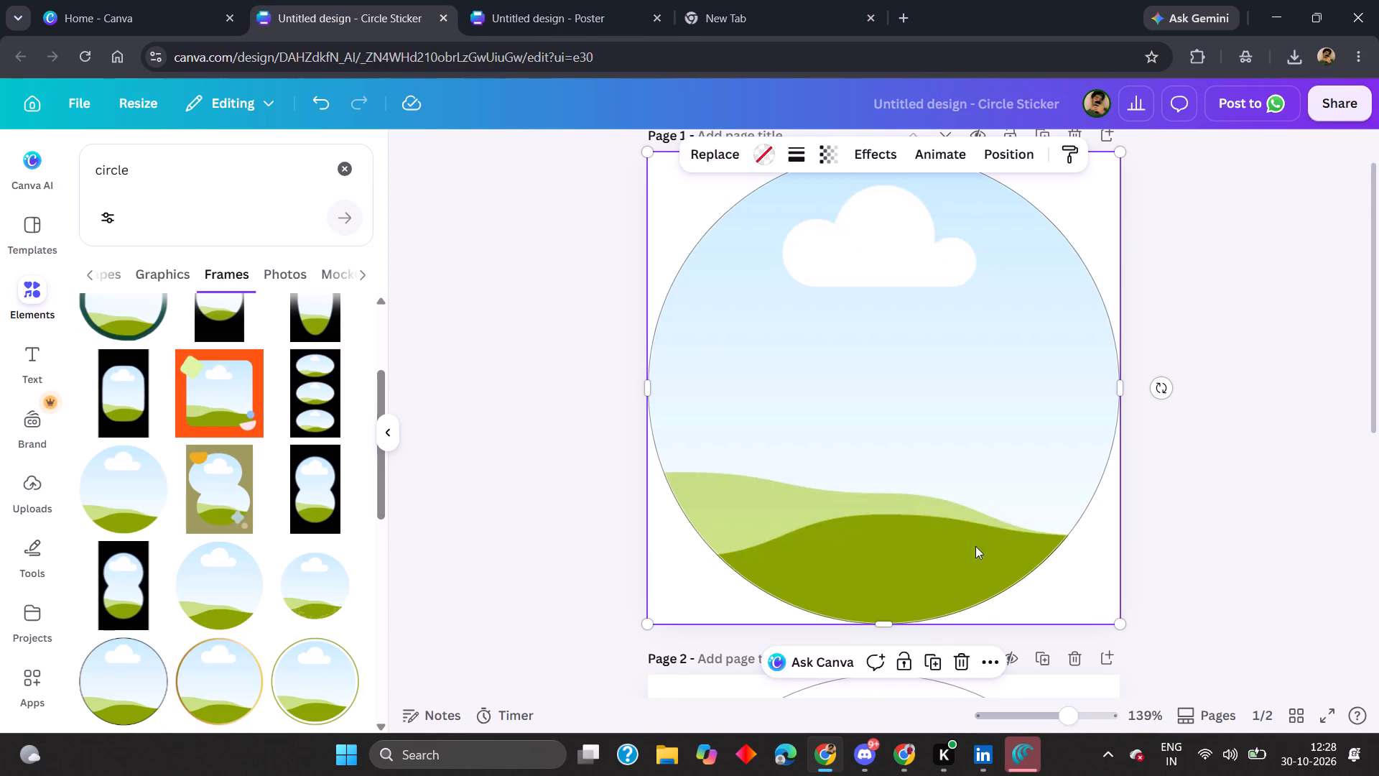
pyautogui.press('BackSpace')
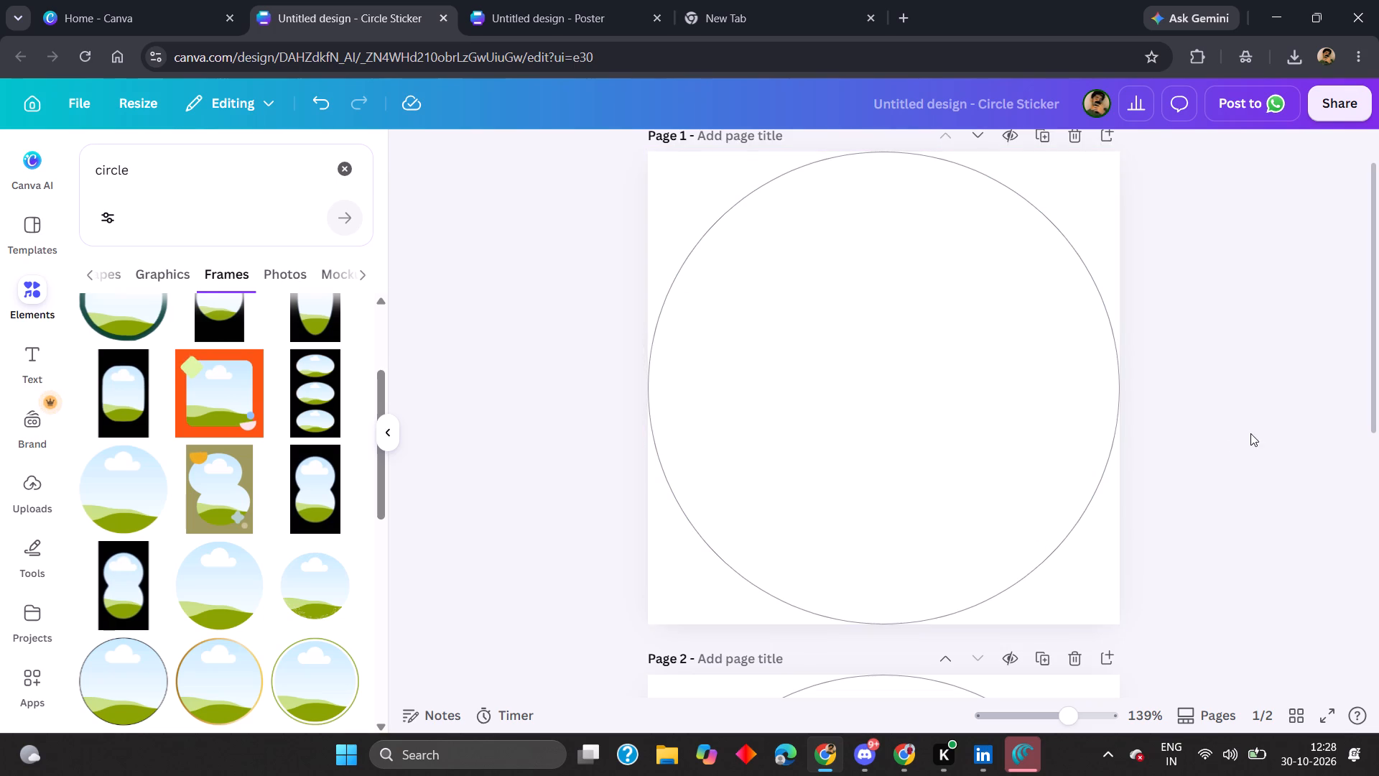
pyautogui.click(1250, 433)
pyautogui.scroll(-4, 524, 581)
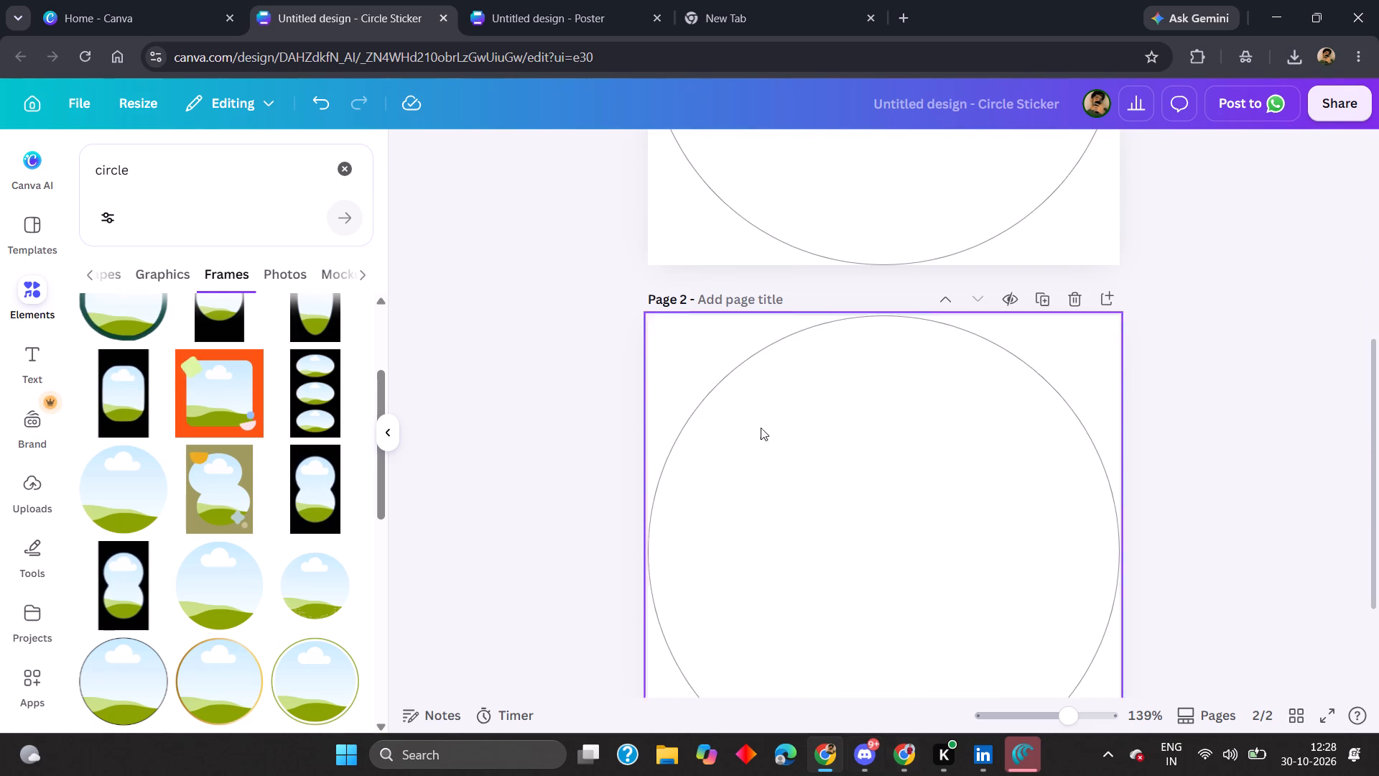
# Switch to the "Untitled design - Poster" design and delete all the logos from its page.
pyautogui.click(643, 0)
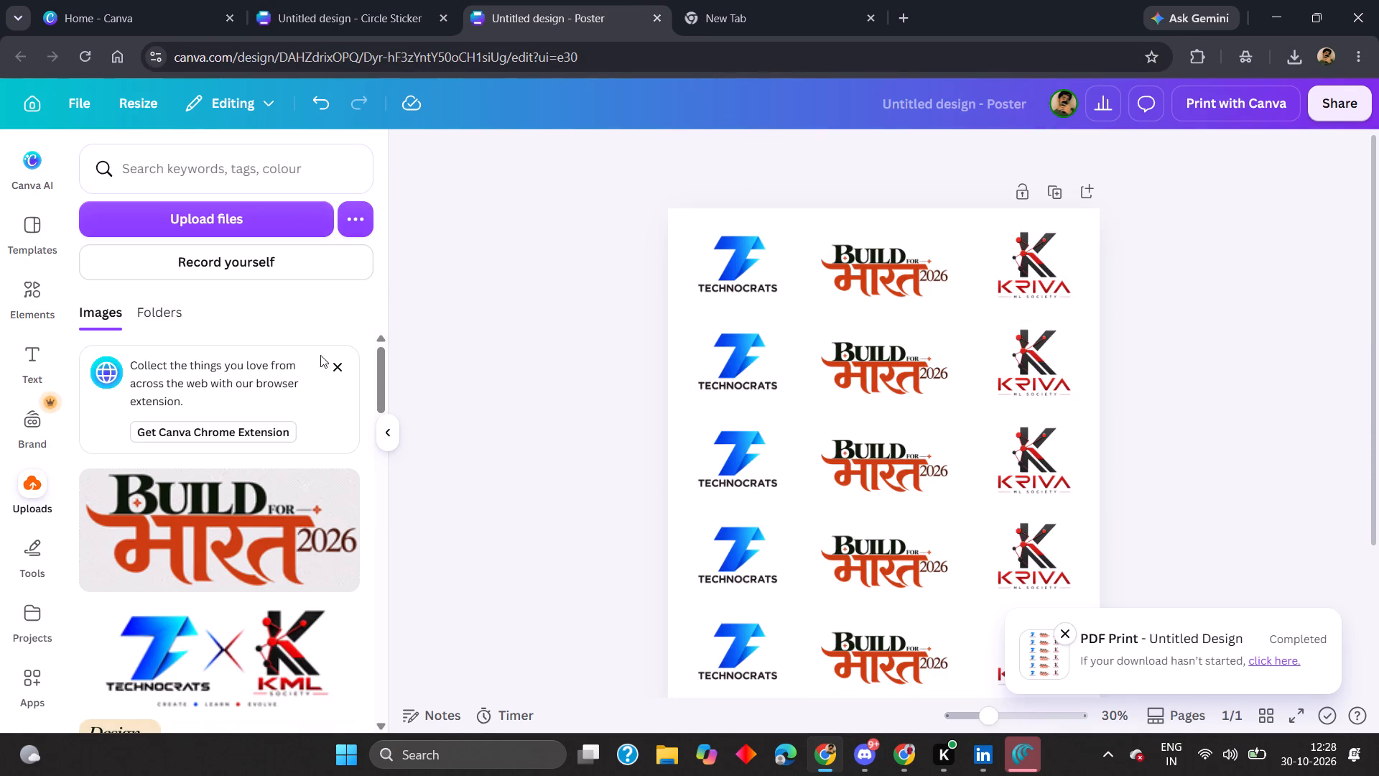
pyautogui.click(126, 0)
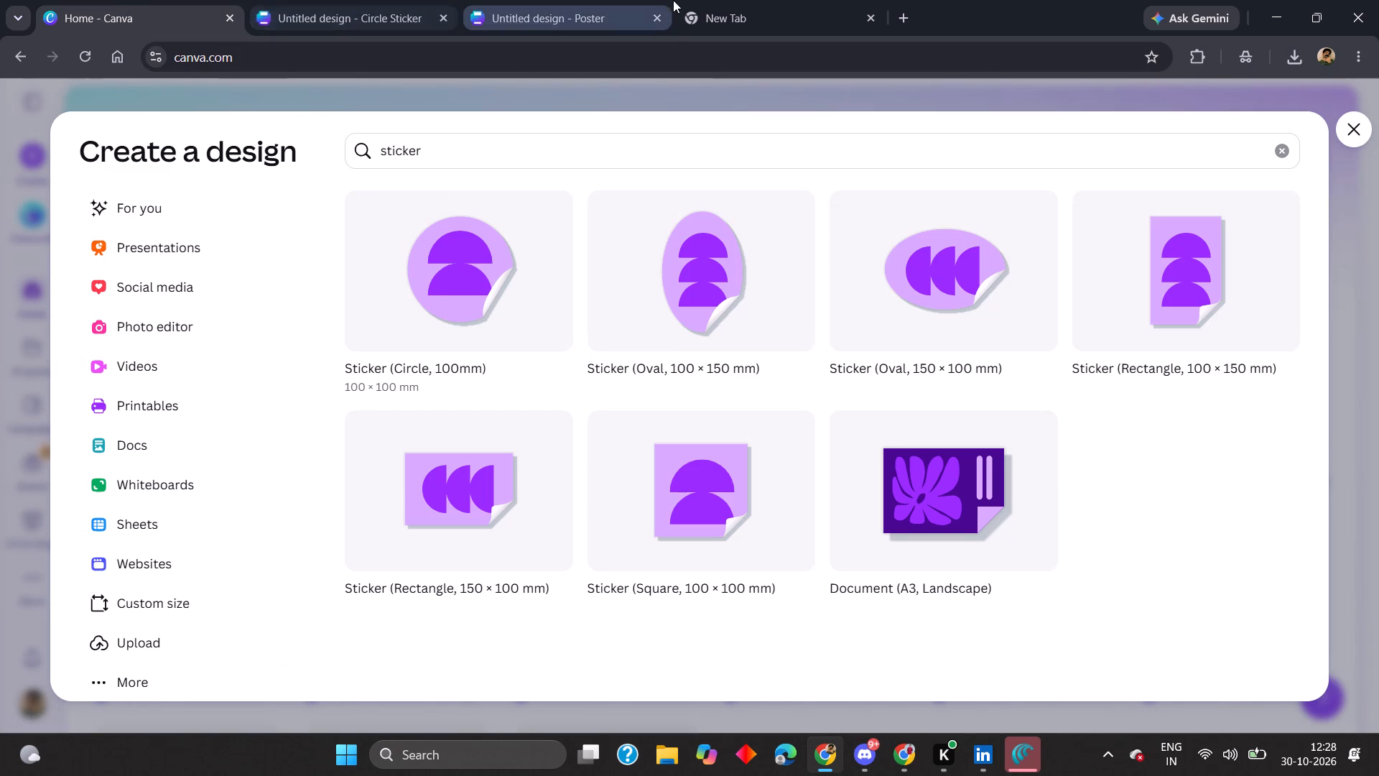
pyautogui.click(576, 15)
pyautogui.moveTo(577, 232); pyautogui.dragTo(687, 236)
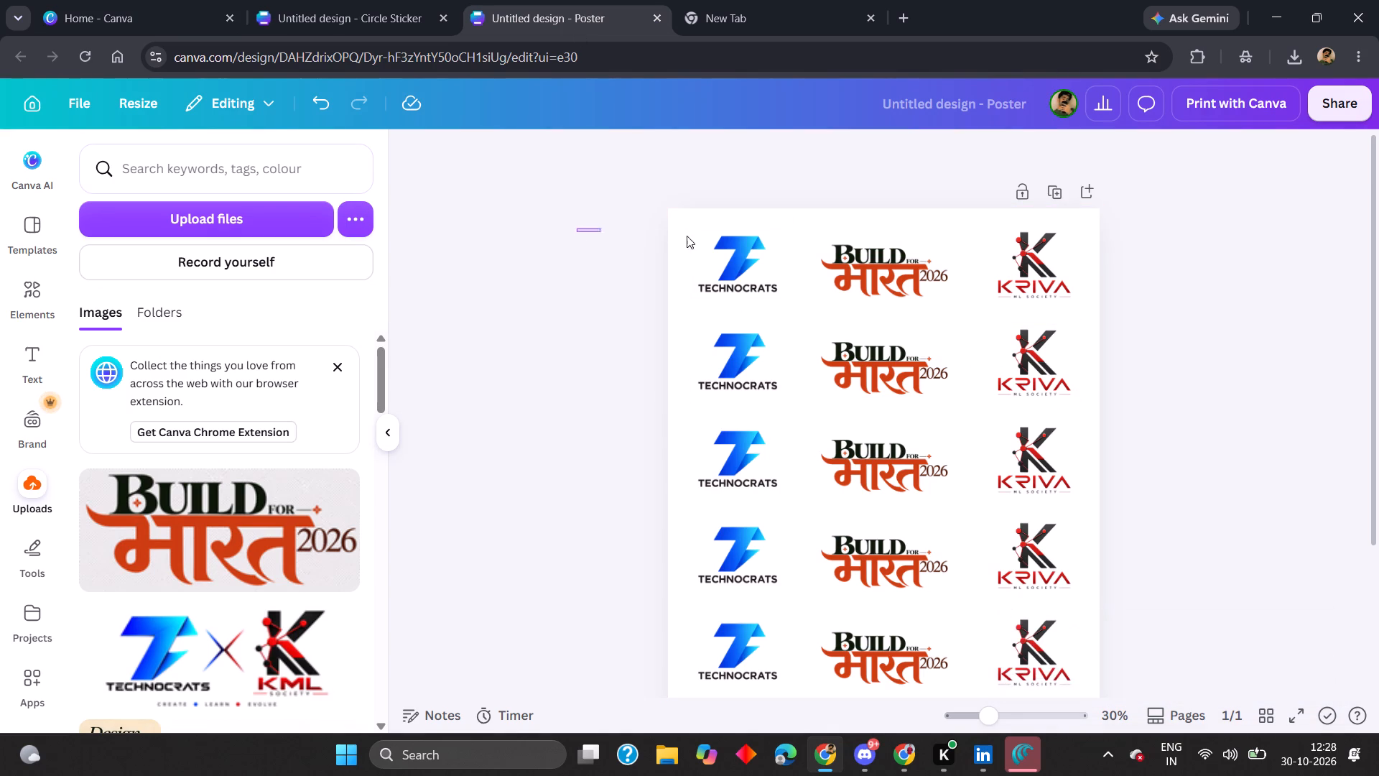
pyautogui.moveTo(687, 236); pyautogui.dragTo(1133, 775)
pyautogui.press('BackSpace')
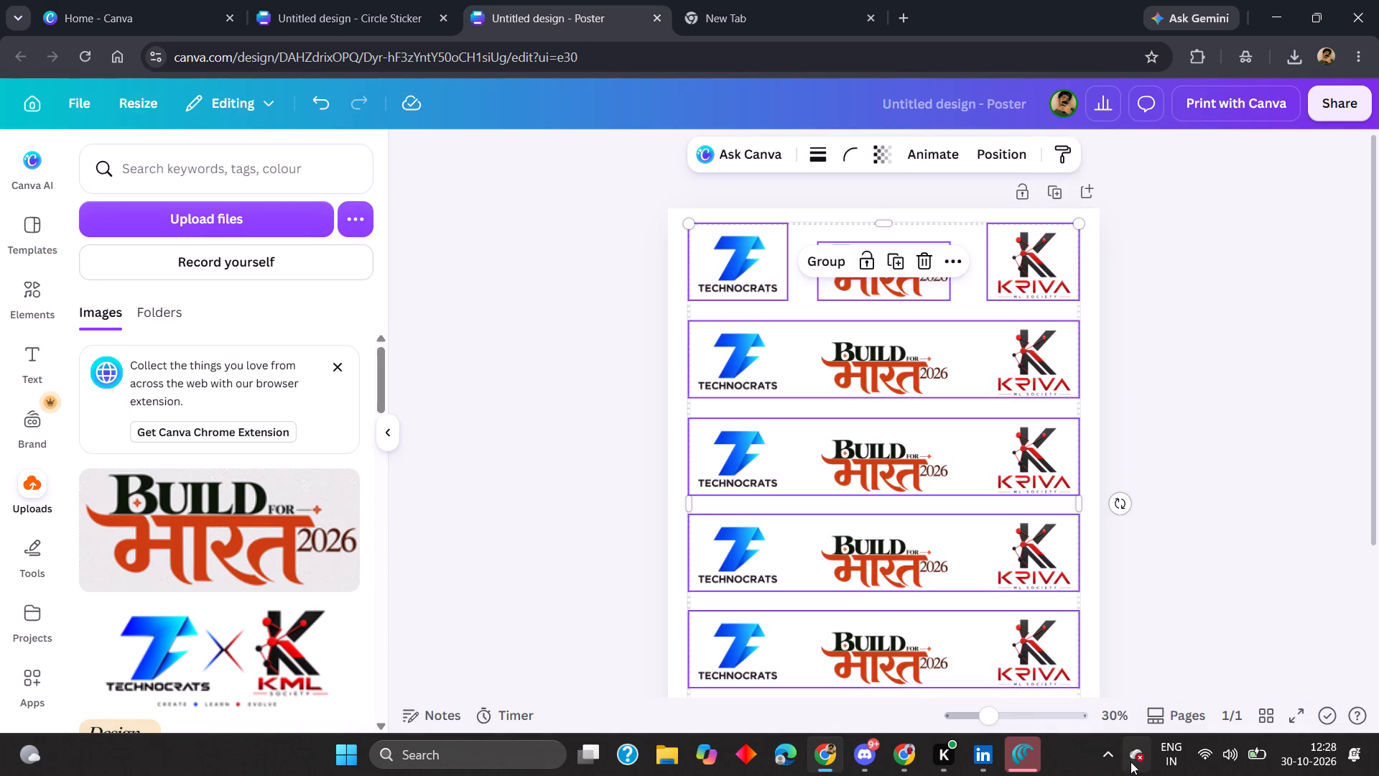
pyautogui.scroll(-4, 730, 398)
pyautogui.scroll(3, 730, 396)
pyautogui.click(463, 308)
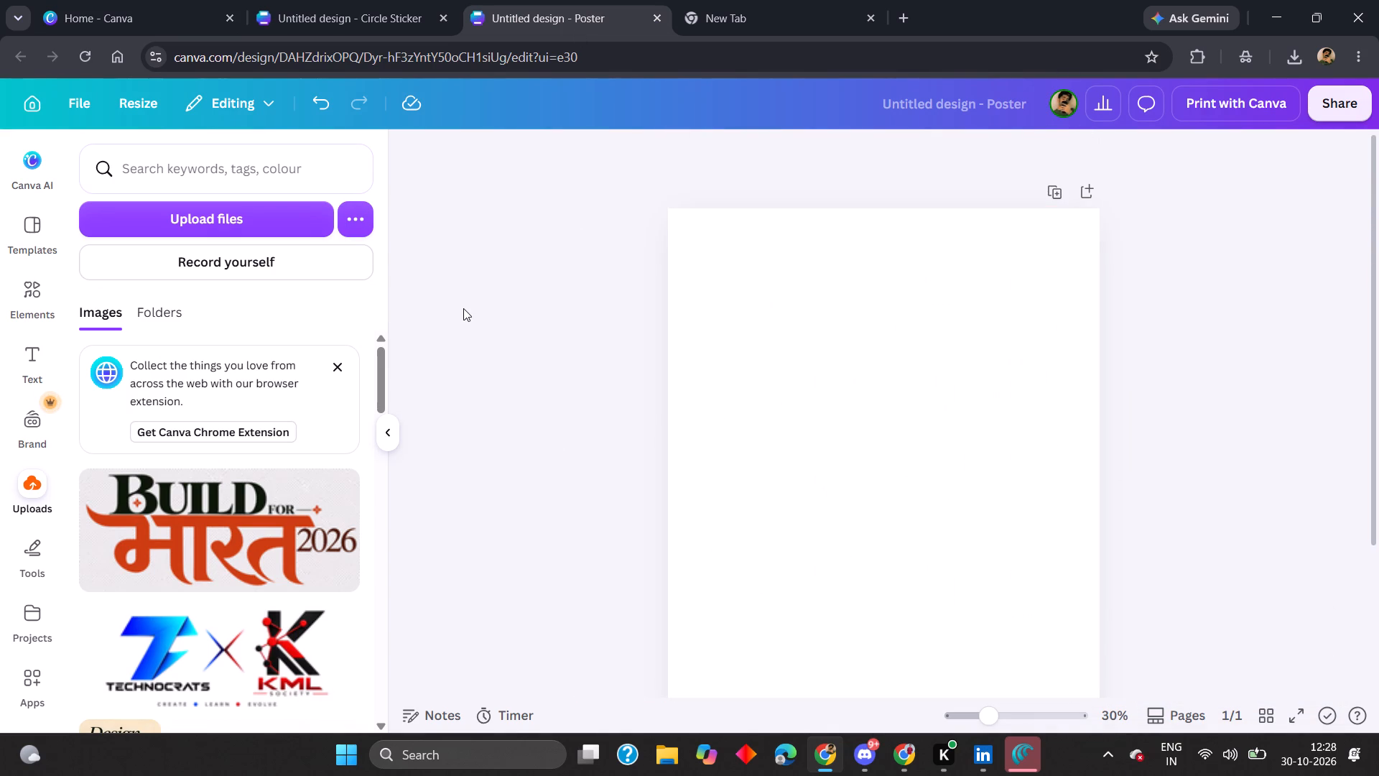
# Add the recently used plain circle frame, shrink it to just under a third of the page width, and place it near the page's upper-left corner.
pyautogui.click(28, 296)
pyautogui.click(105, 289)
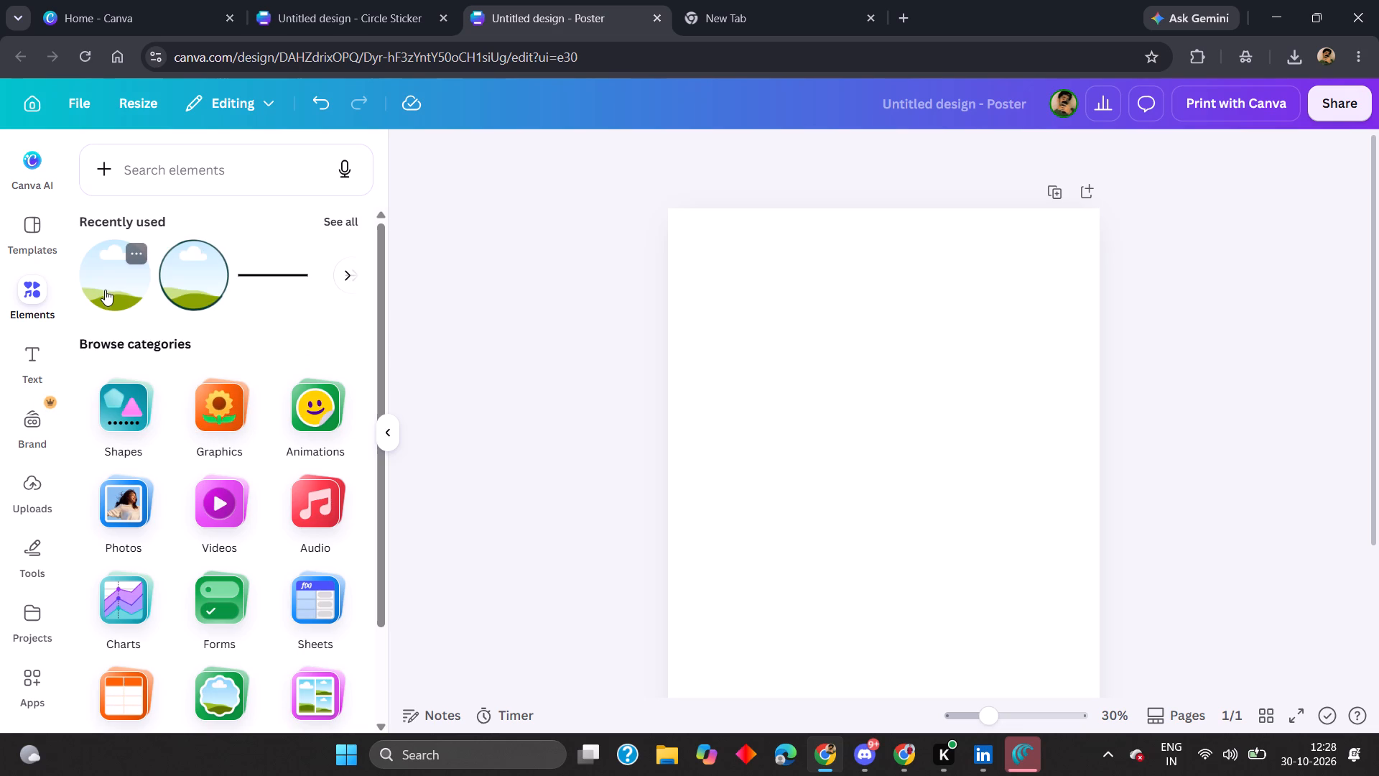
pyautogui.moveTo(855, 489); pyautogui.dragTo(747, 317)
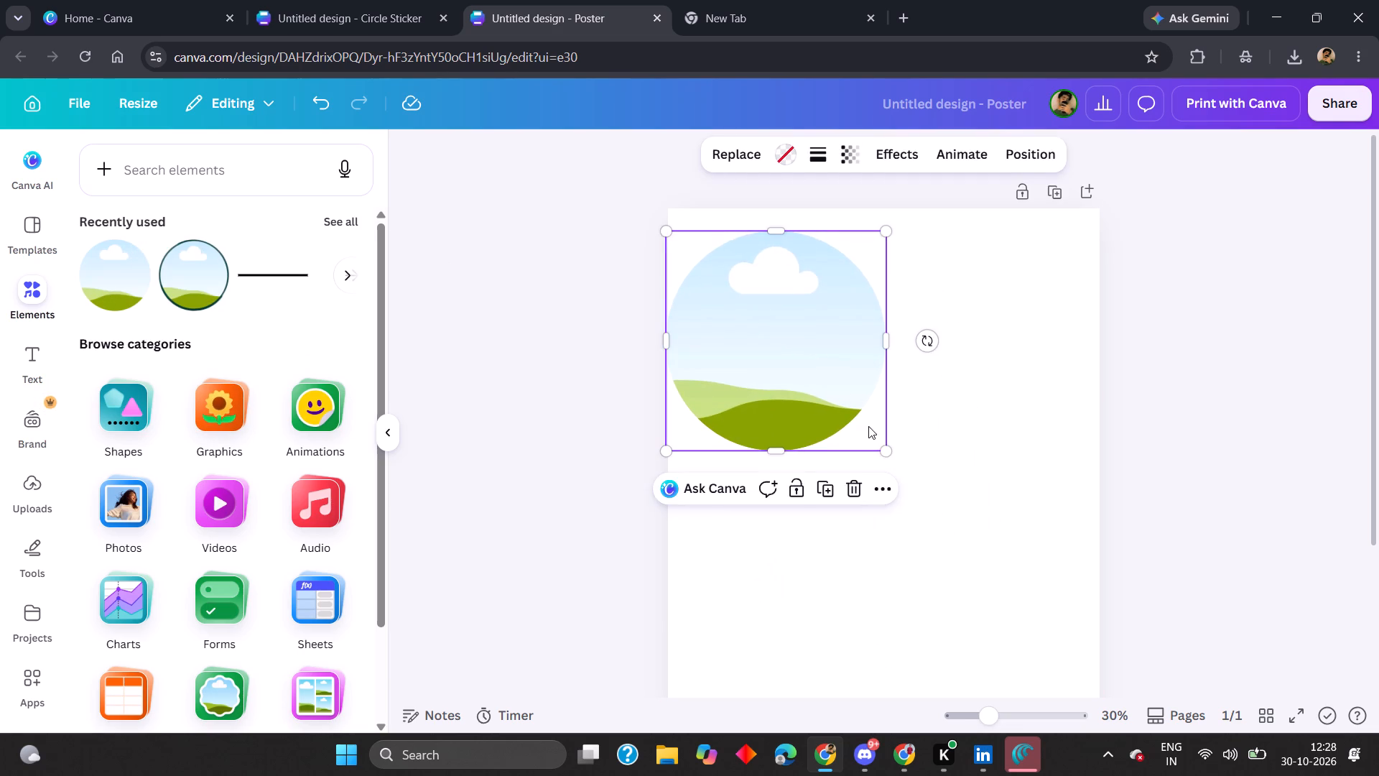
pyautogui.moveTo(883, 423); pyautogui.dragTo(824, 323)
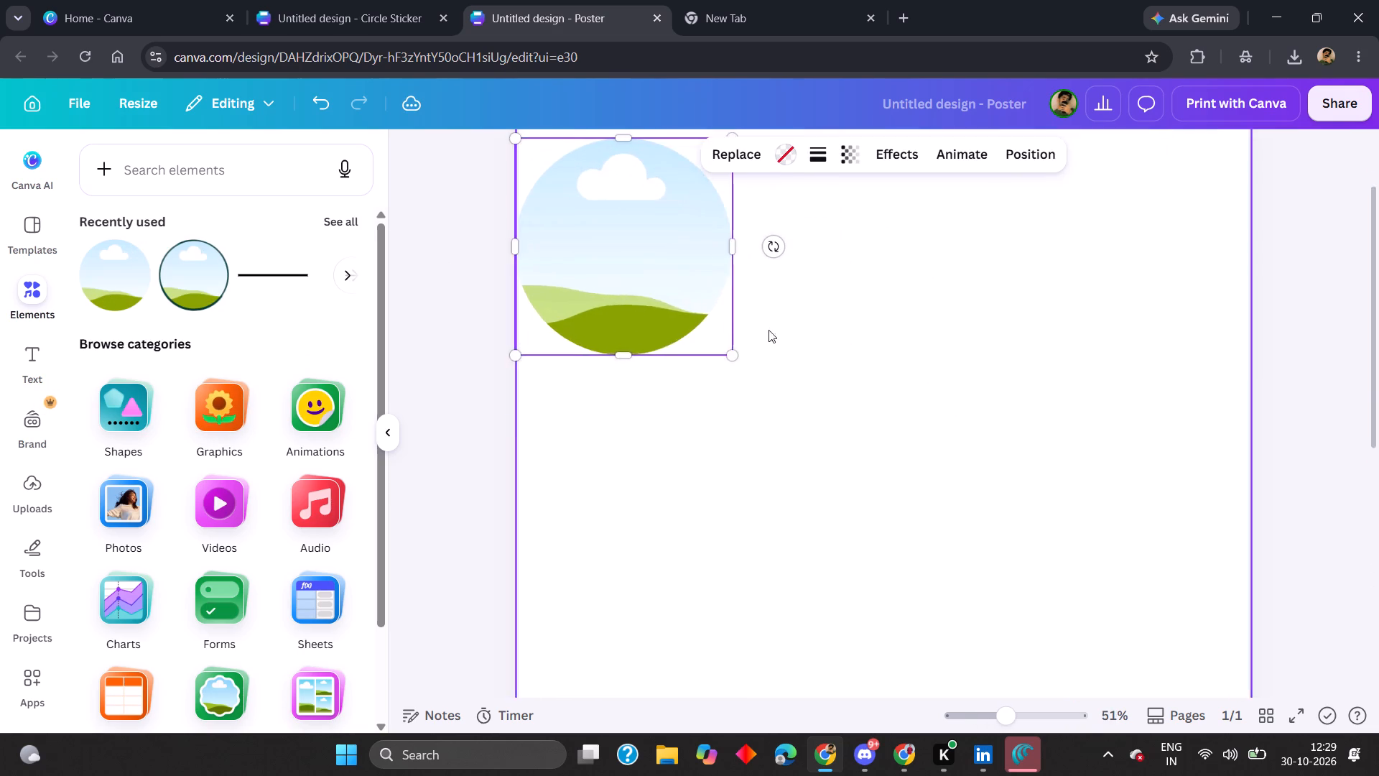
pyautogui.scroll(1, 747, 327)
pyautogui.moveTo(629, 341); pyautogui.dragTo(667, 346)
# Duplicate the circle frame and place the copy beside the first one on its right, aligned in the same row.
pyautogui.hotkey('ctrl', 'd')
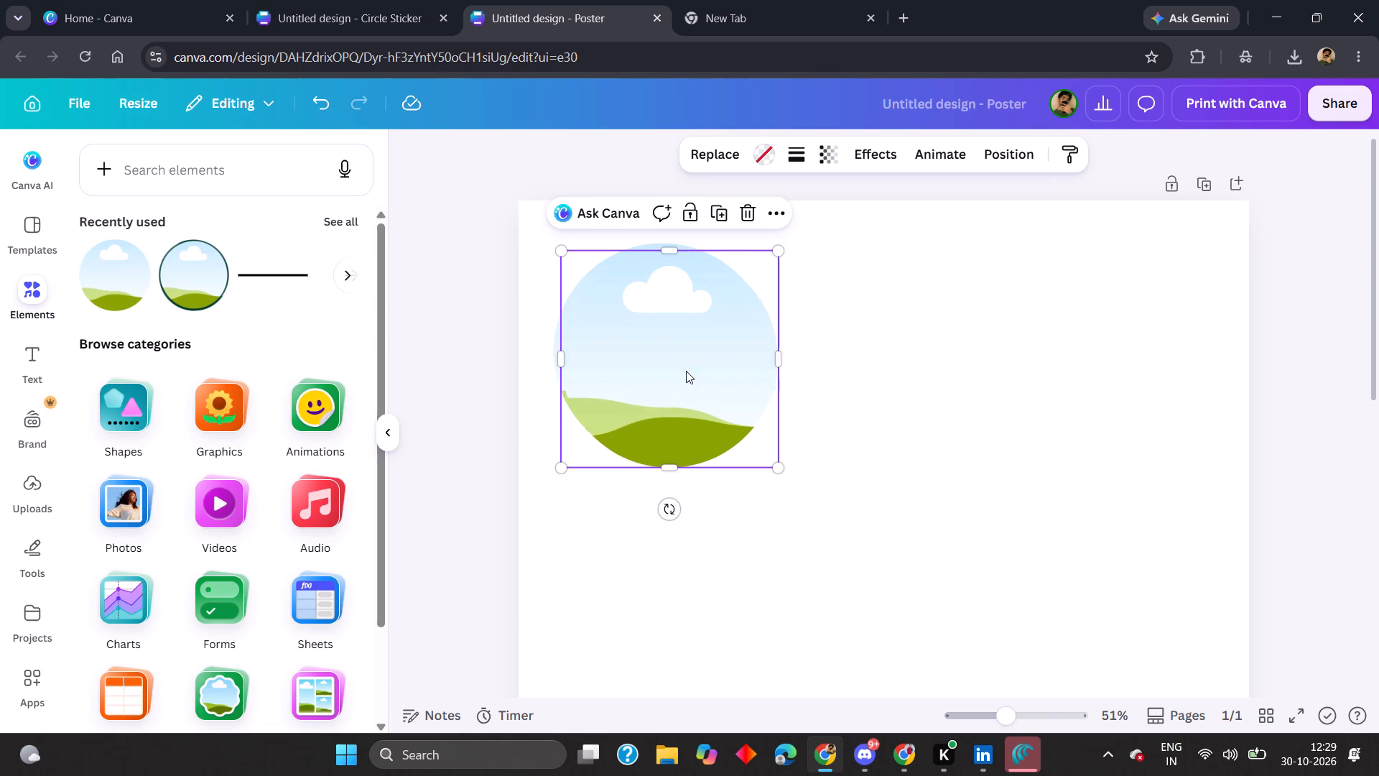
pyautogui.moveTo(686, 371); pyautogui.dragTo(943, 364)
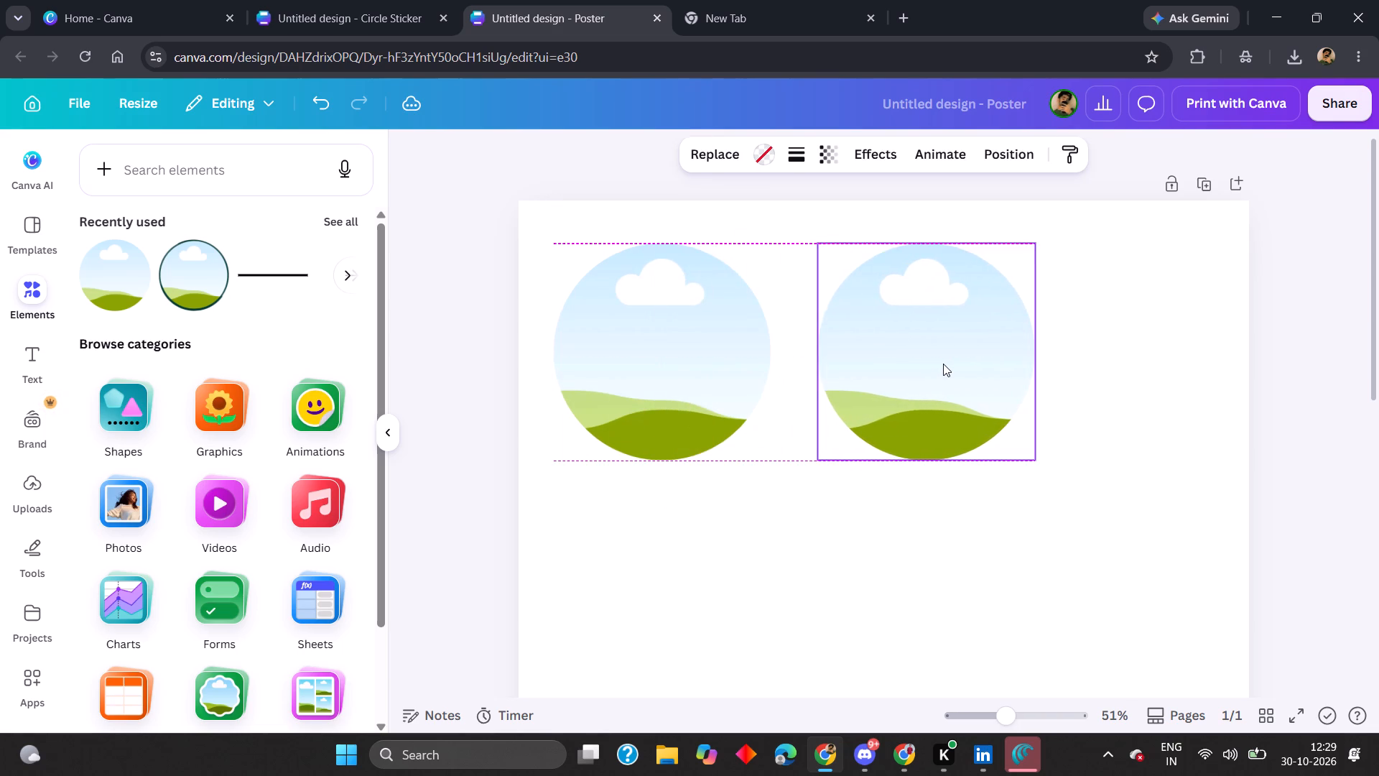
# Duplicate the second circle frame to add a third one in the same row.
pyautogui.moveTo(943, 364); pyautogui.dragTo(944, 365)
pyautogui.hotkey('ctrl', 'd')
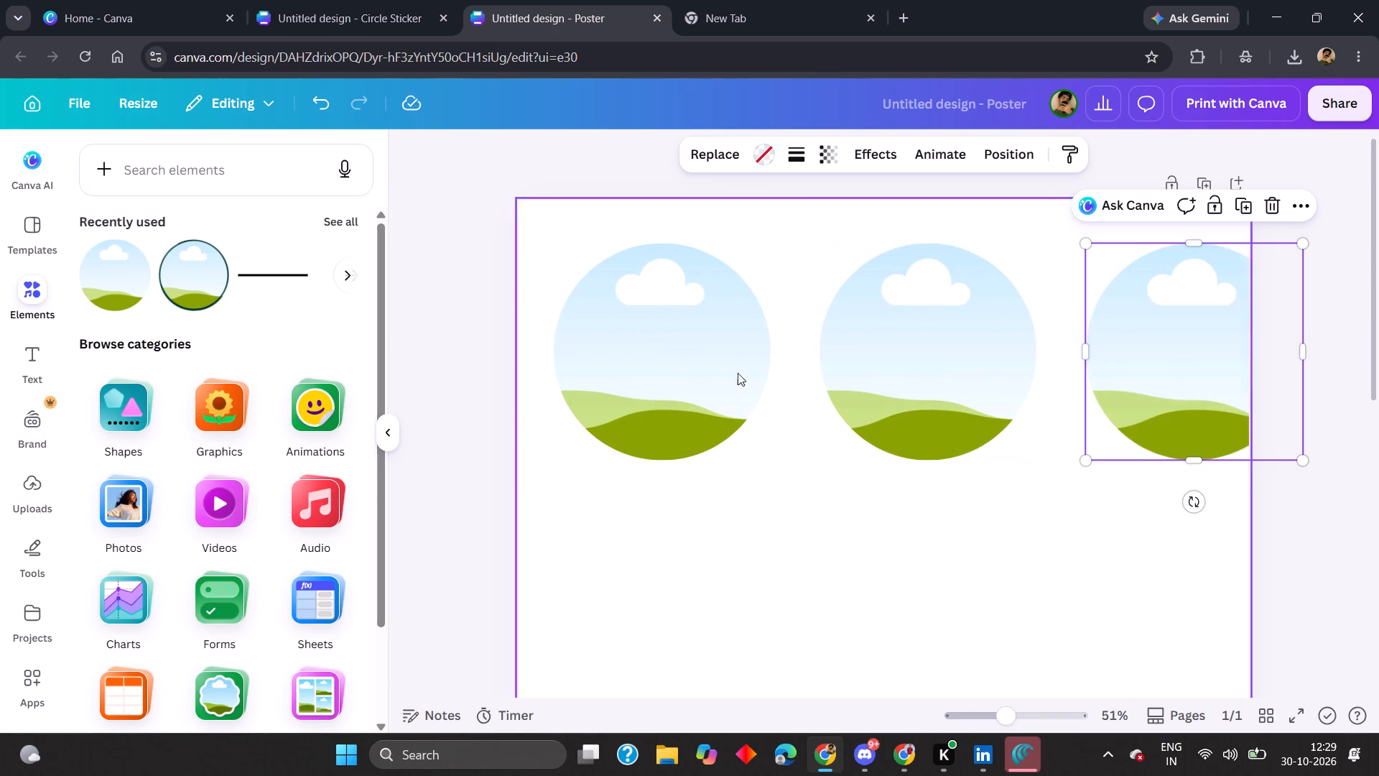
pyautogui.hscroll(-1, 694, 377)
# Shrink the first circle frame to a width and height of about 11, keeping its top-left corner in place.
pyautogui.click(689, 378)
pyautogui.moveTo(768, 456); pyautogui.dragTo(750, 428)
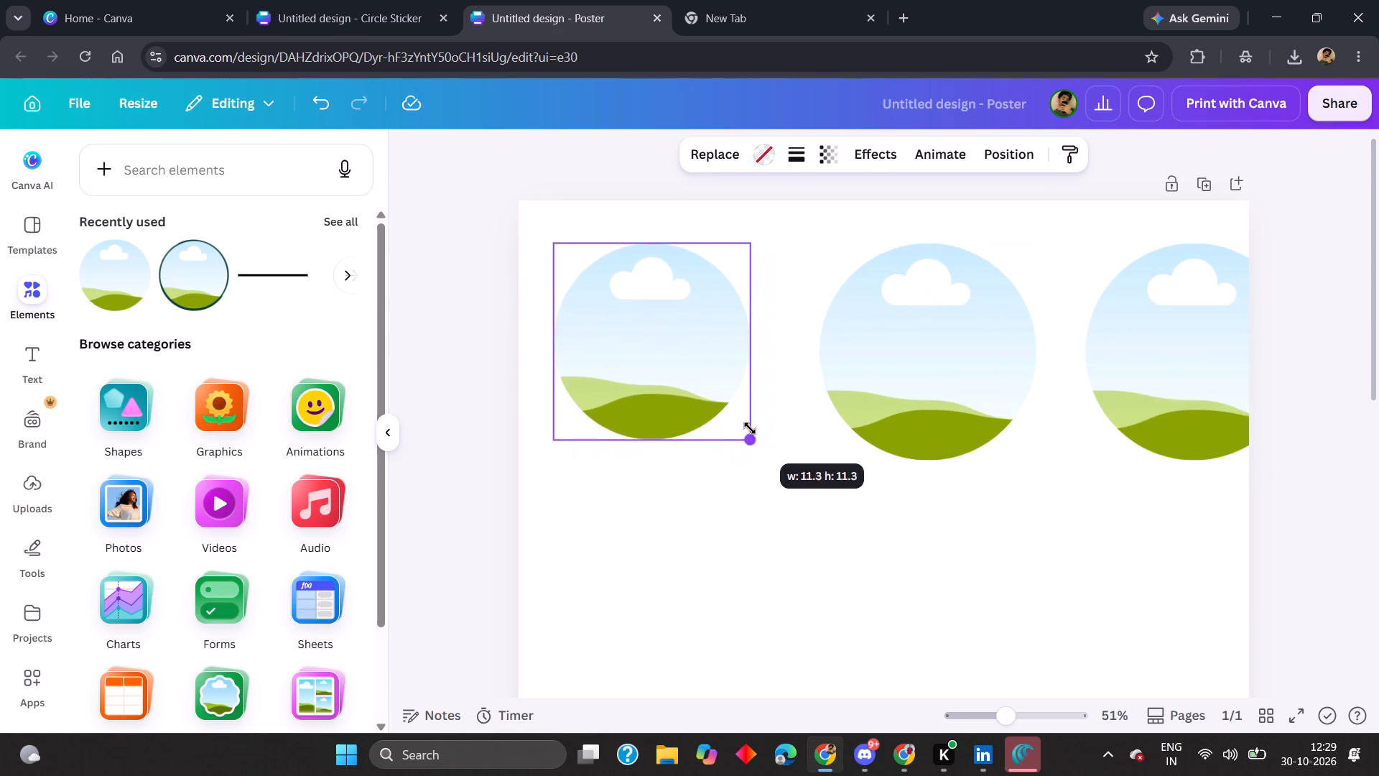
pyautogui.moveTo(750, 428); pyautogui.dragTo(748, 425)
pyautogui.click(665, 380)
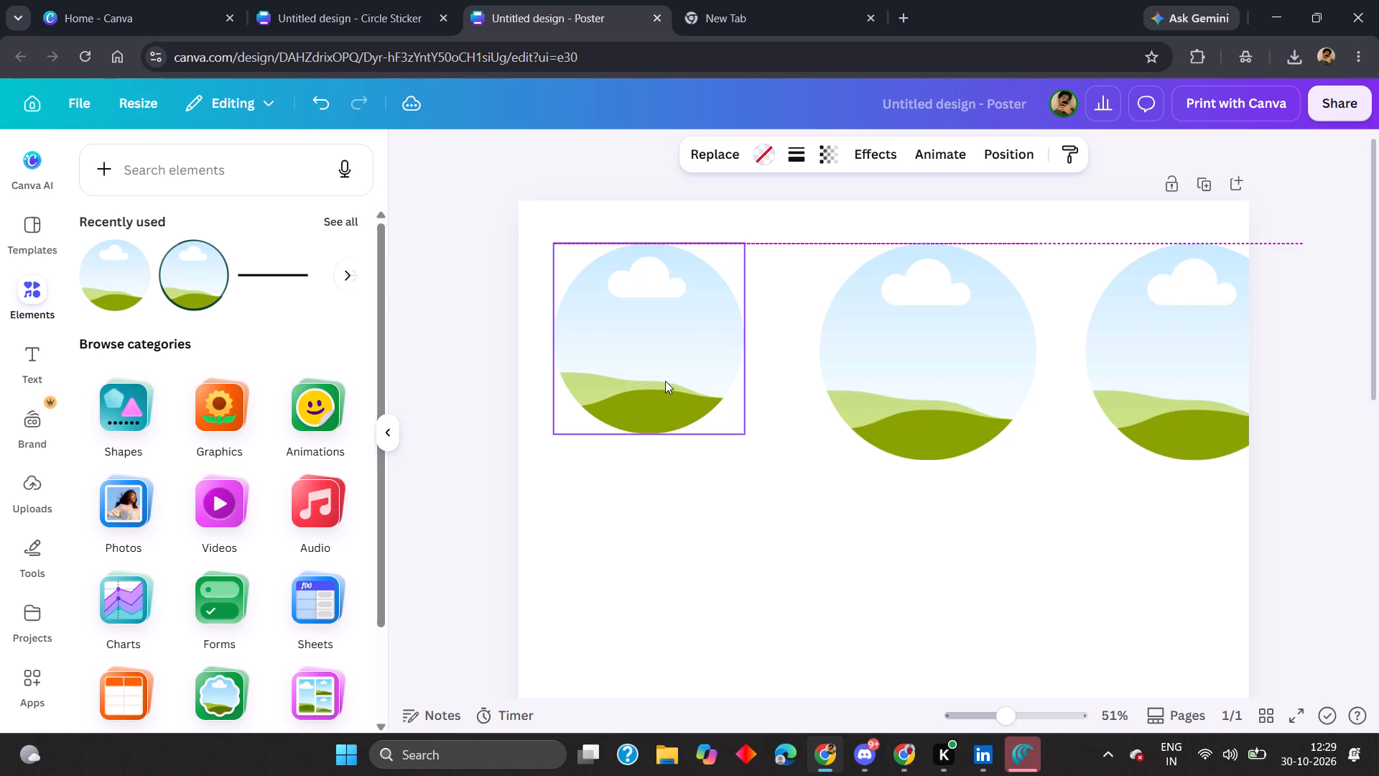
# Shrink the second circle frame to match the first one's size and move it closer to the first in the row.
pyautogui.click(919, 369)
pyautogui.moveTo(1036, 458); pyautogui.dragTo(1030, 441)
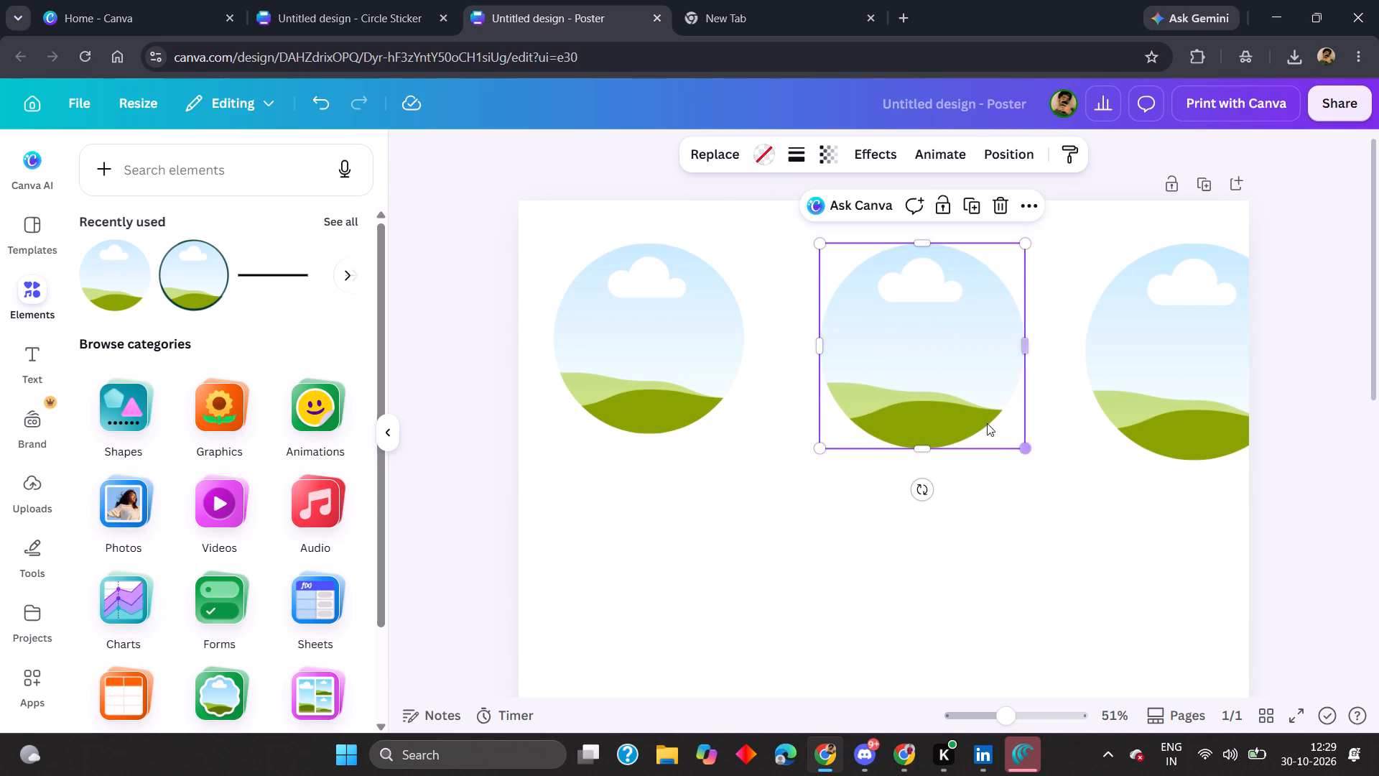
pyautogui.click(668, 379)
pyautogui.moveTo(888, 347); pyautogui.dragTo(837, 347)
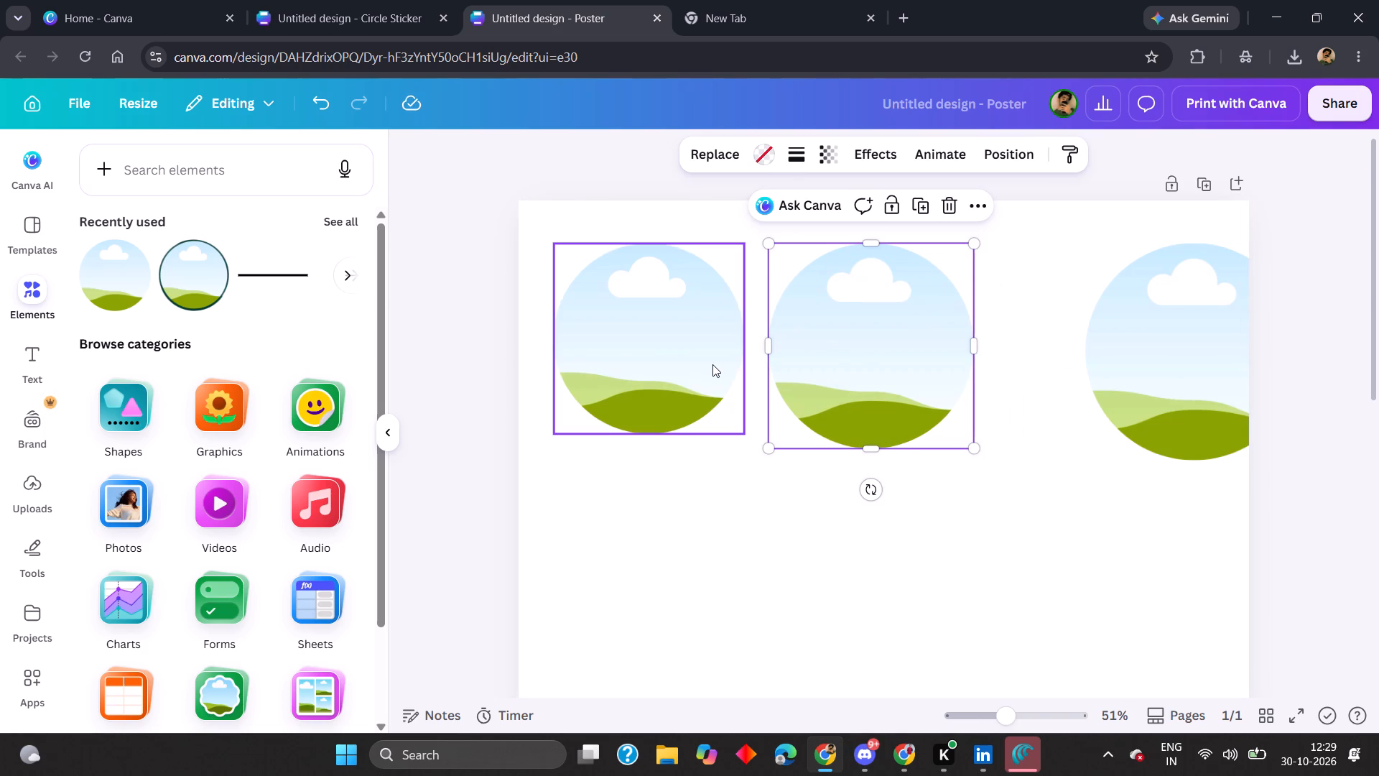
pyautogui.moveTo(974, 448); pyautogui.dragTo(963, 430)
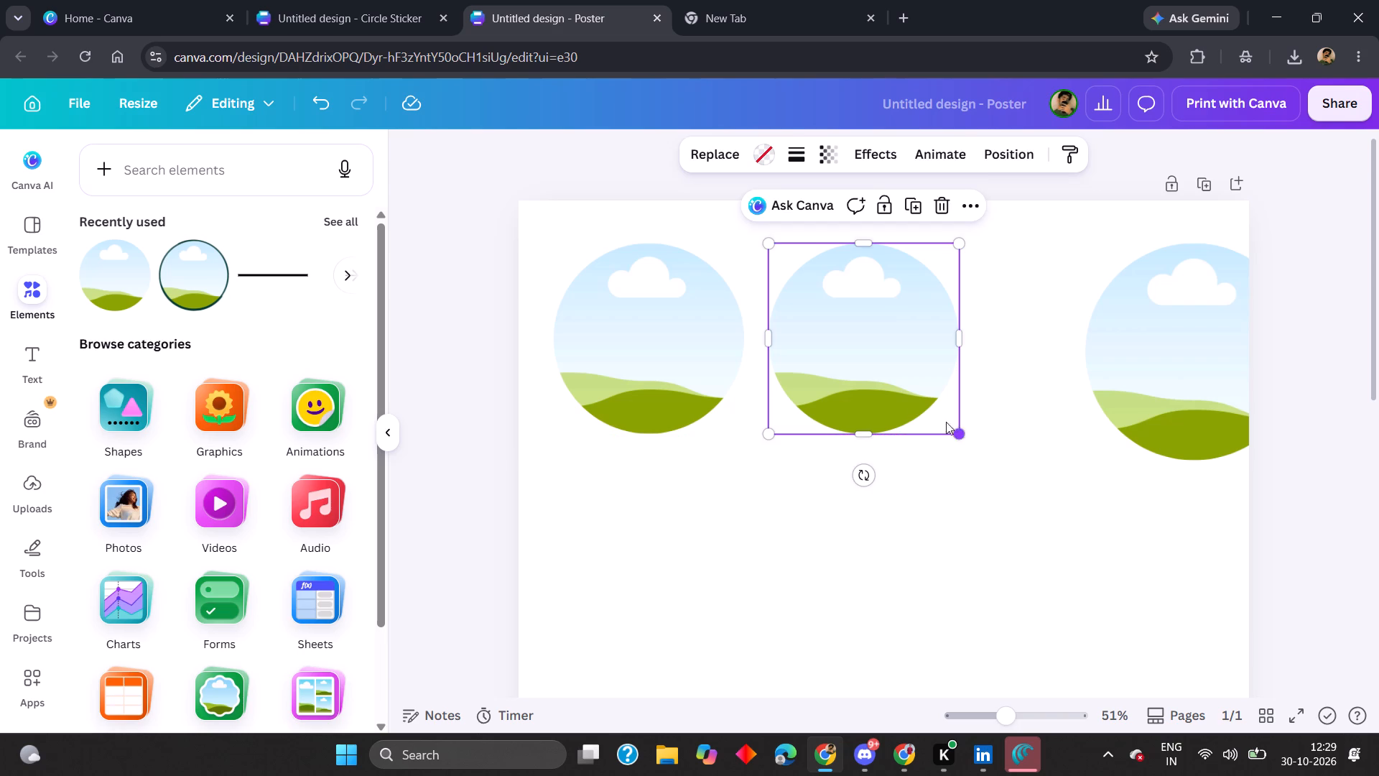
pyautogui.moveTo(880, 386); pyautogui.dragTo(894, 385)
# Bring the third circle frame fully onto the page, shrink it to match the others, and align it in the row near the page's right edge.
pyautogui.click(1175, 379)
pyautogui.moveTo(1227, 410); pyautogui.dragTo(1161, 390)
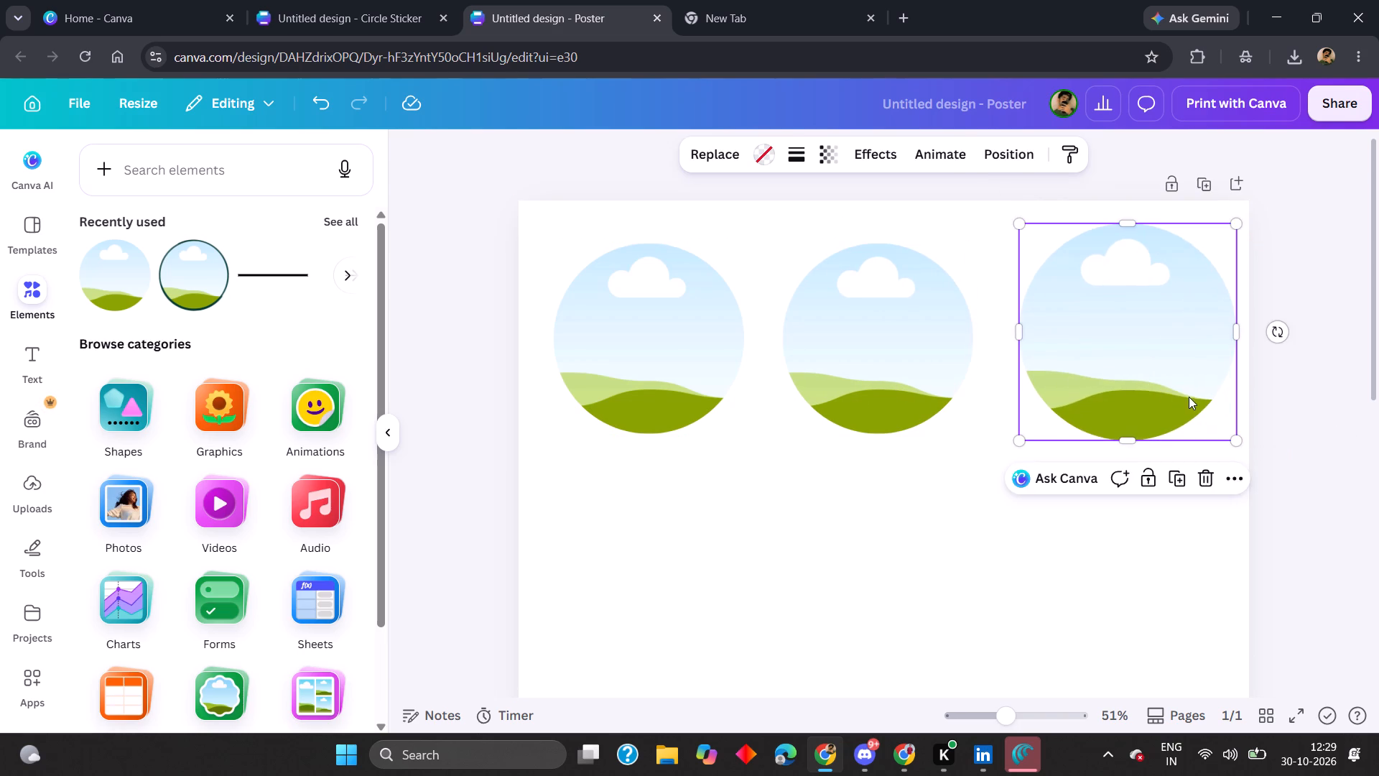
pyautogui.moveTo(1189, 397); pyautogui.dragTo(1189, 415)
pyautogui.moveTo(1238, 456); pyautogui.dragTo(1230, 452)
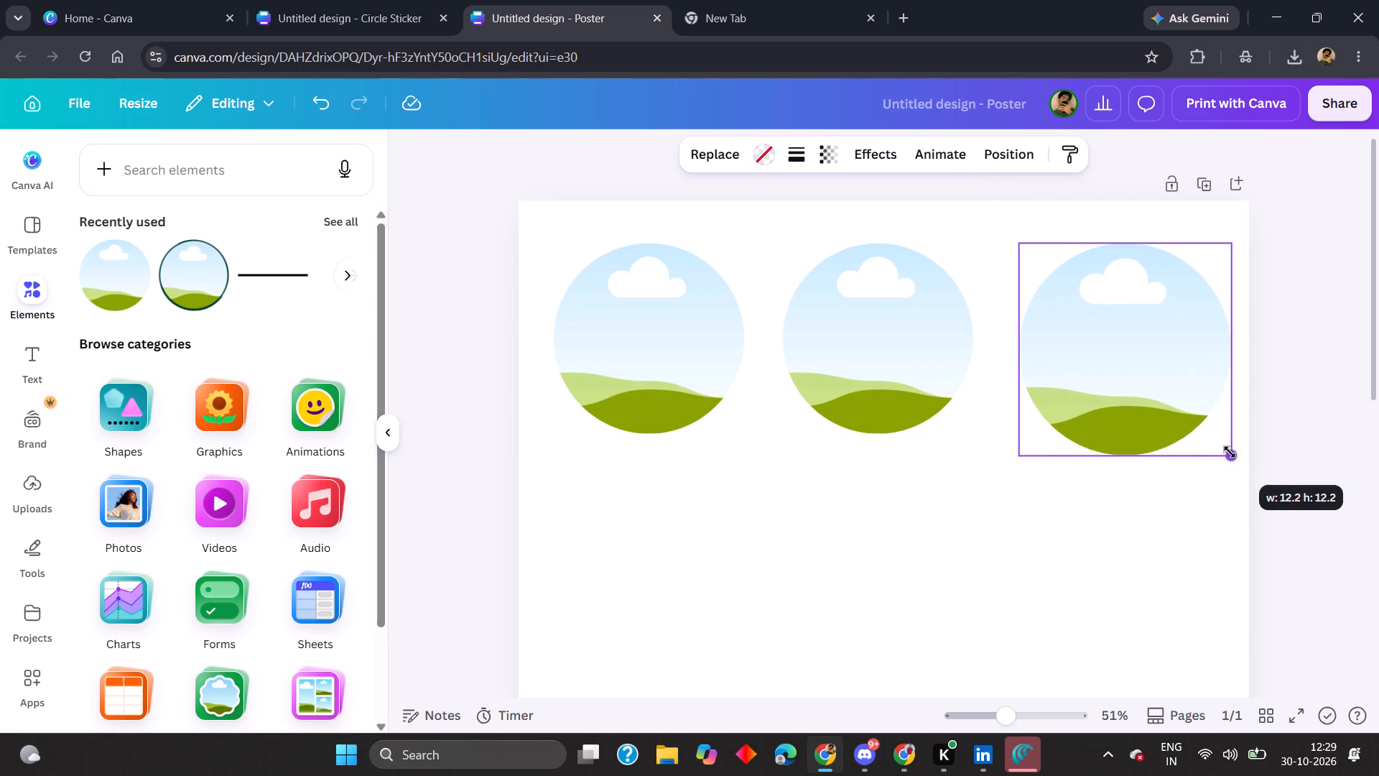
pyautogui.moveTo(1230, 452); pyautogui.dragTo(1214, 425)
pyautogui.click(1344, 374)
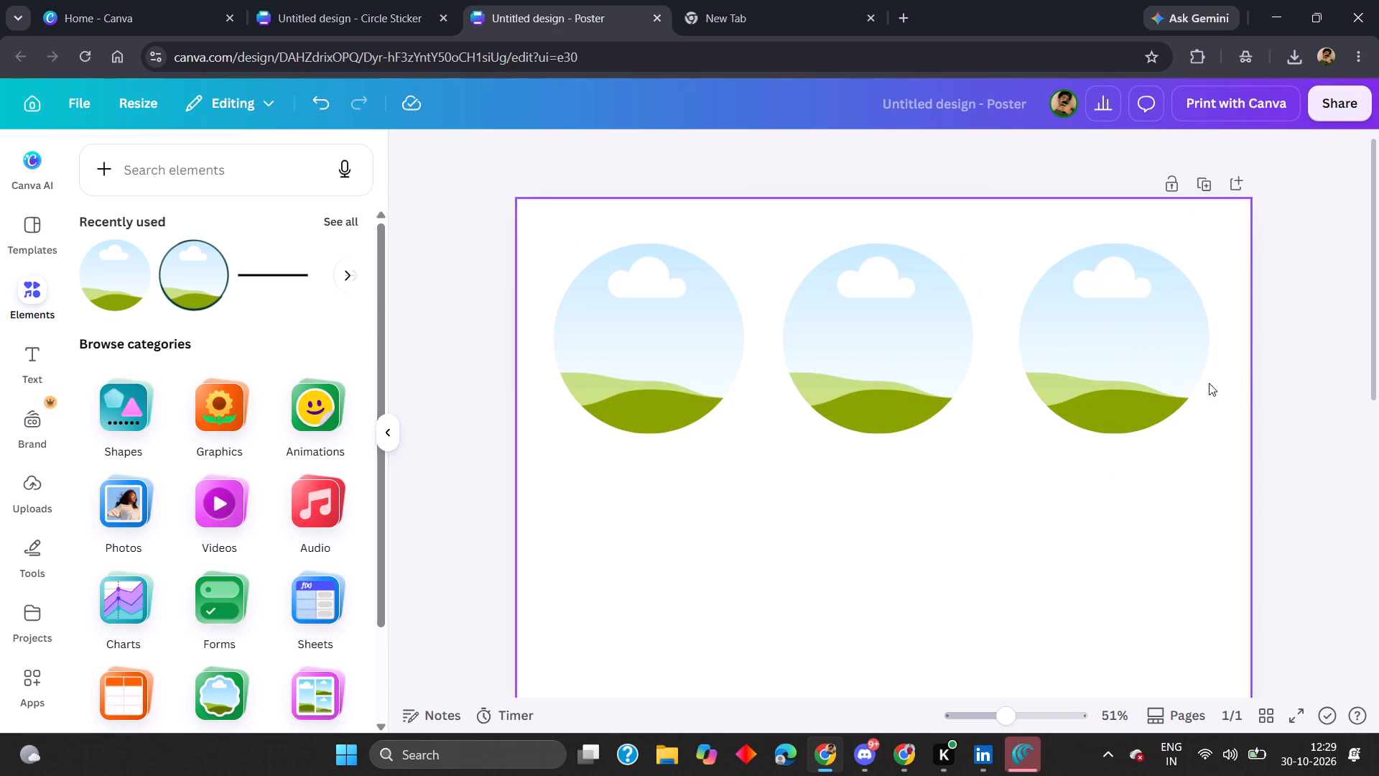
pyautogui.moveTo(1151, 372); pyautogui.dragTo(1165, 372)
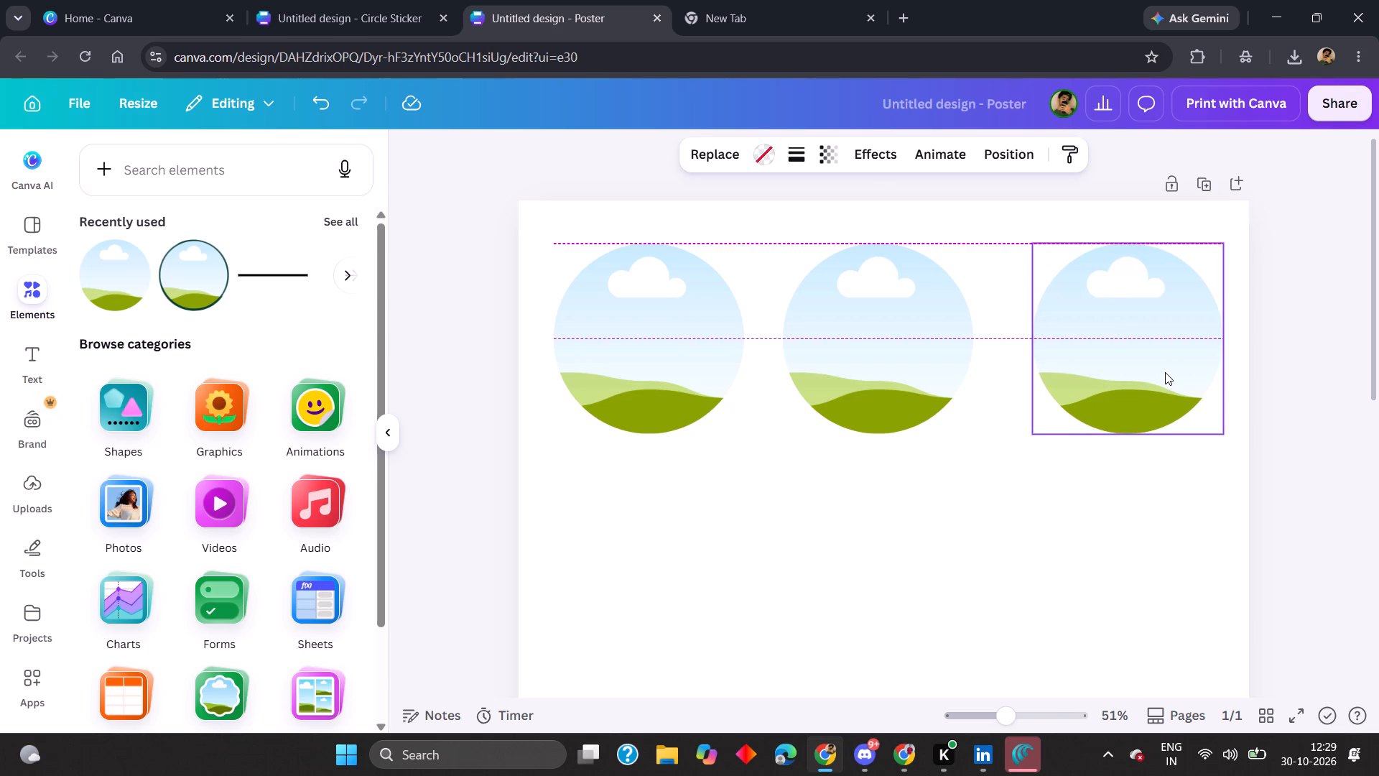
pyautogui.moveTo(1165, 372); pyautogui.dragTo(1160, 374)
pyautogui.click(1373, 368)
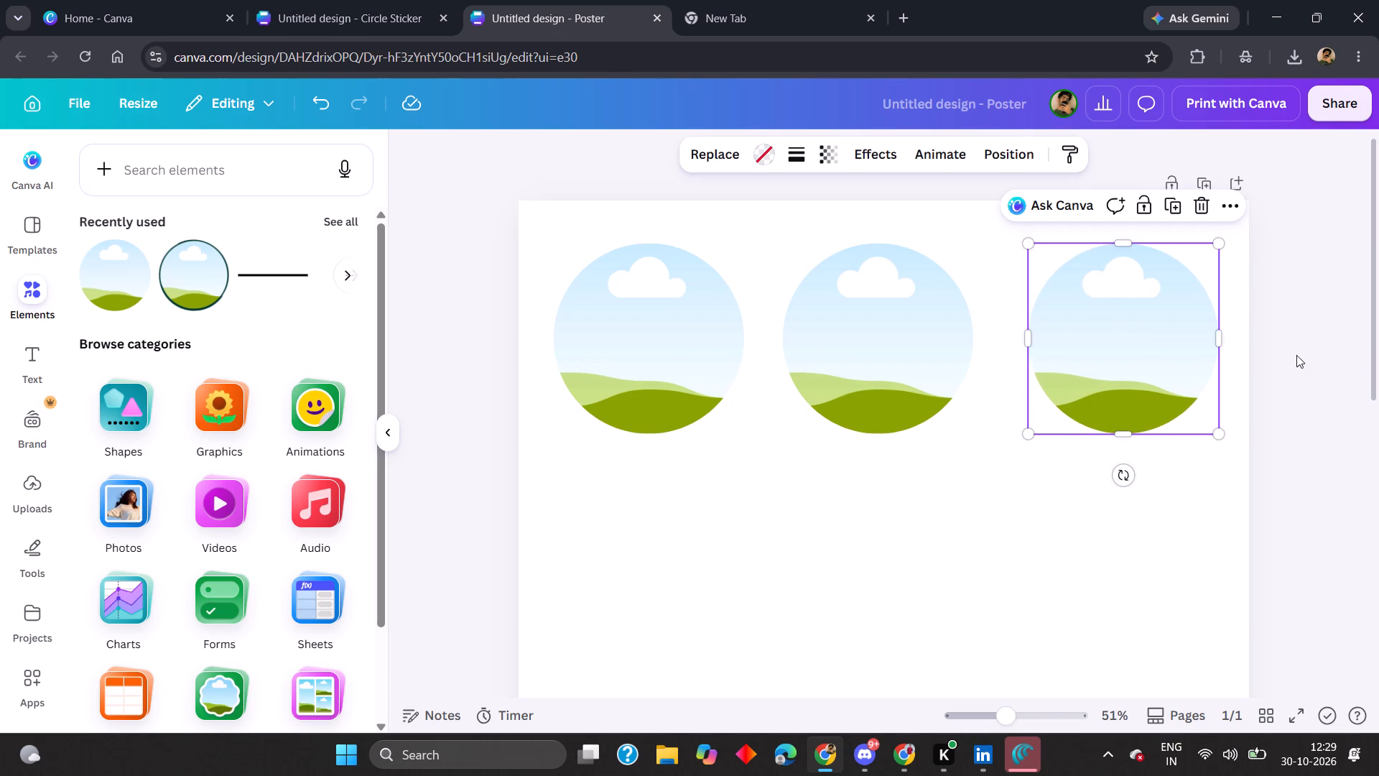
# Shift the middle circle frame slightly to the right to even out the gaps in the row.
pyautogui.click(1361, 515)
pyautogui.click(833, 399)
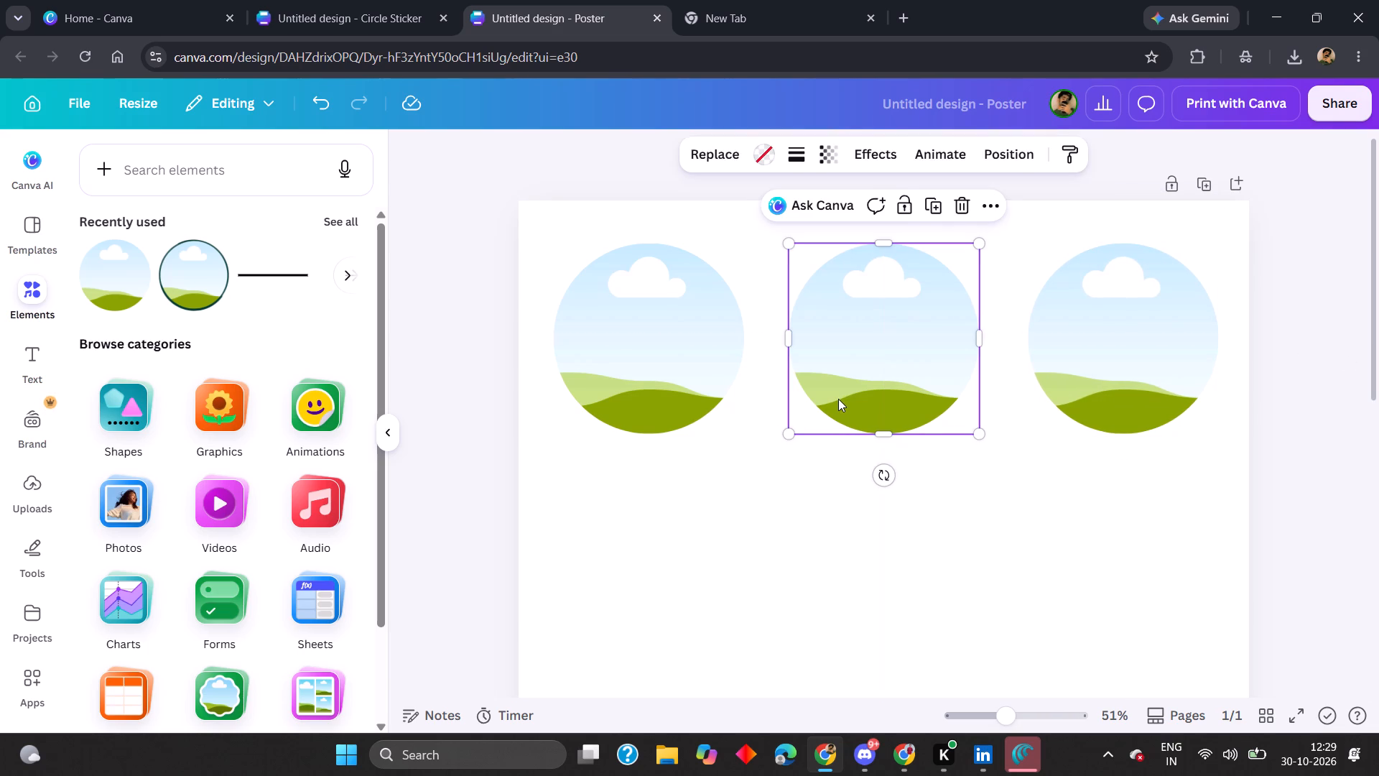
pyautogui.click(1294, 410)
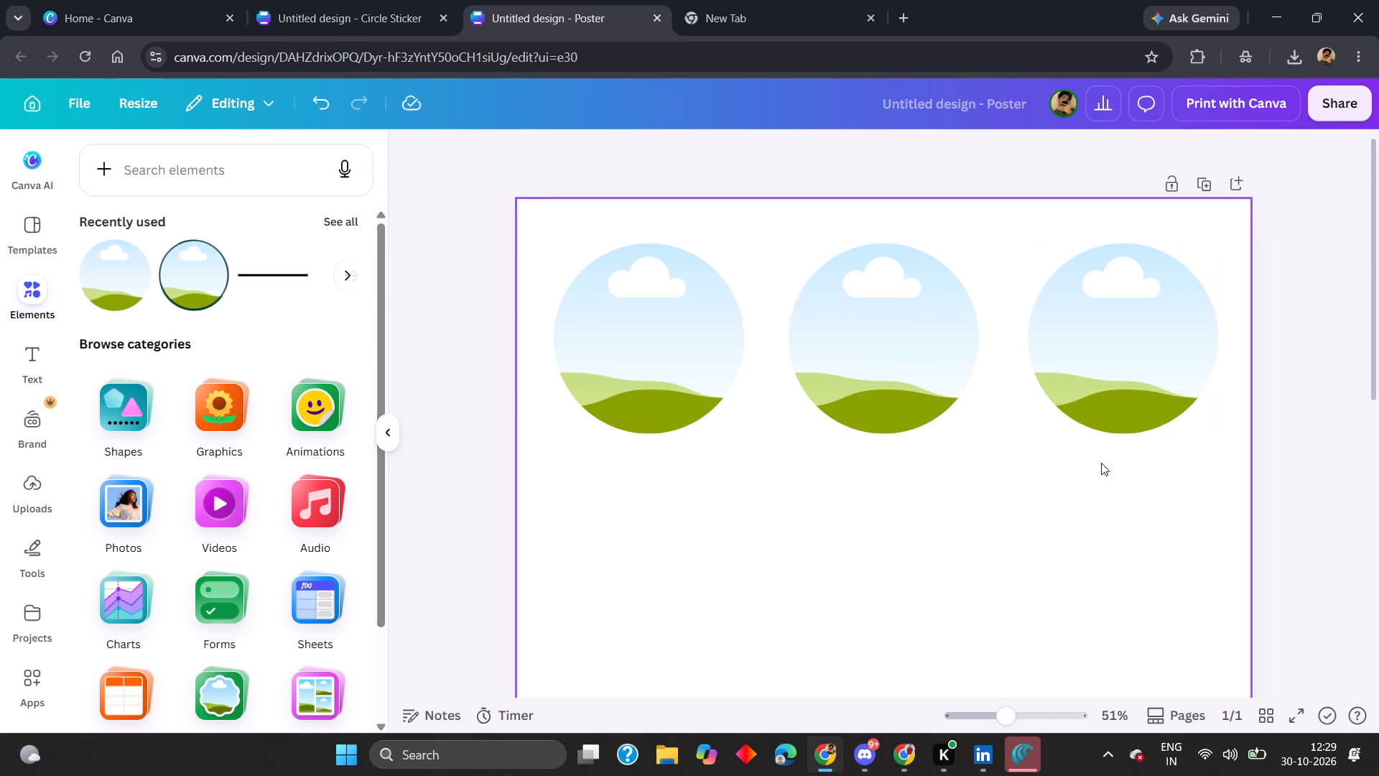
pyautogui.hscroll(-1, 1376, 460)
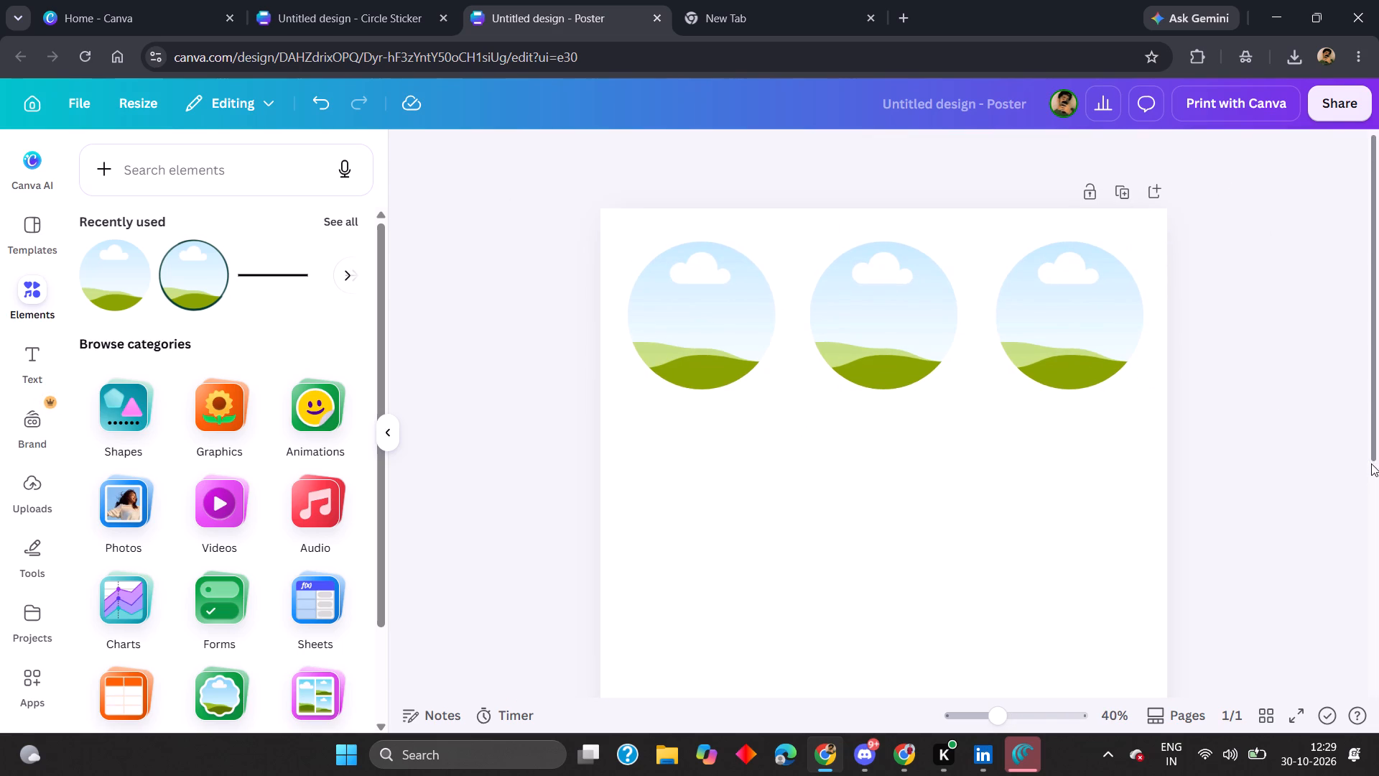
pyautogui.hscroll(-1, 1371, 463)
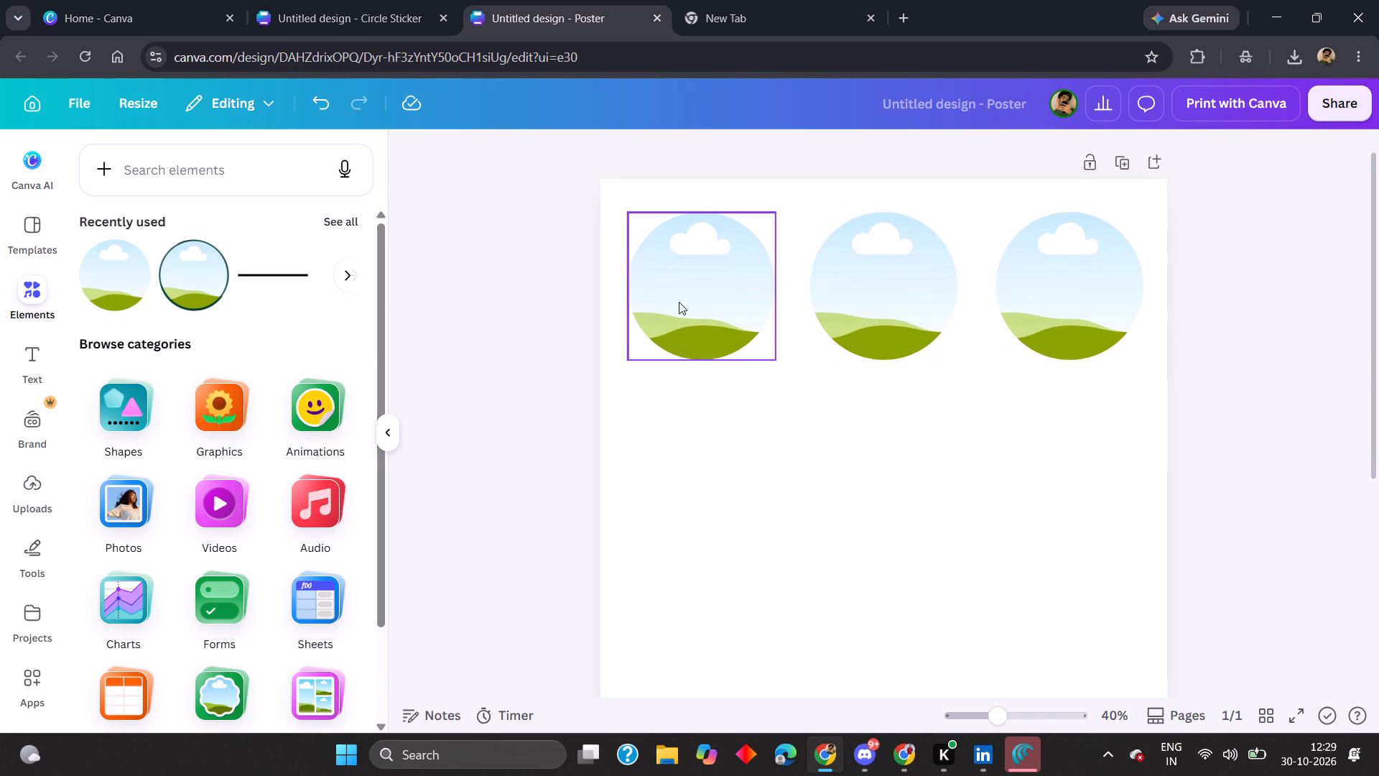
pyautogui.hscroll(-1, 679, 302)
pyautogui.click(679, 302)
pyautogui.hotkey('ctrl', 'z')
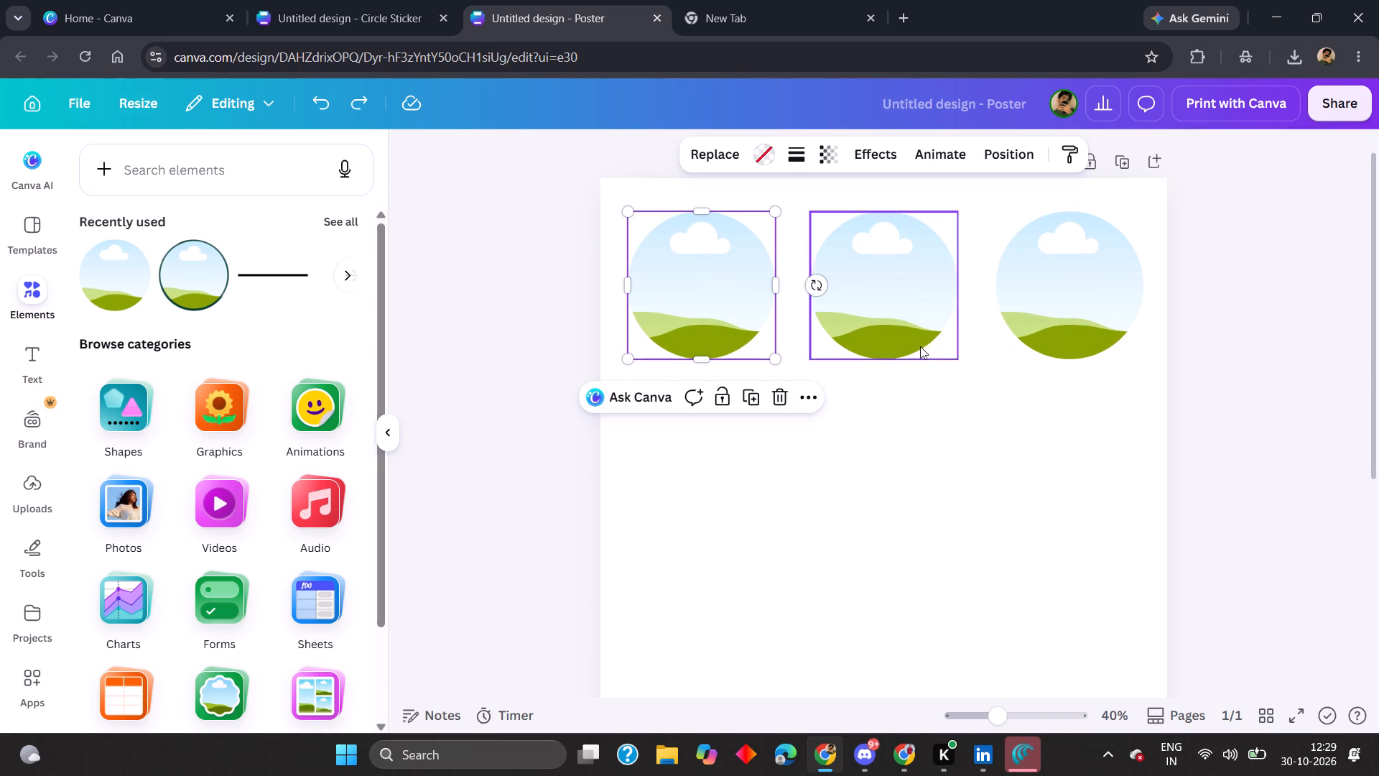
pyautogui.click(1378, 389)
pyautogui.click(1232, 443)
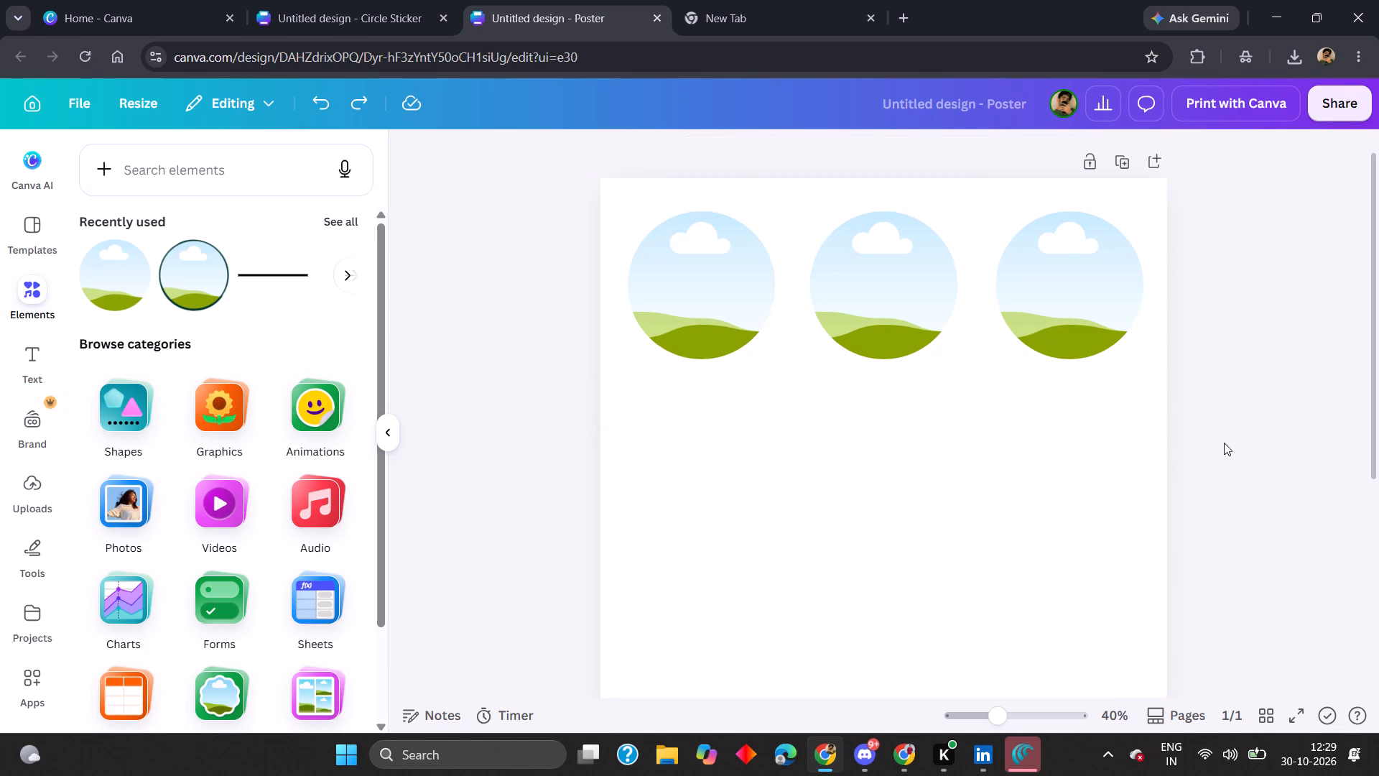
# Duplicate the row of three circle frames and place the copy directly below it as a second row.
pyautogui.moveTo(511, 282); pyautogui.dragTo(1230, 315)
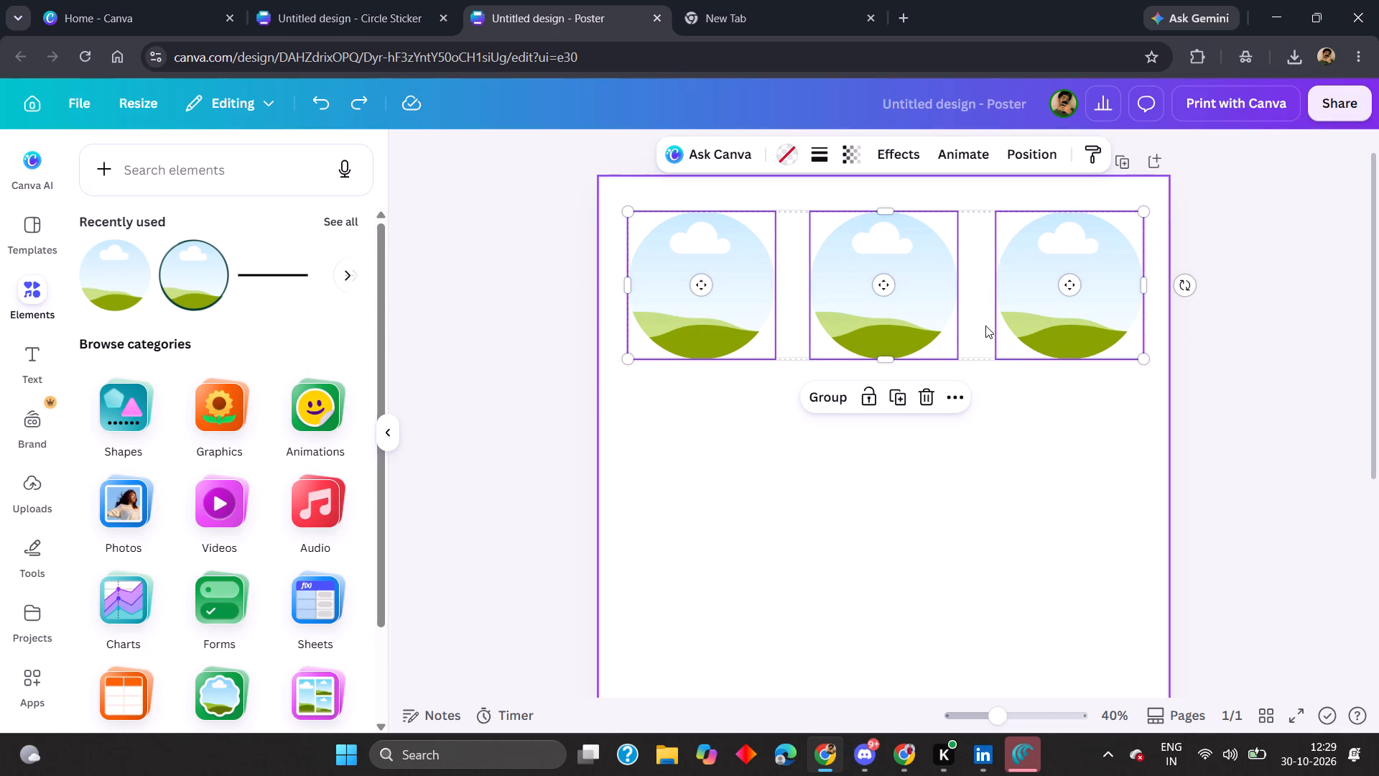
pyautogui.hotkey('ctrl', 'd')
pyautogui.moveTo(966, 328); pyautogui.dragTo(945, 457)
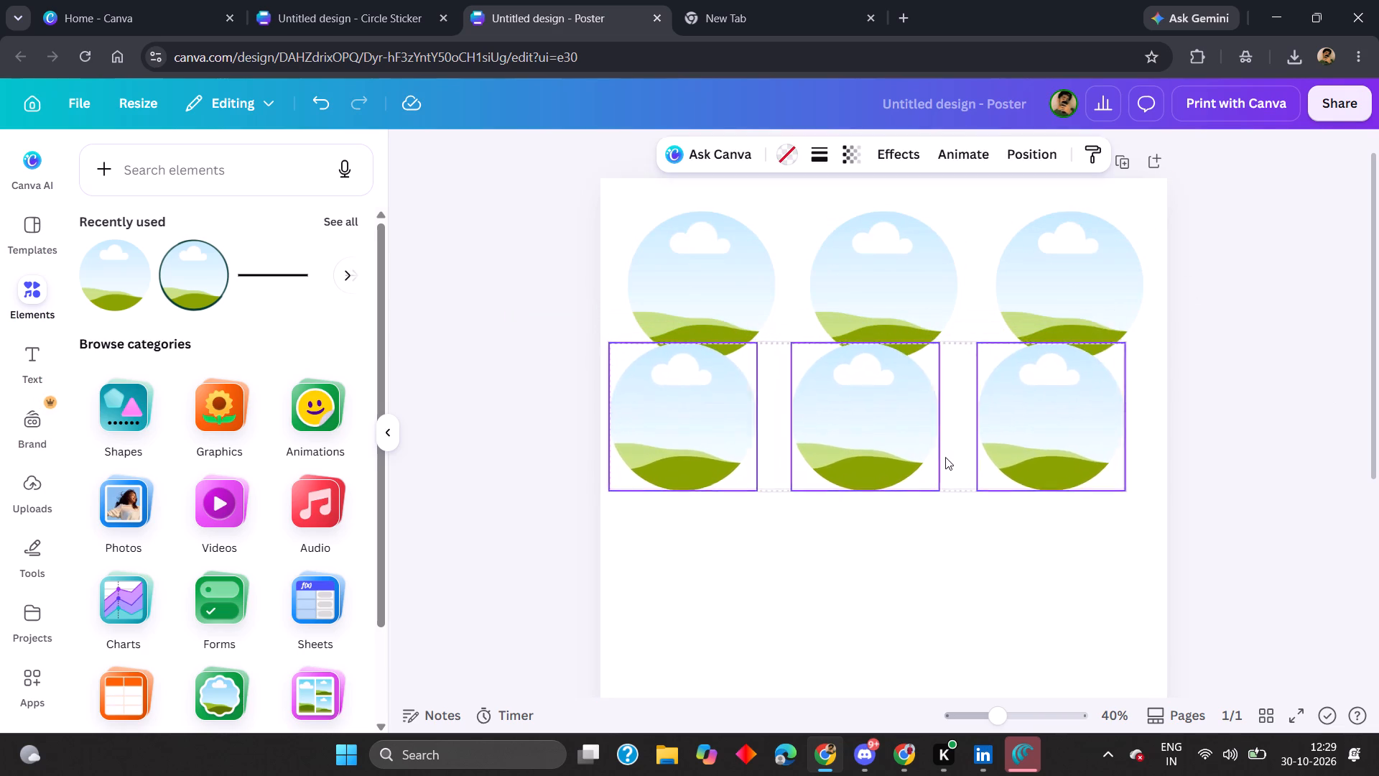
pyautogui.moveTo(945, 457); pyautogui.dragTo(955, 507)
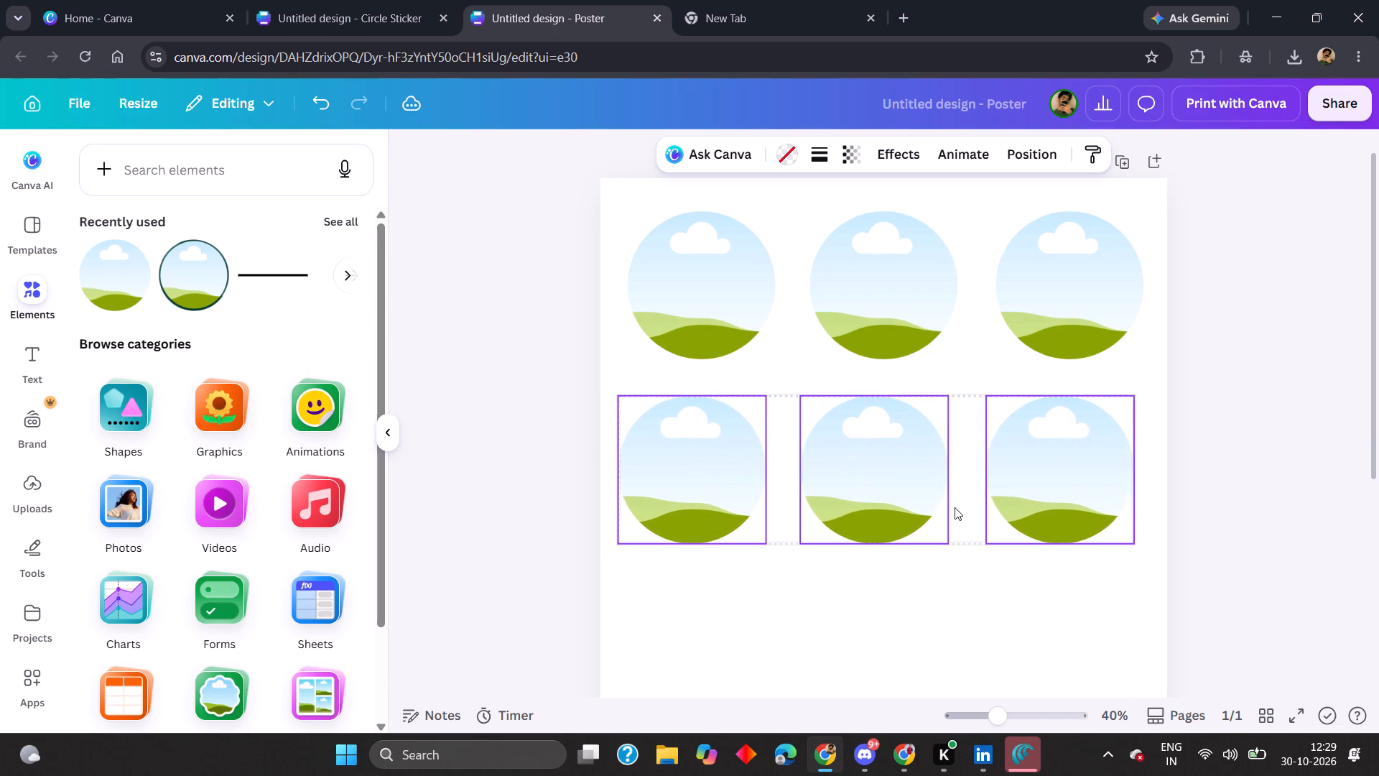
pyautogui.moveTo(955, 507); pyautogui.dragTo(956, 509)
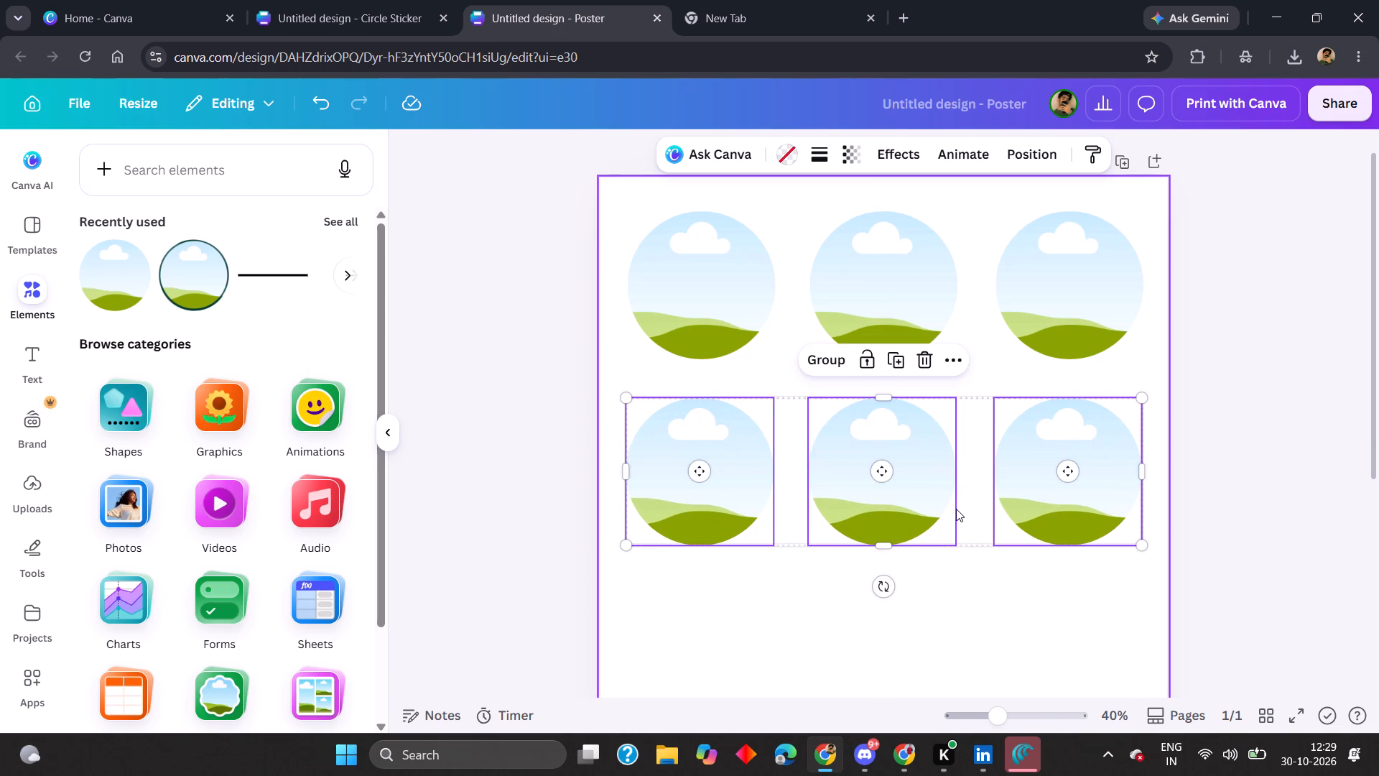
# Duplicate the row of circle frames twice more to form the third and fourth rows with the same vertical spacing.
pyautogui.hotkey('ctrl', 'd')
pyautogui.scroll(-3, 955, 508)
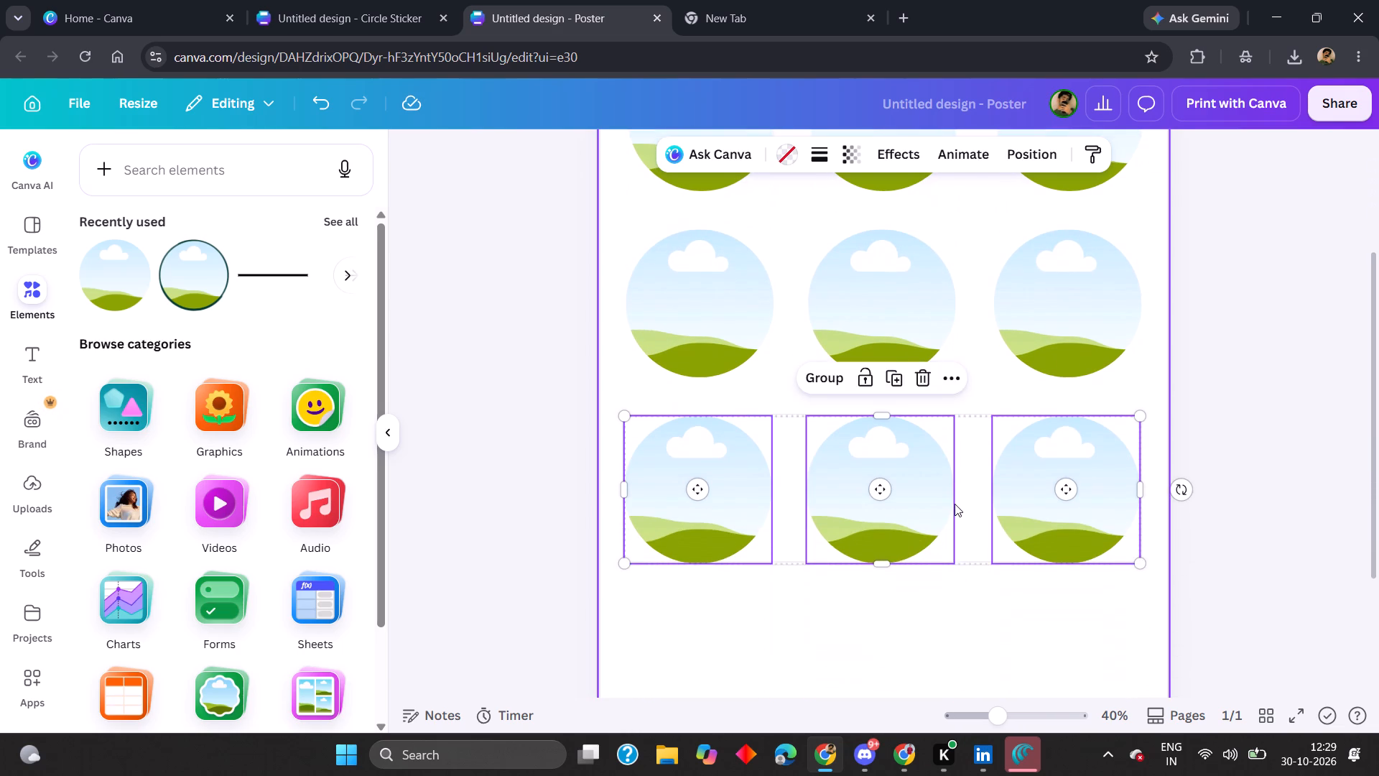
pyautogui.hotkey('ctrl', 'd')
pyautogui.scroll(-3, 954, 501)
pyautogui.moveTo(1354, 453); pyautogui.dragTo(1345, 453)
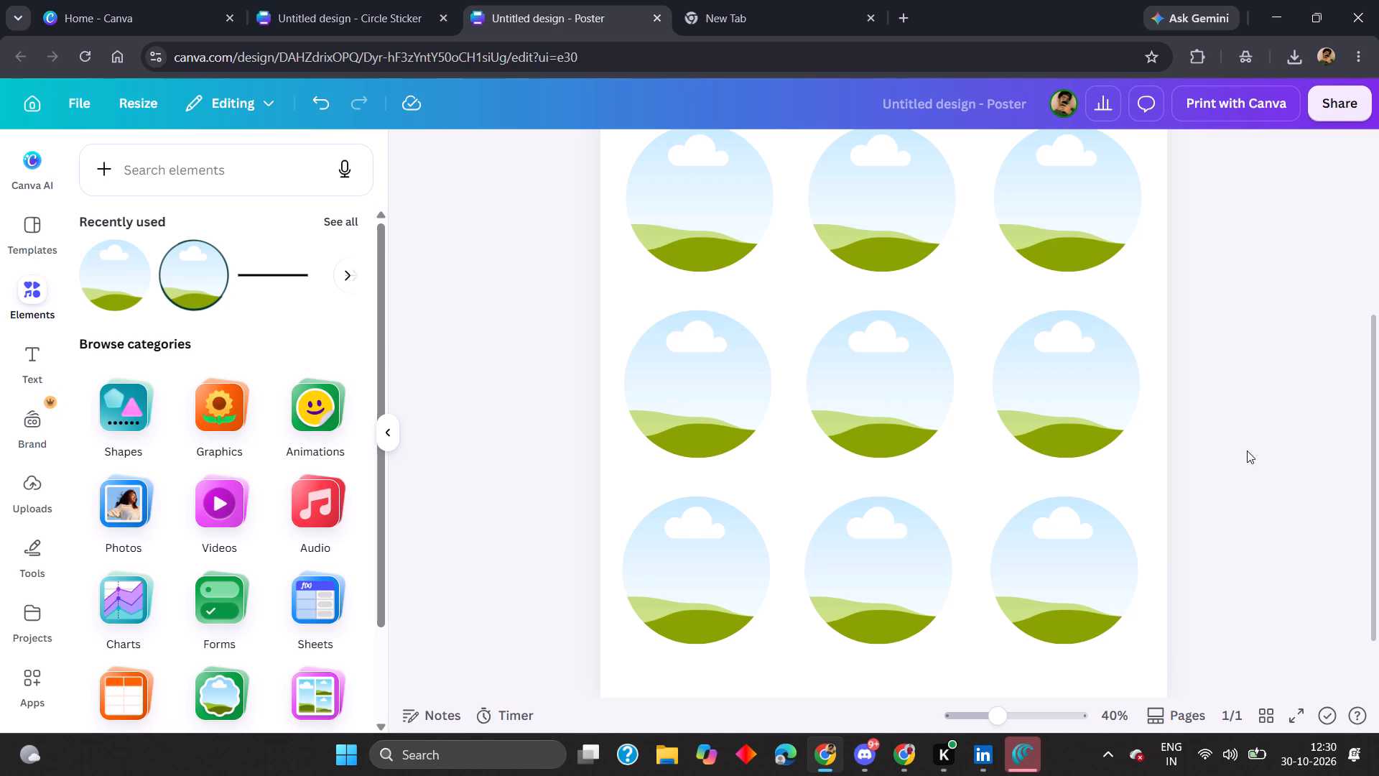
# Nudge the rightmost circle frames of the third and fourth rows to the right so they line up with the column above.
pyautogui.scroll(-1, 1244, 452)
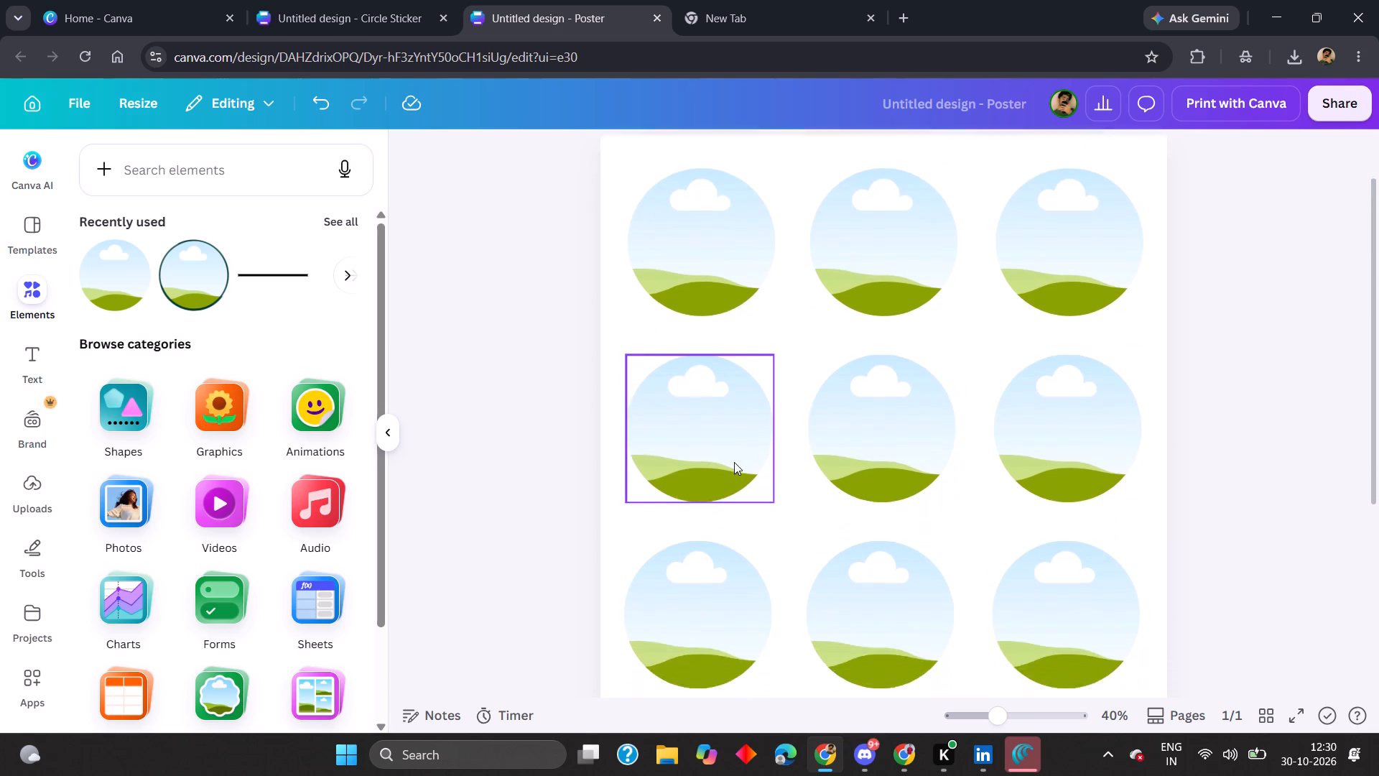
pyautogui.scroll(-1, 734, 462)
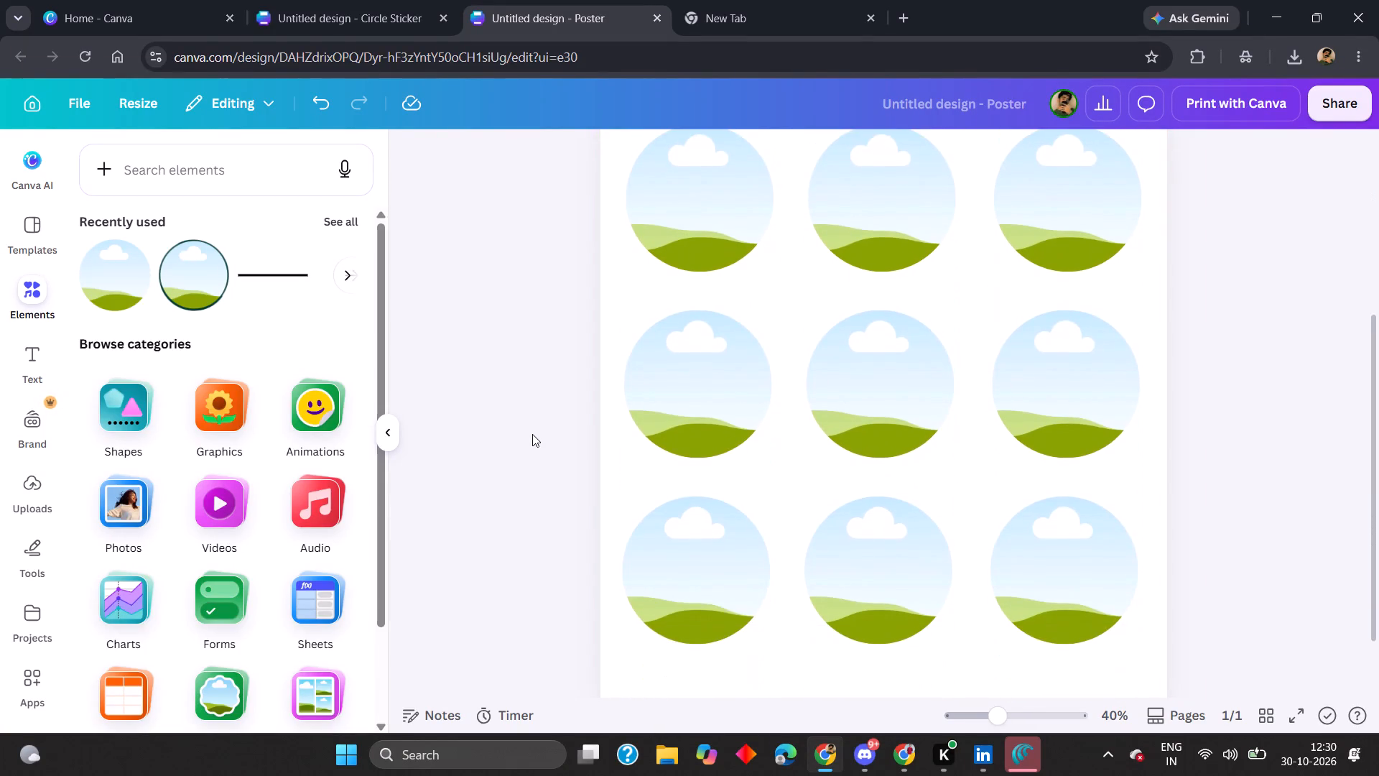
pyautogui.scroll(-1, 532, 434)
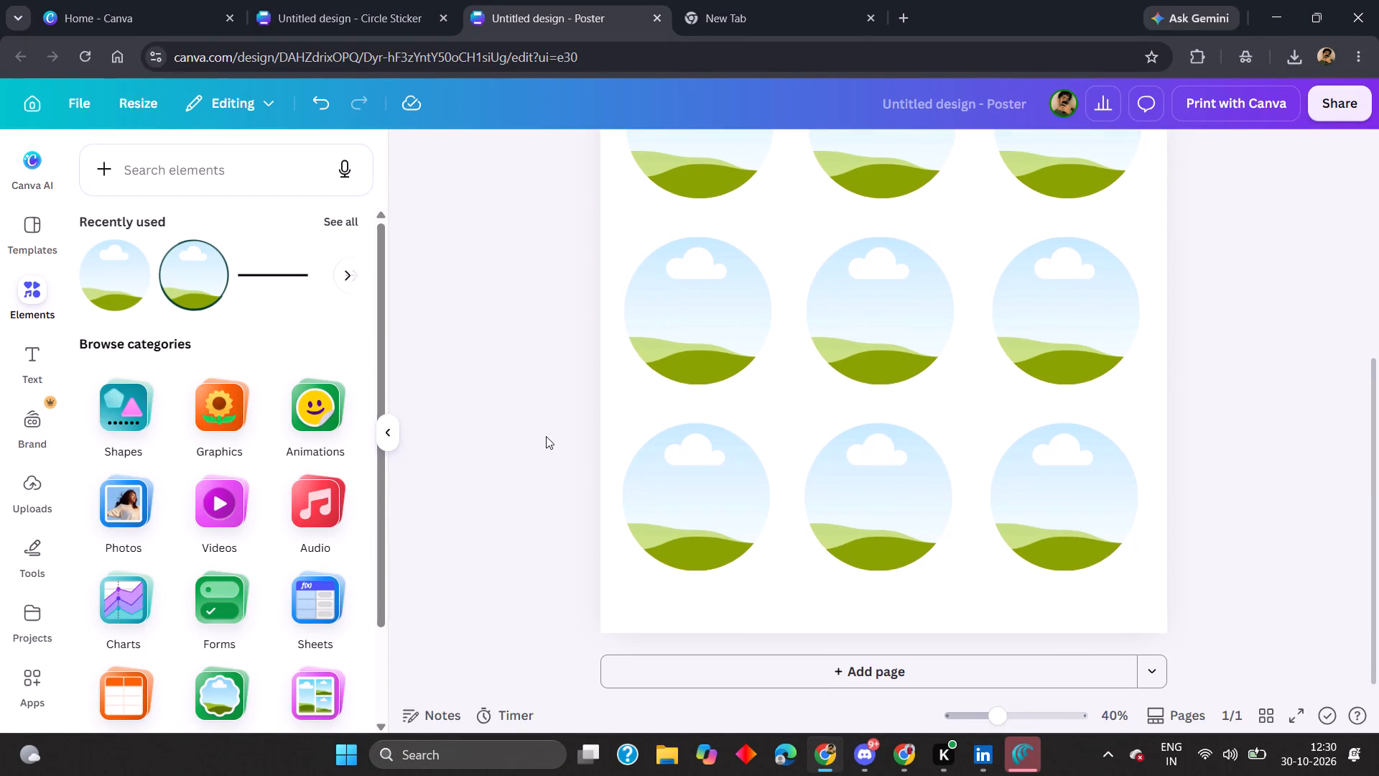
pyautogui.scroll(2, 567, 440)
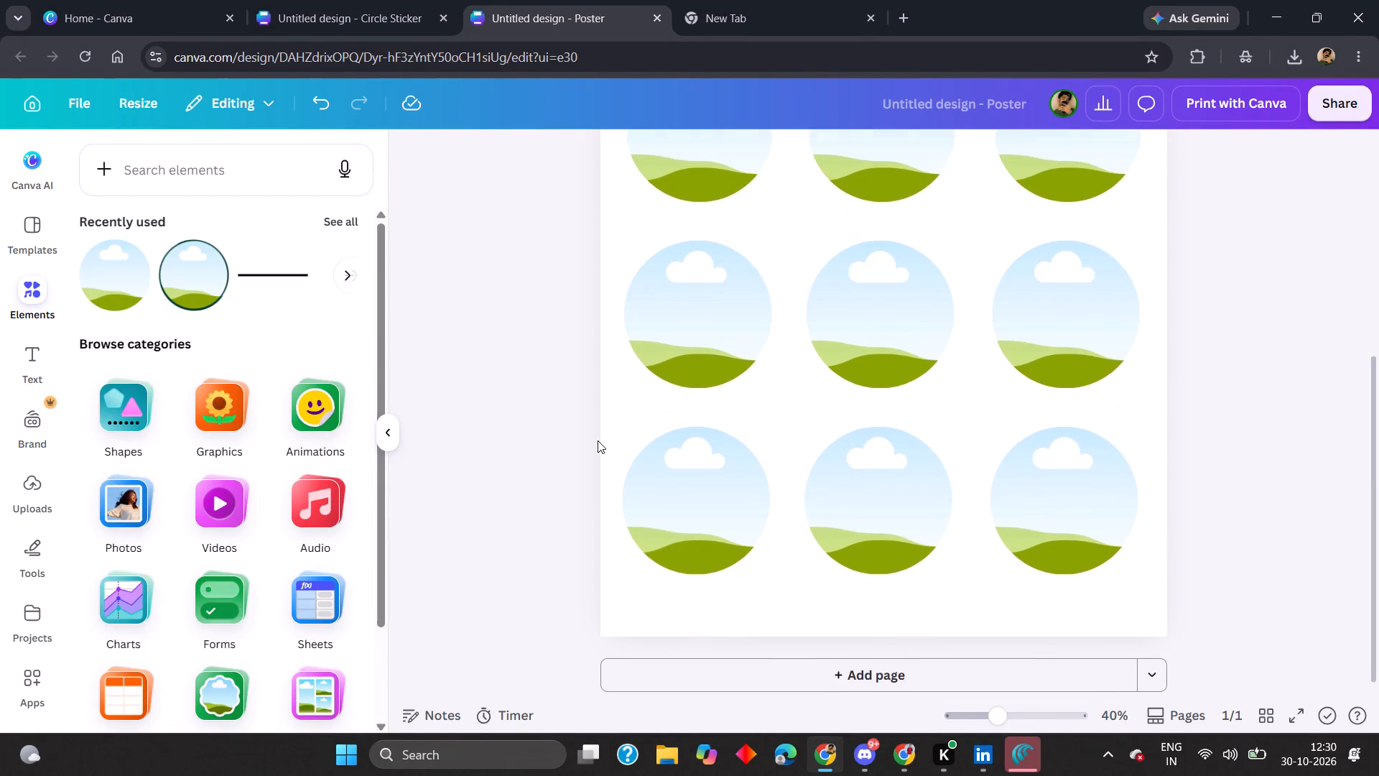
pyautogui.scroll(2, 598, 440)
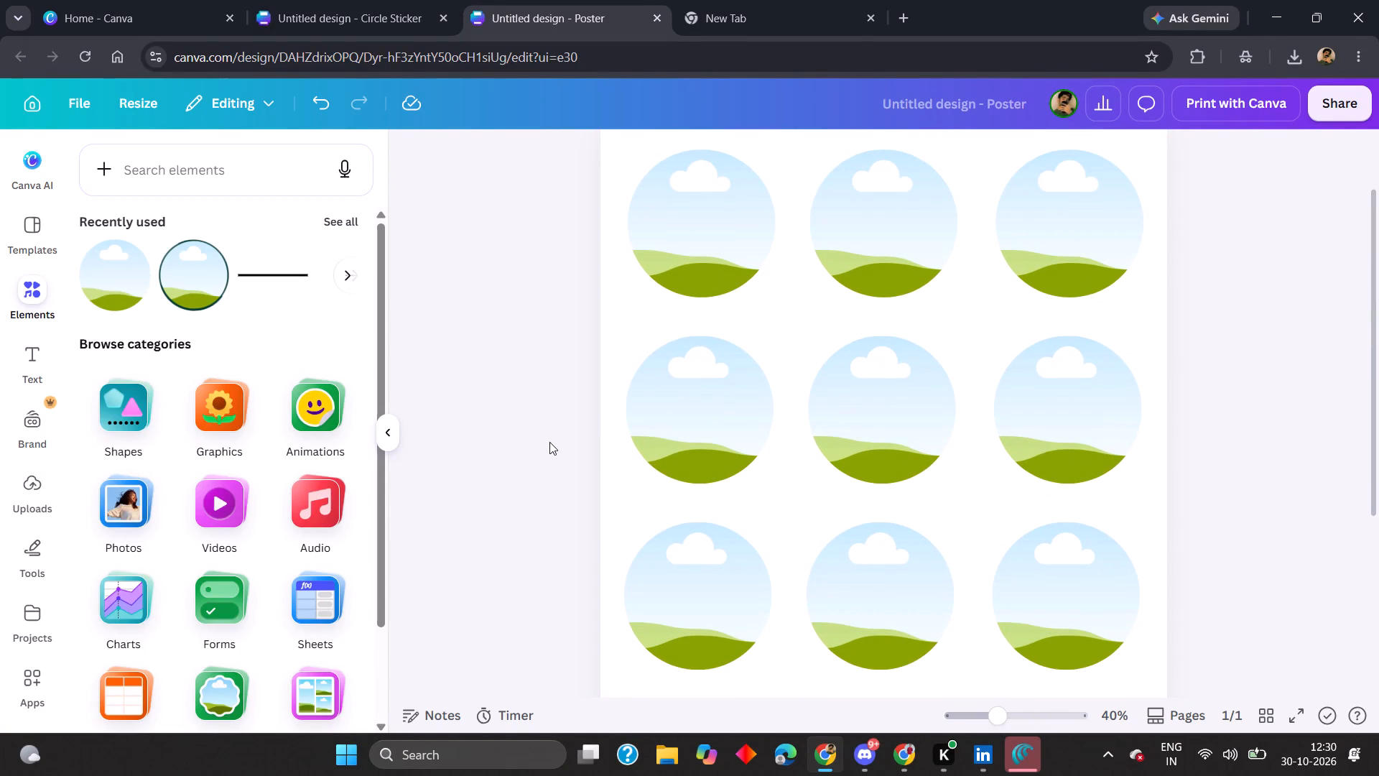
pyautogui.scroll(-4, 1029, 546)
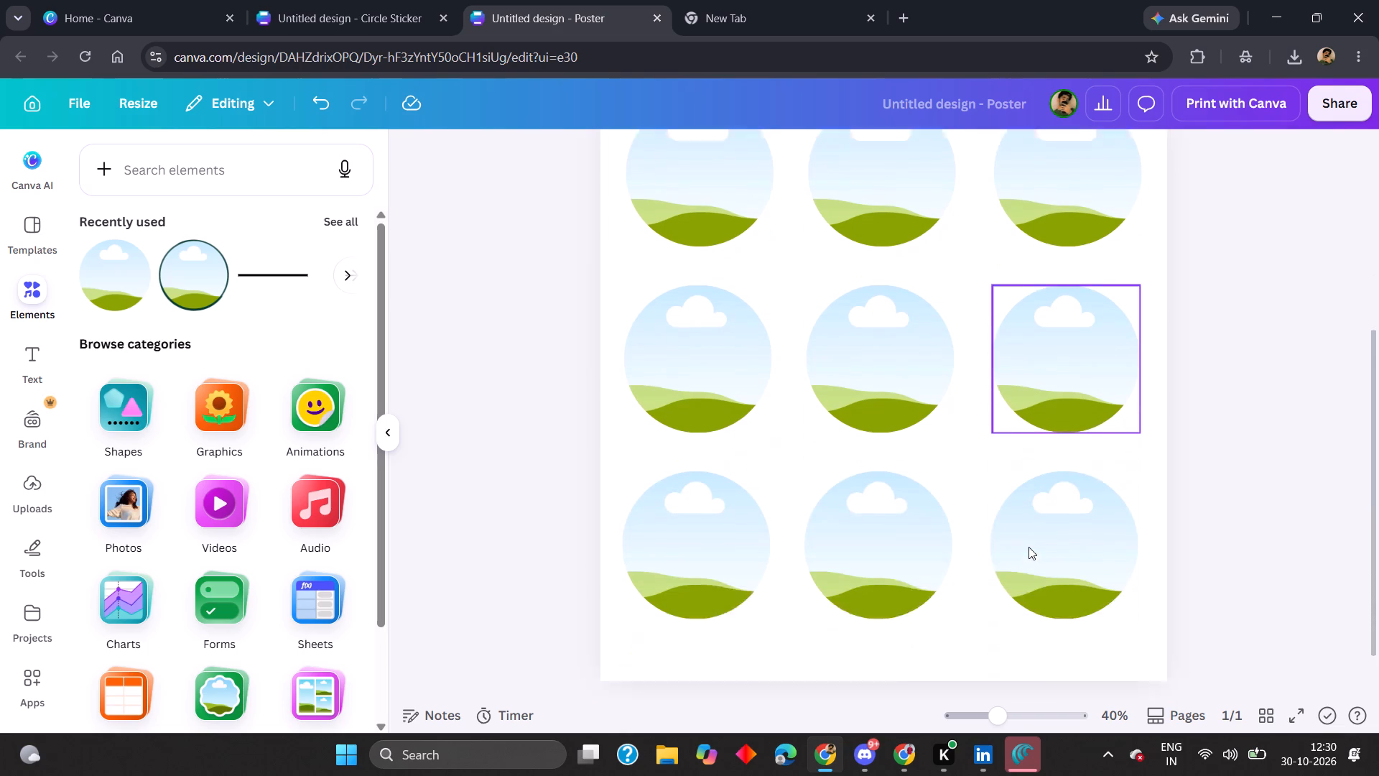
pyautogui.scroll(-1, 1029, 547)
pyautogui.click(1047, 527)
pyautogui.press('Right')
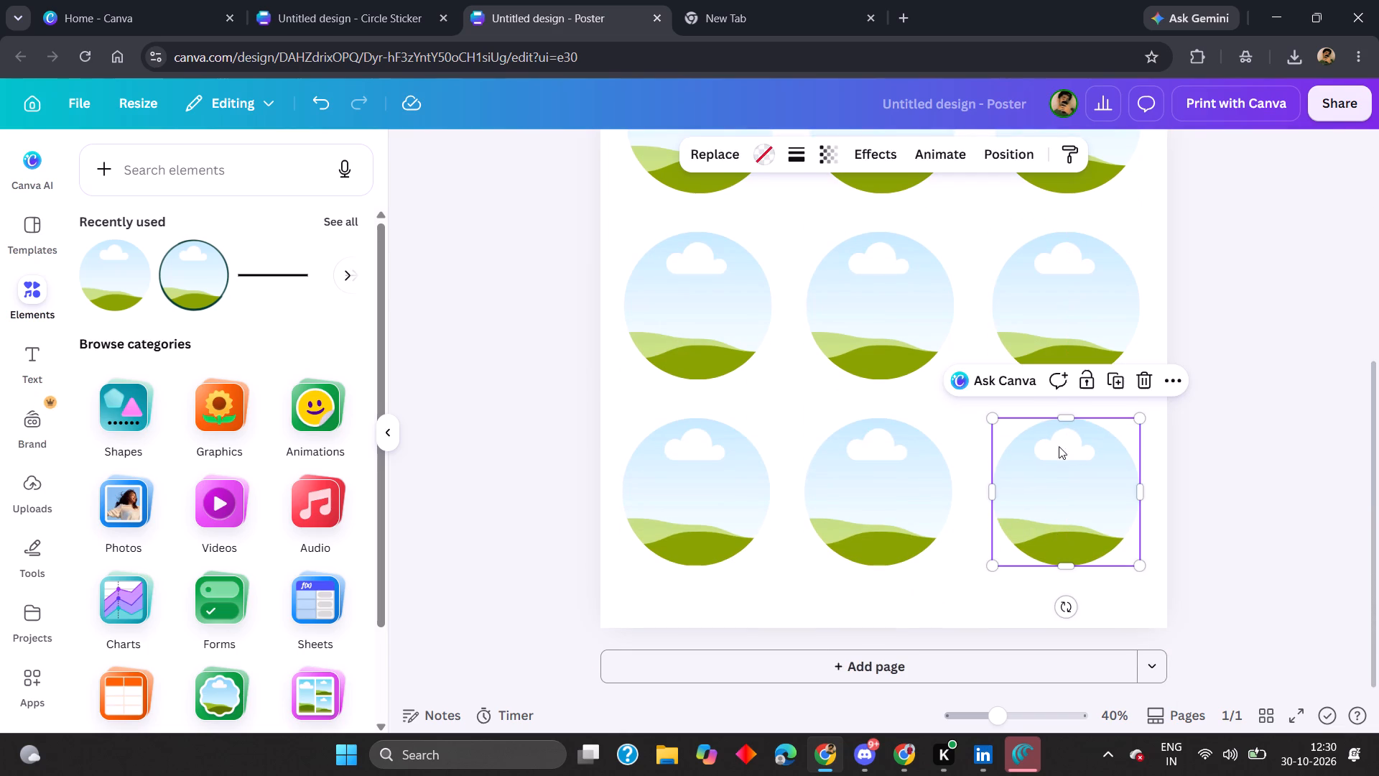
pyautogui.scroll(1, 1046, 382)
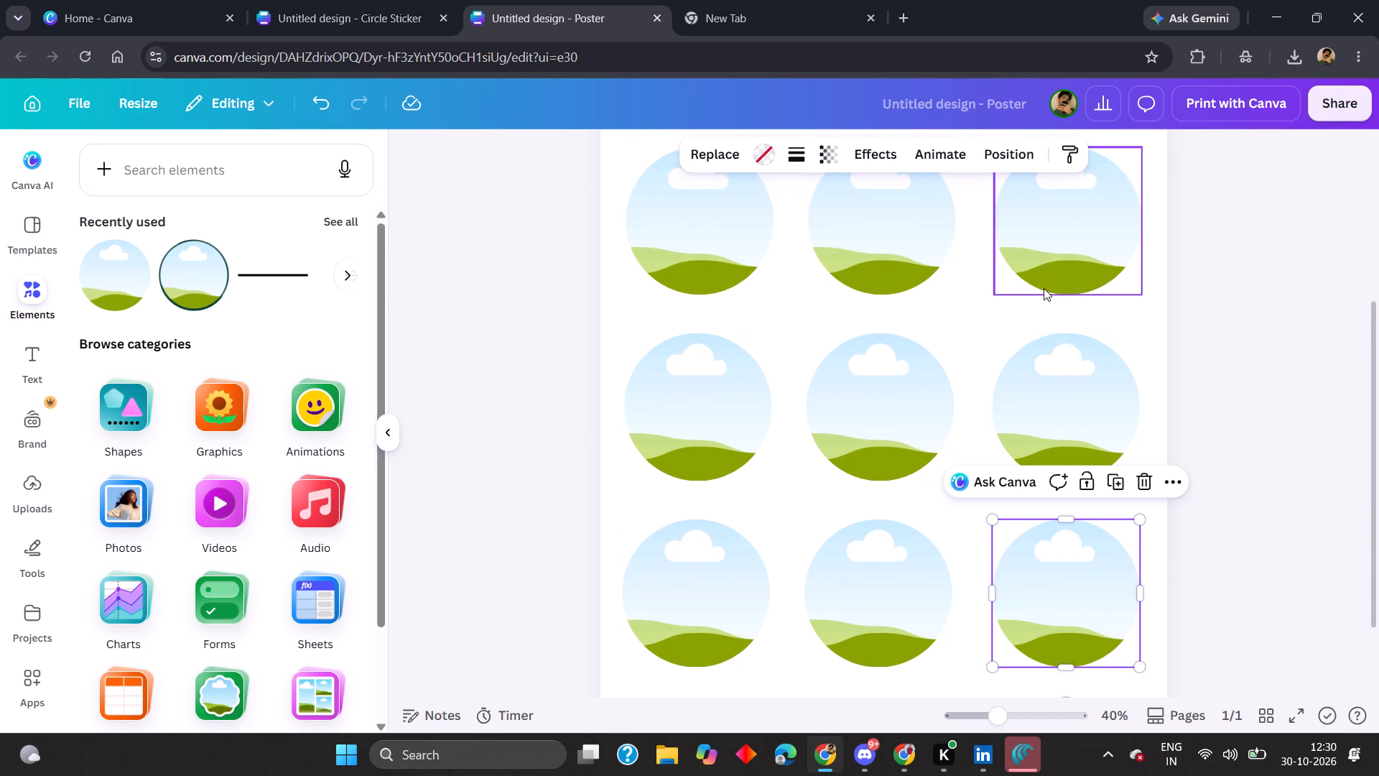
pyautogui.scroll(-1, 1044, 288)
pyautogui.click(1039, 341)
pyautogui.press('Right')
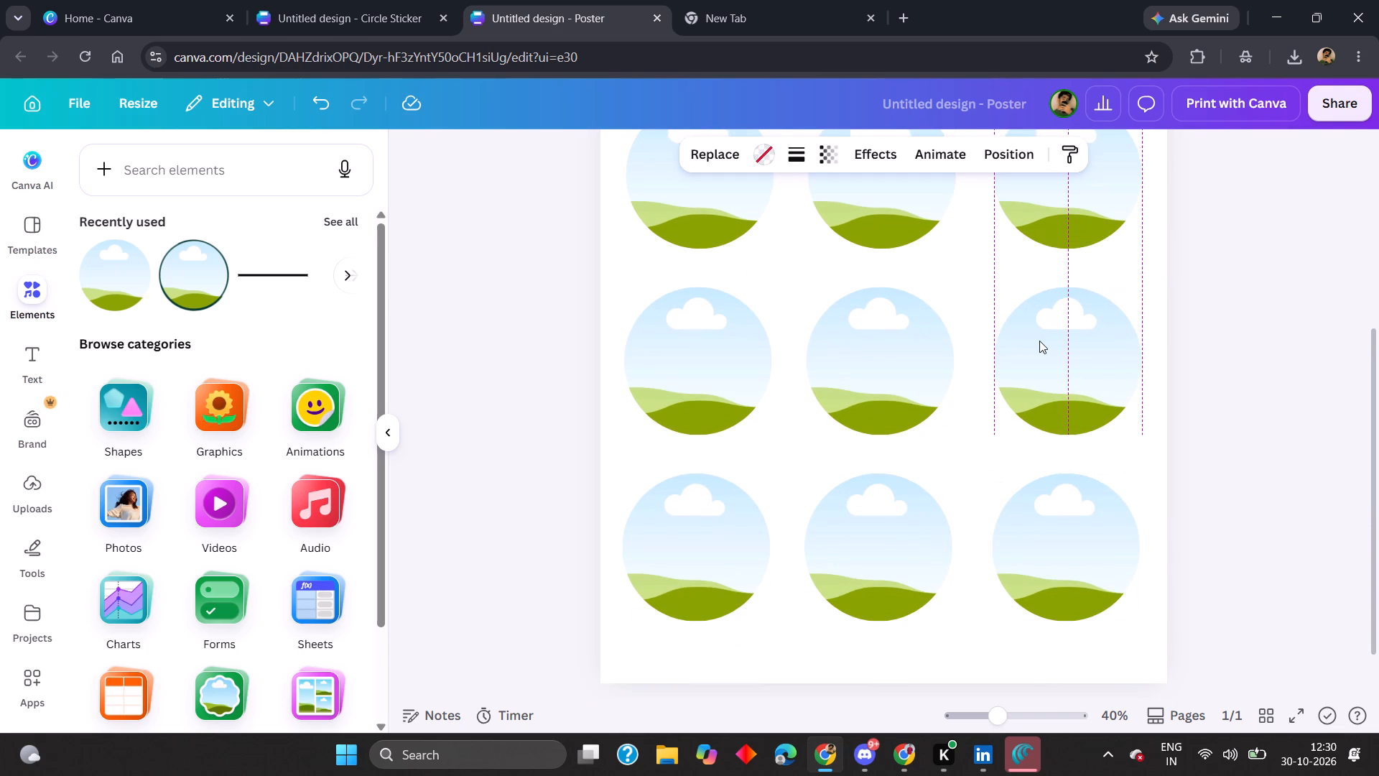
pyautogui.click(1057, 503)
pyautogui.press('Right')
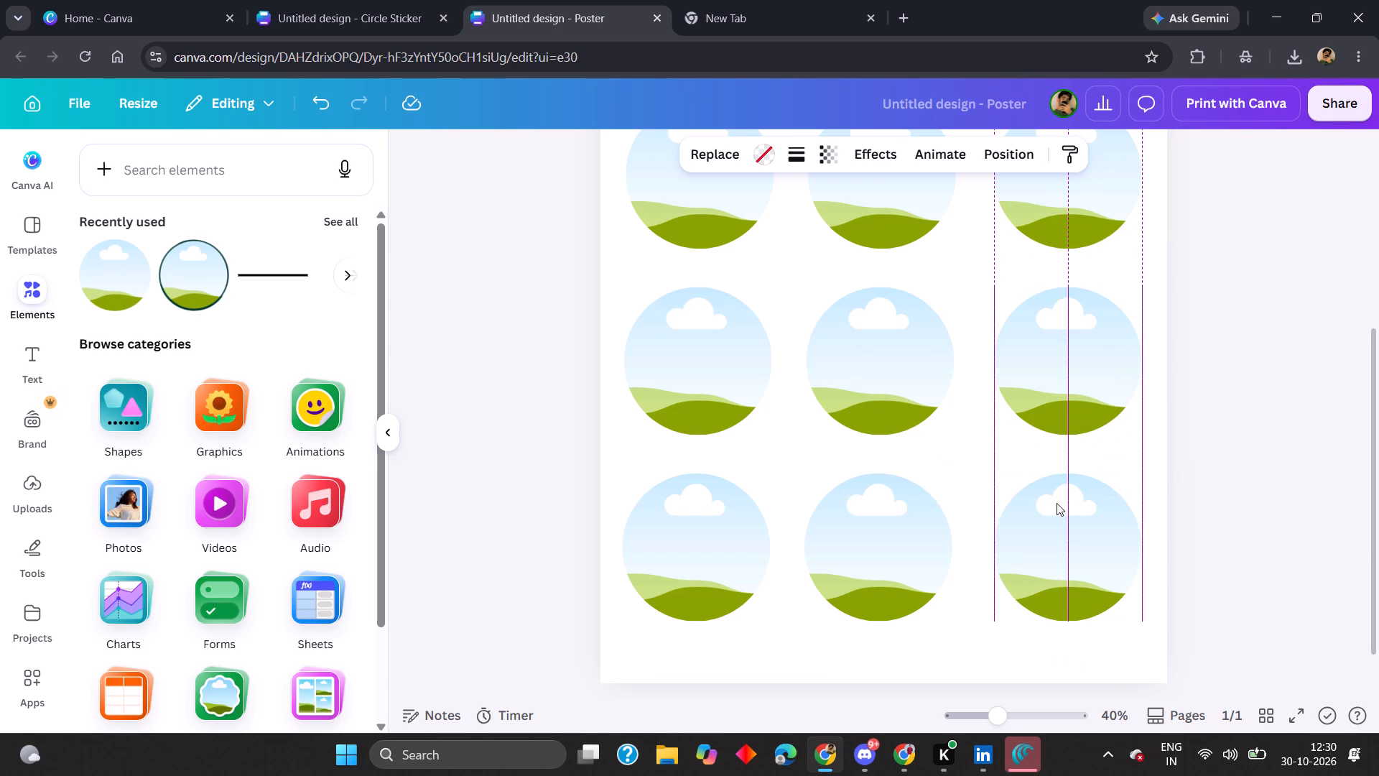
# Nudge the middle circle frames of the third and fourth rows to the right to line up with the column above.
pyautogui.scroll(-2, 1057, 503)
pyautogui.scroll(3, 1057, 503)
pyautogui.scroll(-2, 1057, 502)
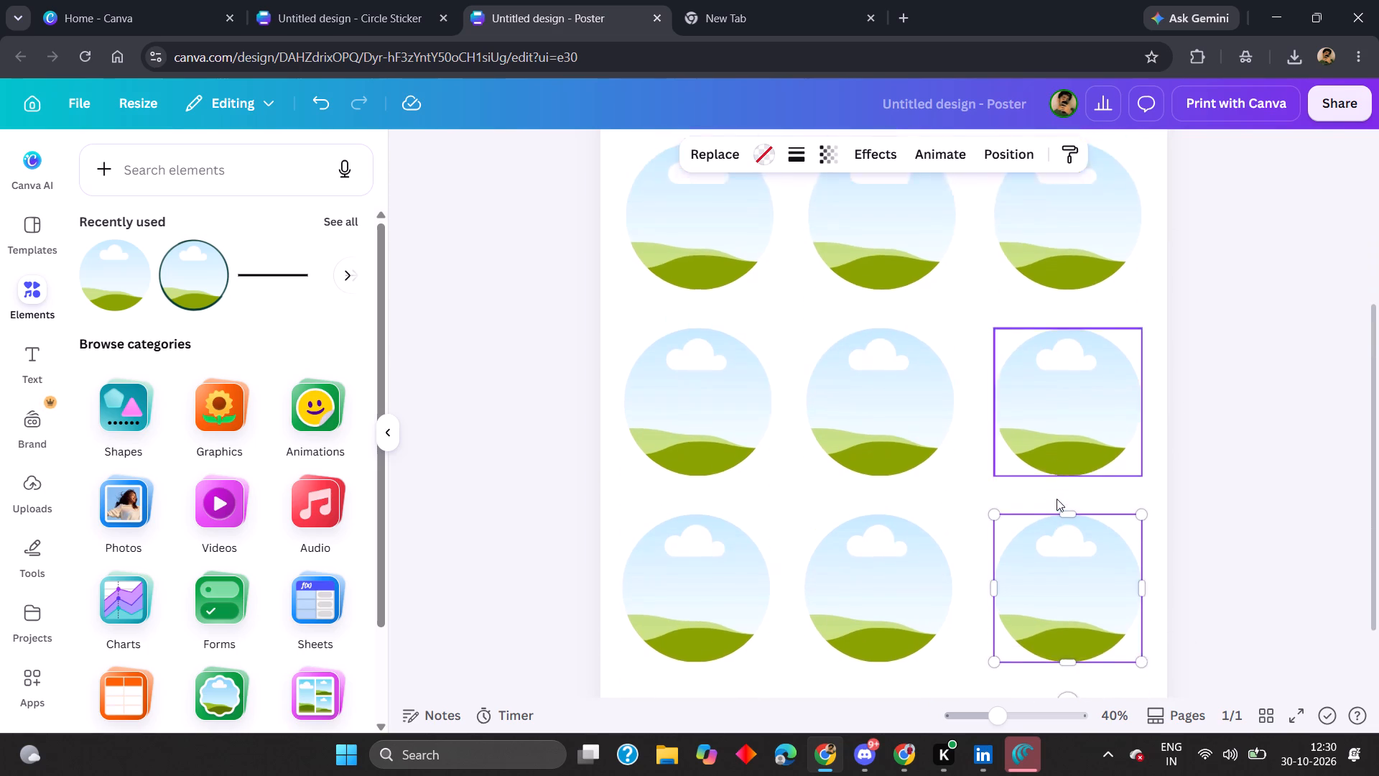
pyautogui.scroll(-2, 1057, 499)
pyautogui.click(934, 509)
pyautogui.press('Right')
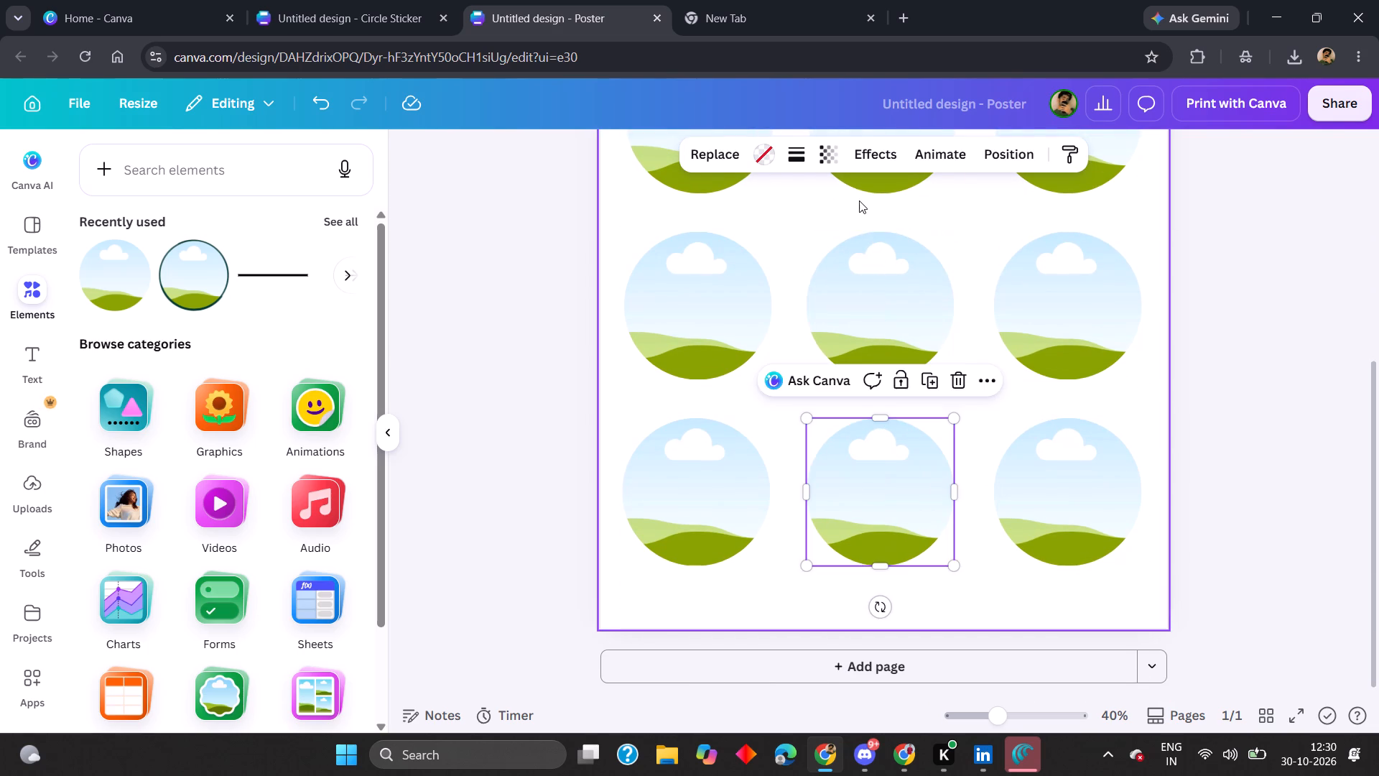
pyautogui.click(873, 271)
pyautogui.press('Right')
pyautogui.click(884, 460)
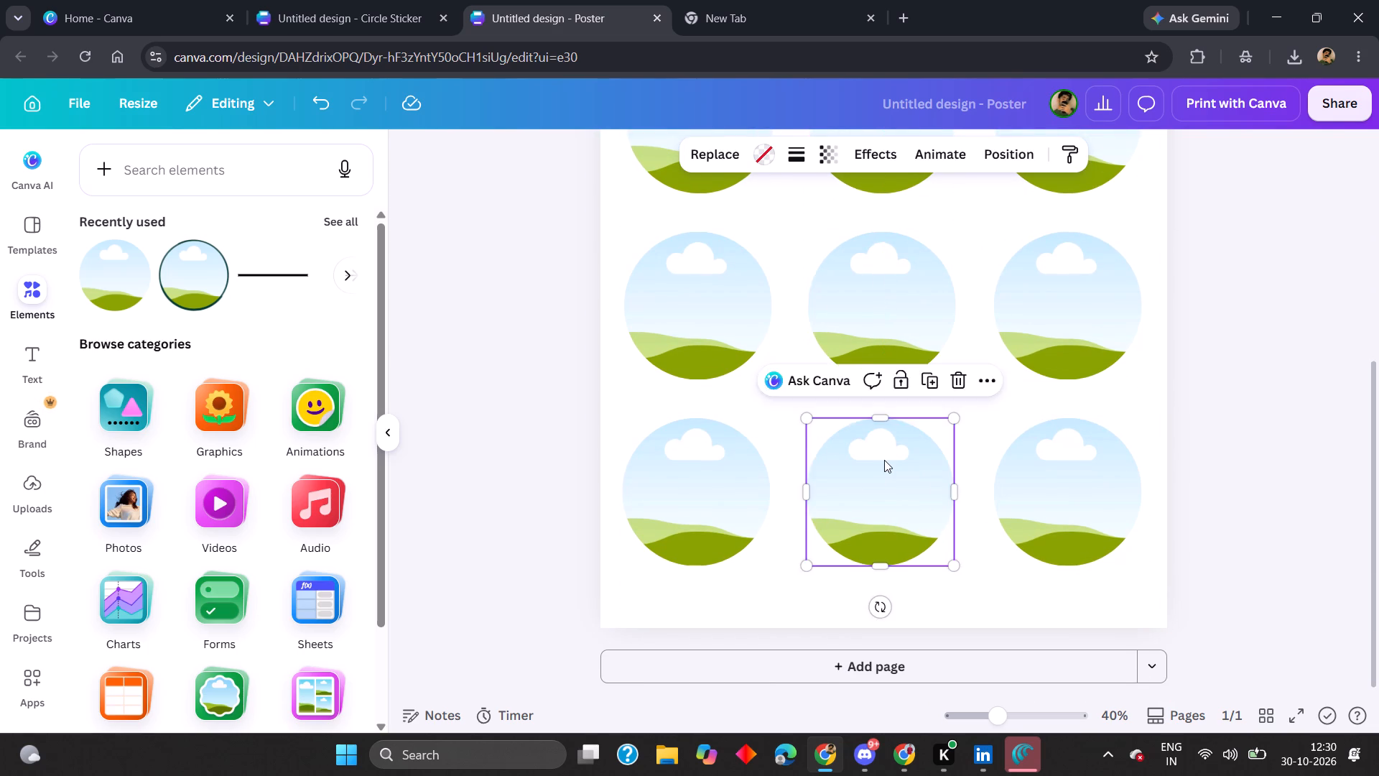
pyautogui.press('Right')
# Nudge the third row's leftmost circle frame to the right to line up with the column above.
pyautogui.click(714, 341)
pyautogui.press('Right')
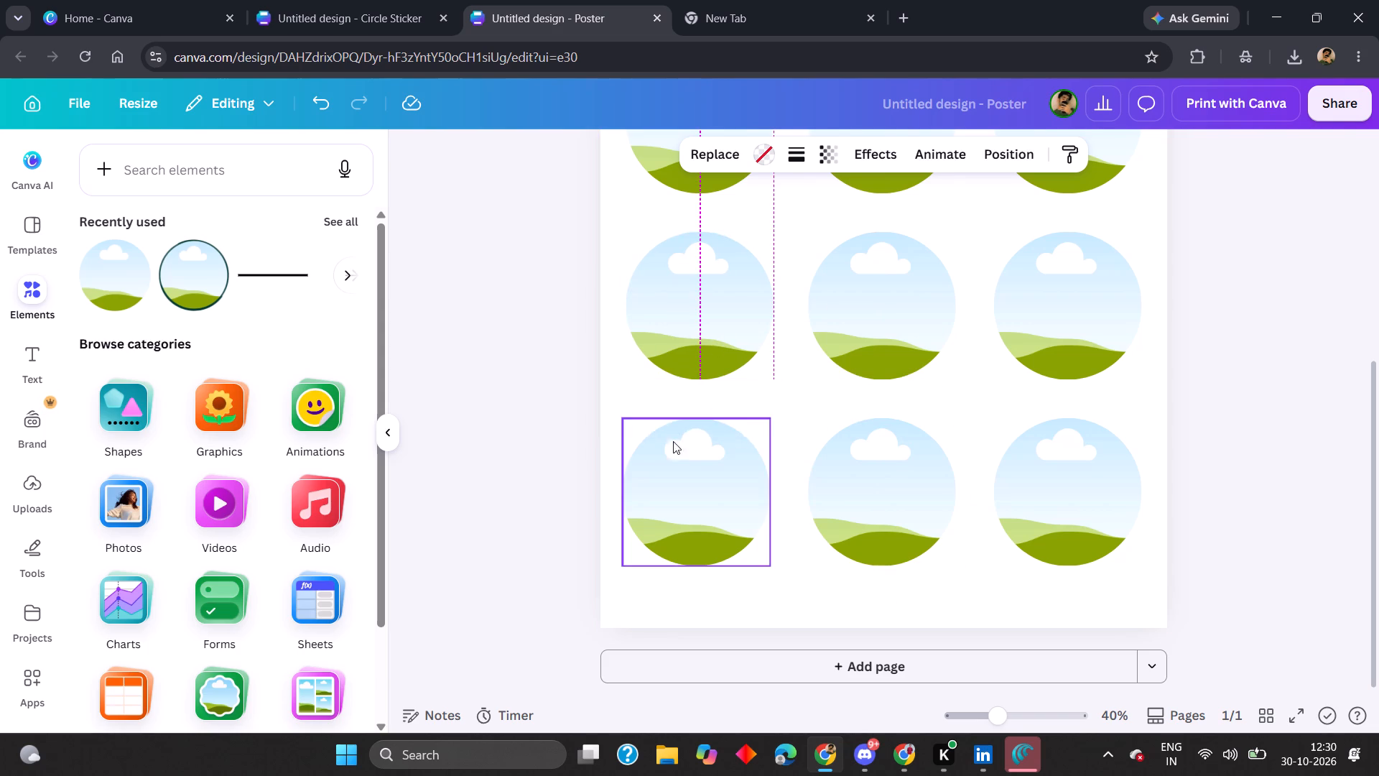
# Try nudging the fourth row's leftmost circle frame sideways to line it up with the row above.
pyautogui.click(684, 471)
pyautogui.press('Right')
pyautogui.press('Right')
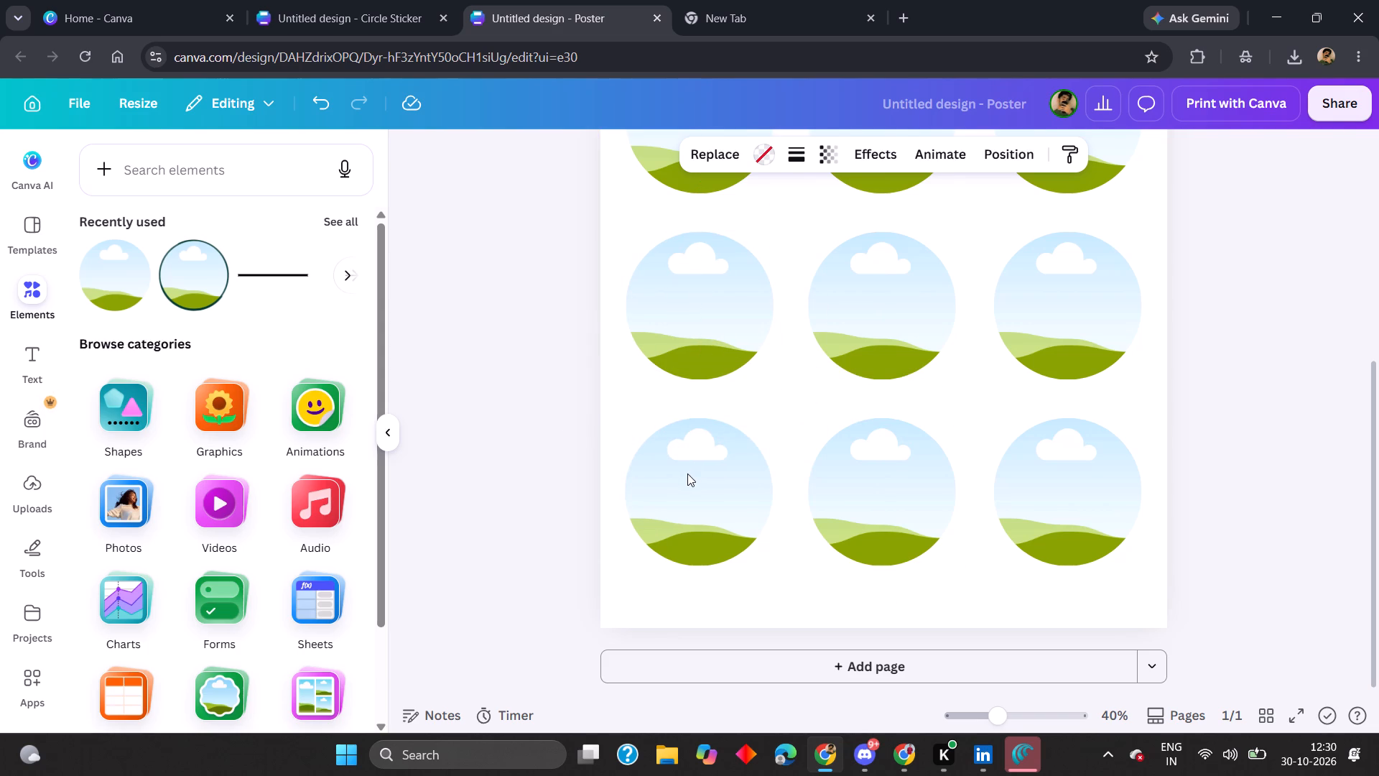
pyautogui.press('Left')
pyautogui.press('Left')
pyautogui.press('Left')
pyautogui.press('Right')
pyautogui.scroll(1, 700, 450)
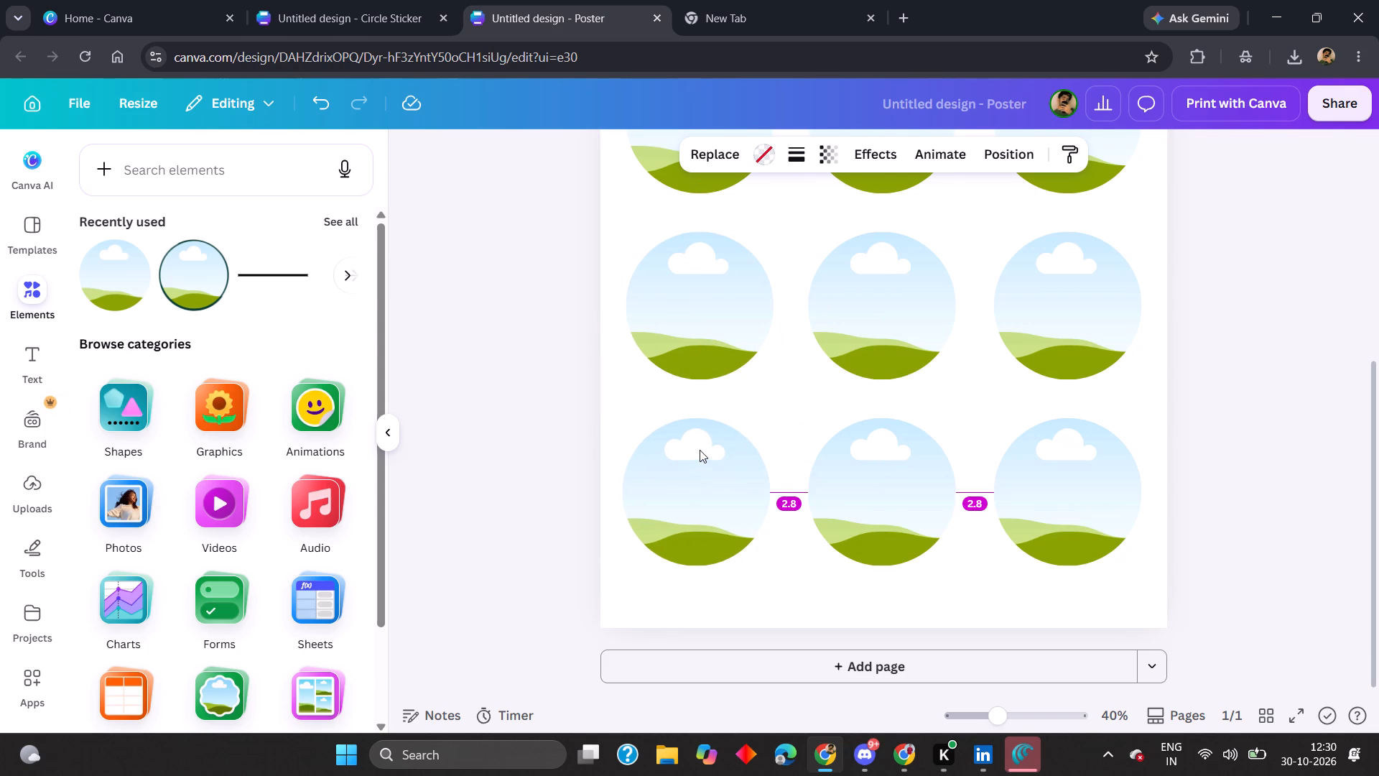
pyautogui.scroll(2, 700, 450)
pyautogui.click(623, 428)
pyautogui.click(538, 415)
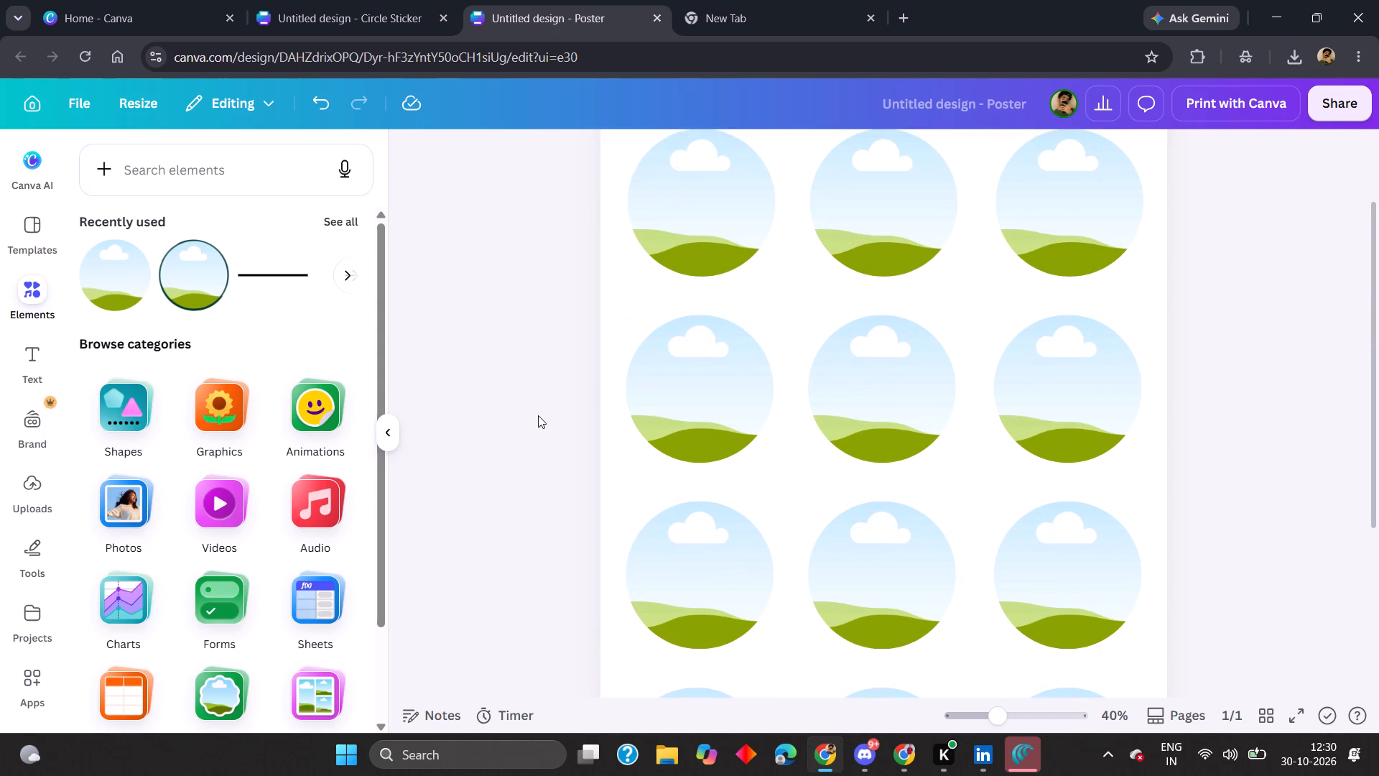
# Nudge the leftmost circle frames of the second and third rows to the right to align with the first row's frame.
pyautogui.scroll(2, 538, 415)
pyautogui.click(687, 457)
pyautogui.press('Right')
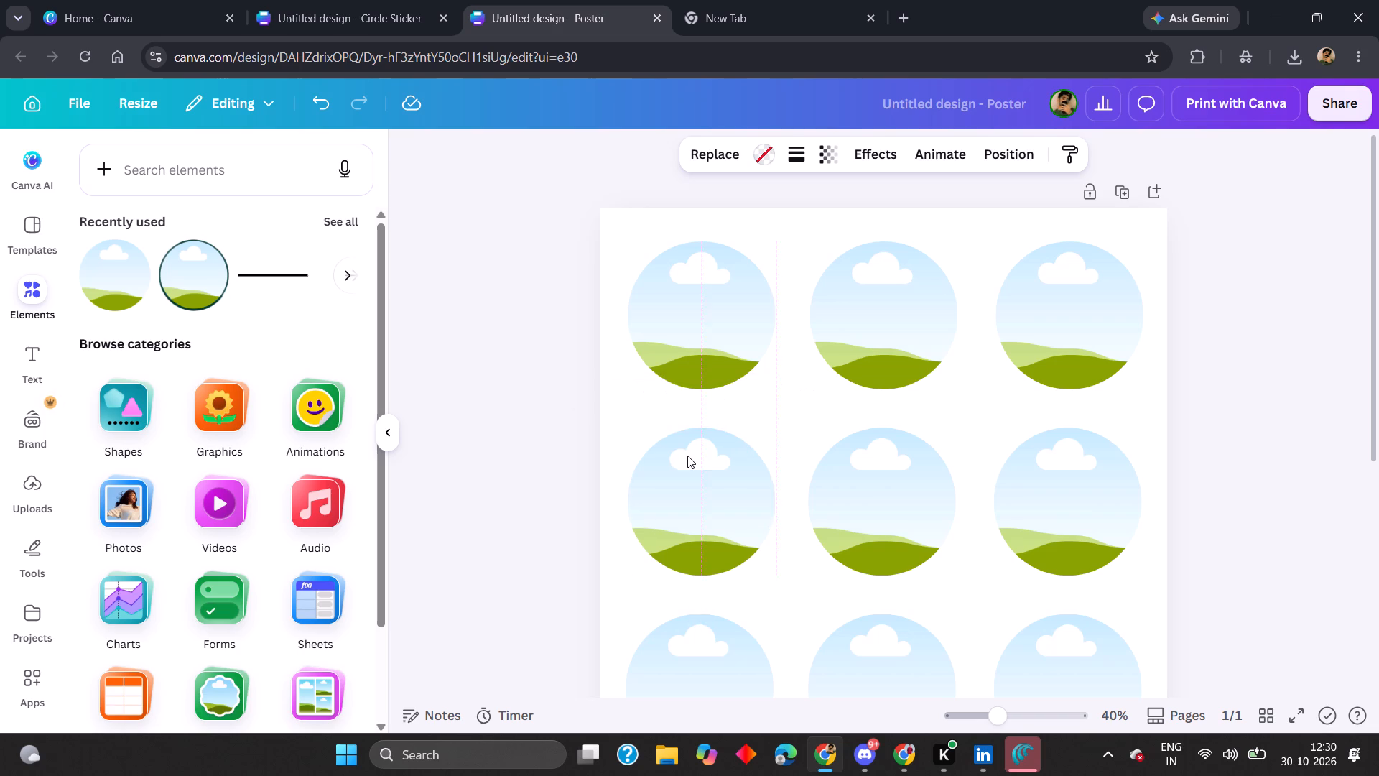
pyautogui.scroll(-1, 682, 498)
pyautogui.click(679, 543)
pyautogui.press('Right')
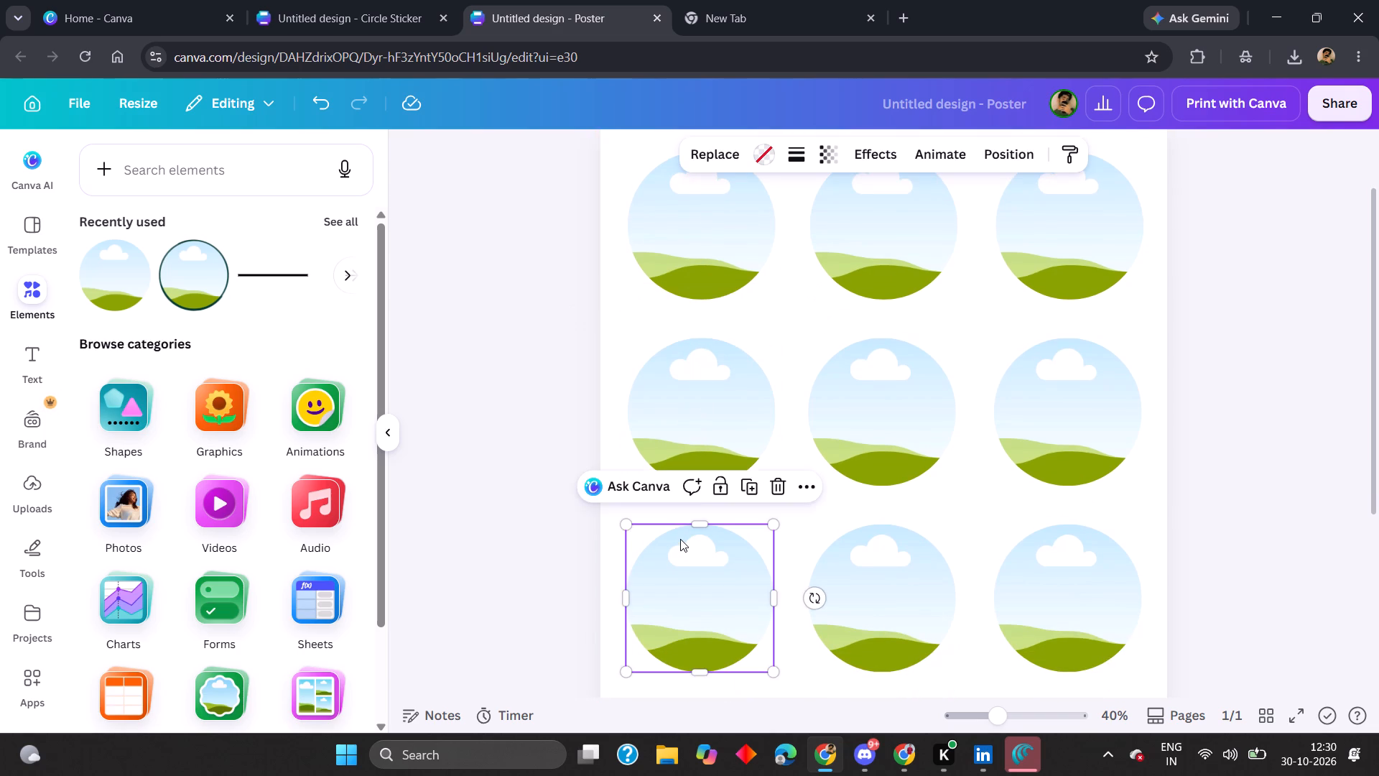
pyautogui.press('Left')
pyautogui.press('Right')
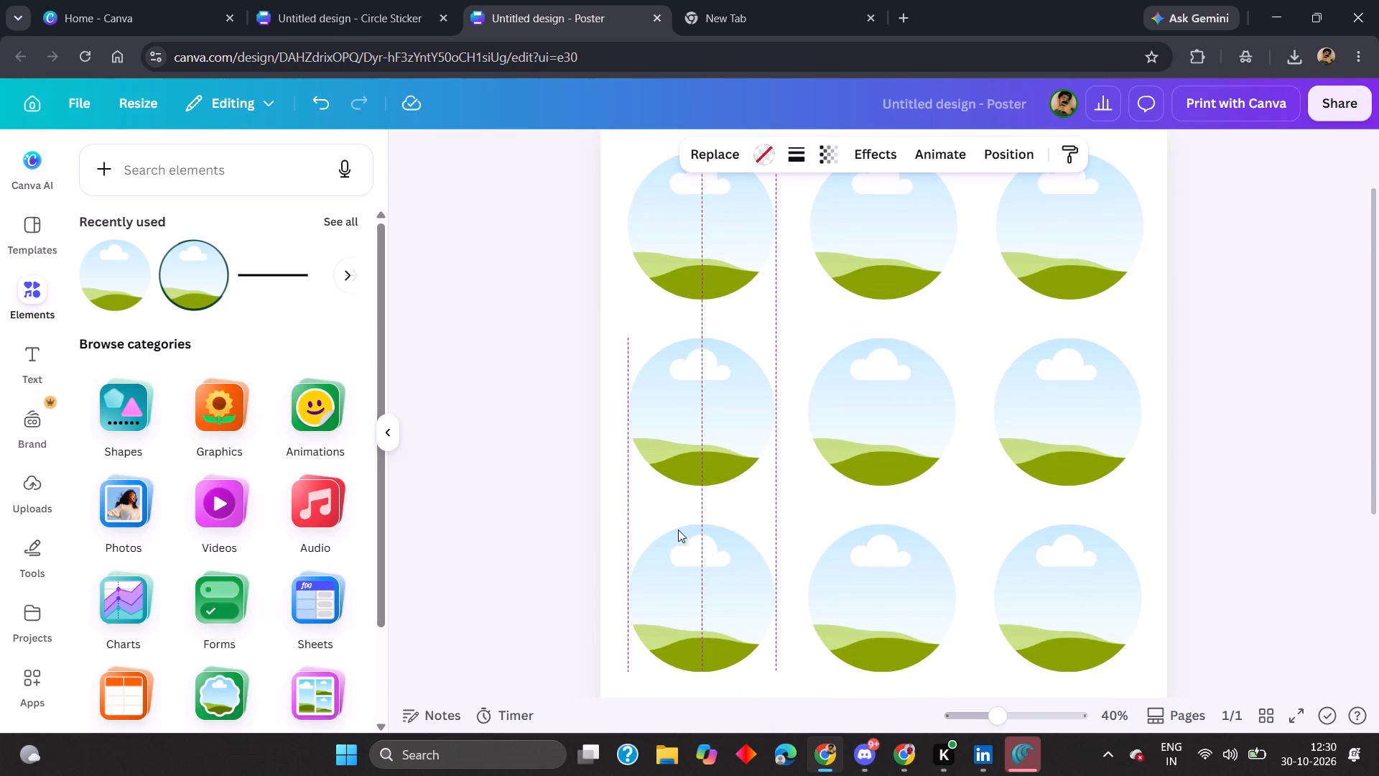
# Nudge the fourth row's leftmost circle frame back and forth, leaving it slightly farther right, closer to the column above.
pyautogui.scroll(-3, 678, 529)
pyautogui.click(678, 525)
pyautogui.press('Right')
pyautogui.press('Right')
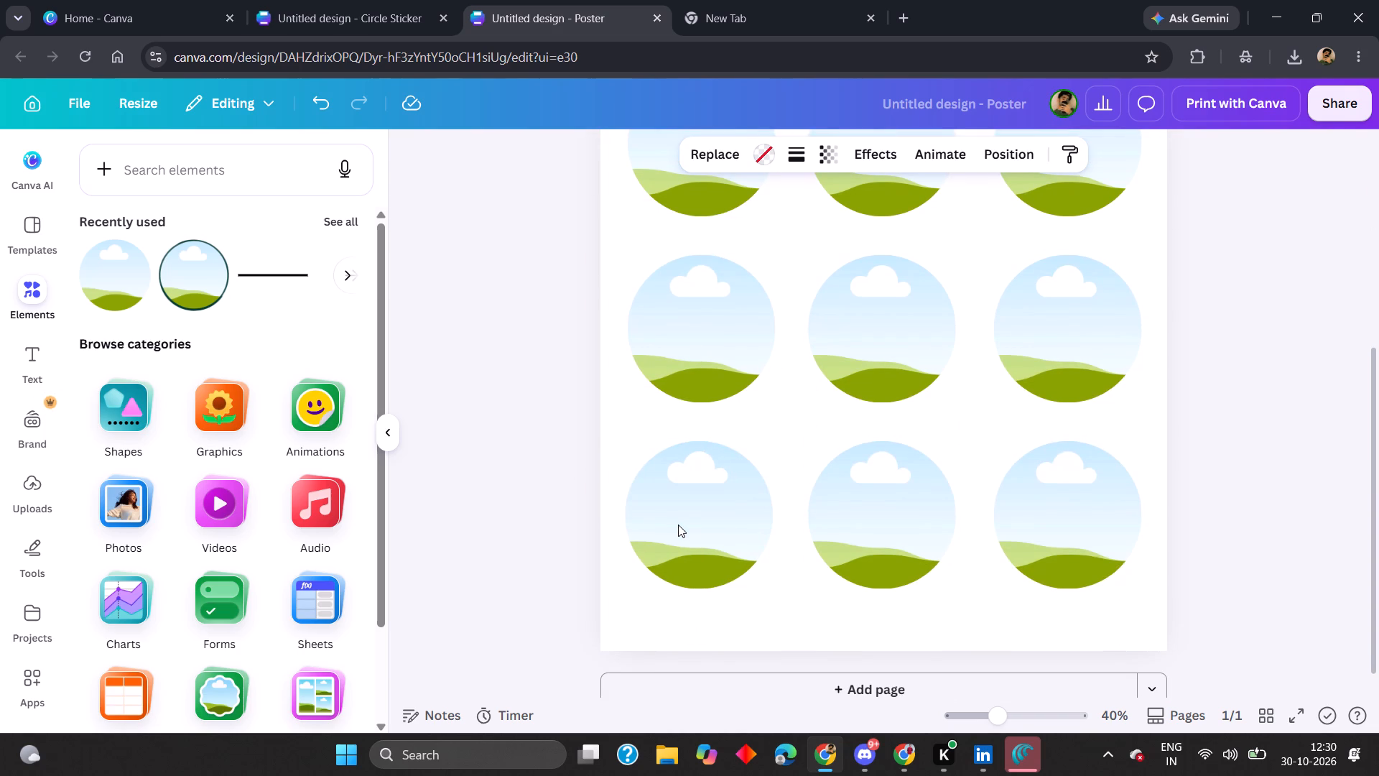
pyautogui.press('Left')
pyautogui.press('Left')
pyautogui.press('Left')
pyautogui.press('Left')
pyautogui.press('Left')
pyautogui.press('Right')
pyautogui.press('Right')
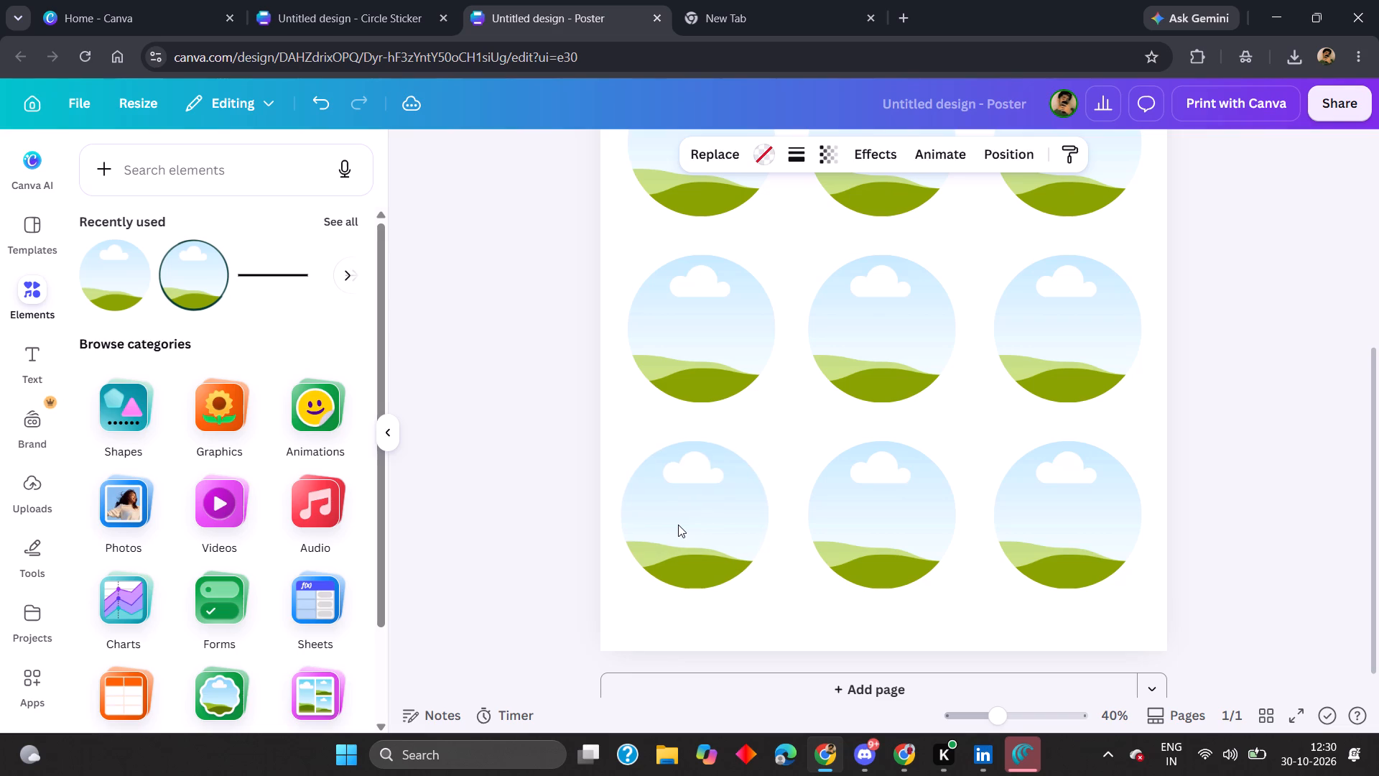
pyautogui.press('Right')
pyautogui.press('Right')
pyautogui.press('Right')
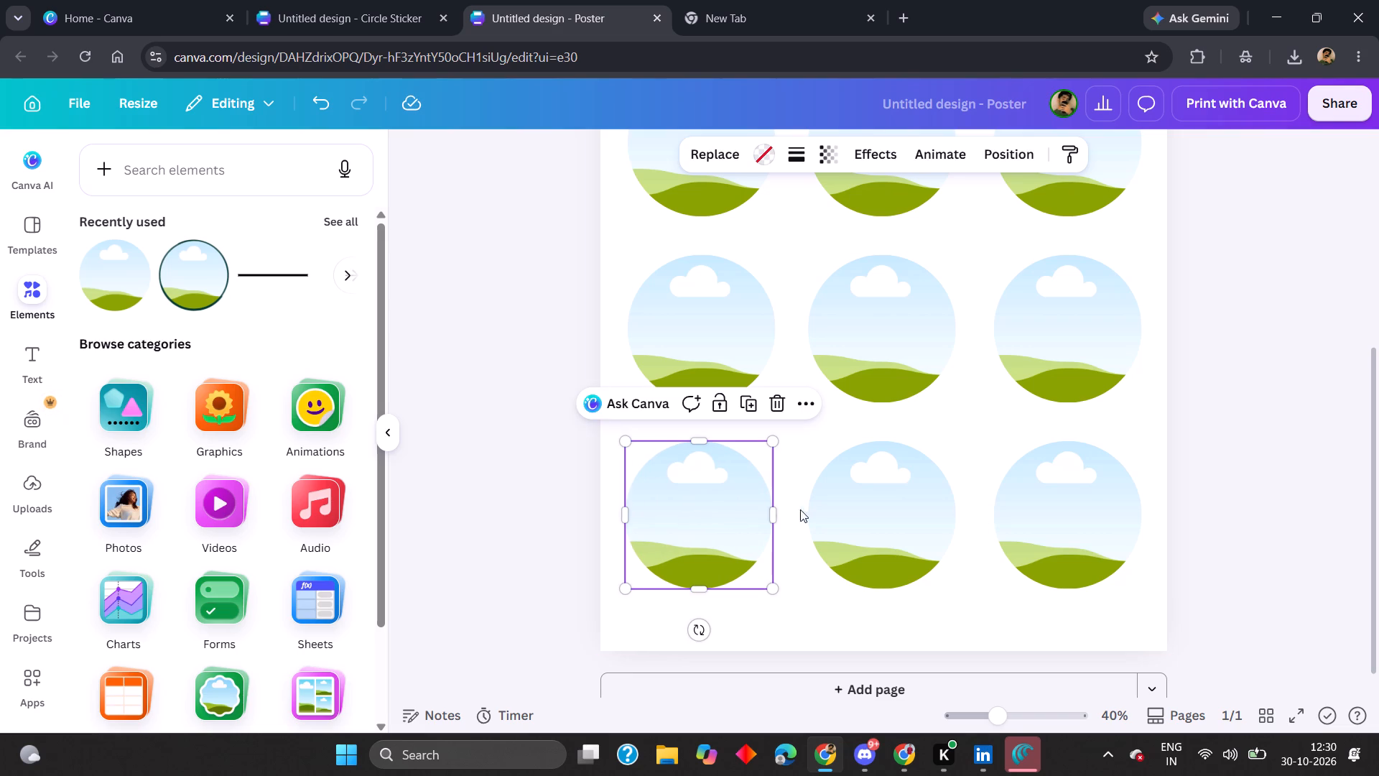
# Nudge the fourth row's middle circle frame slightly right to even out its gaps, checking against the third row's middle frame.
pyautogui.click(818, 509)
pyautogui.press('Right')
pyautogui.press('Right')
pyautogui.press('Right')
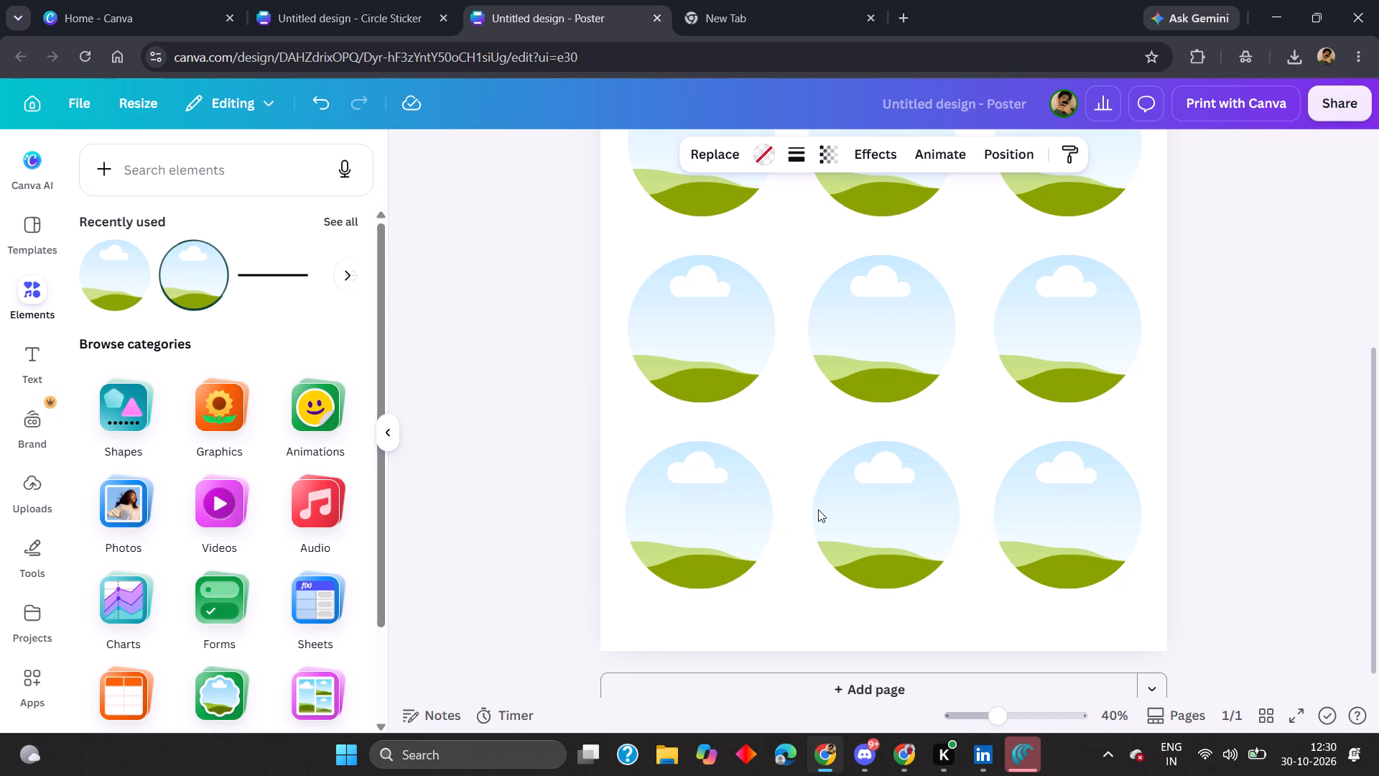
pyautogui.press('Left')
pyautogui.press('Left')
pyautogui.click(877, 331)
pyautogui.press('Left')
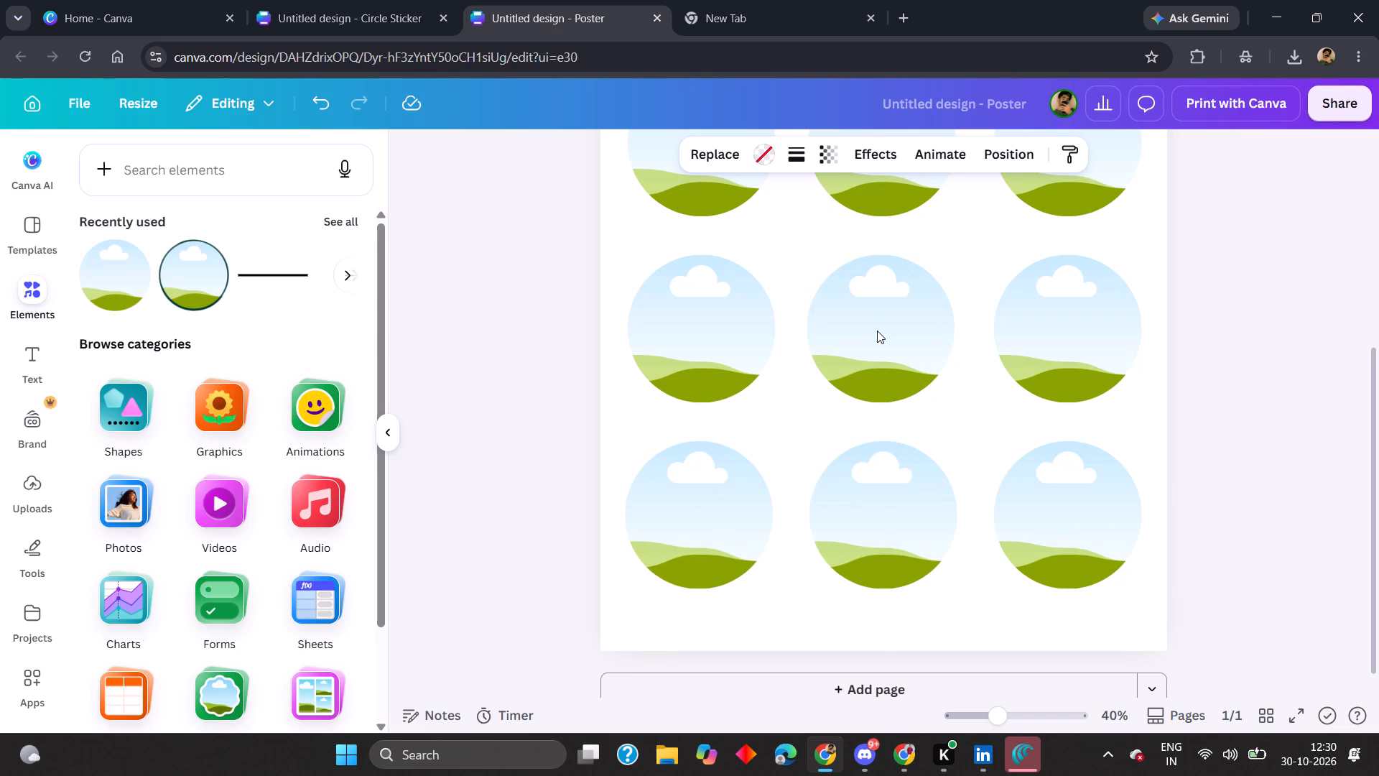
pyautogui.press('Right')
pyautogui.click(878, 481)
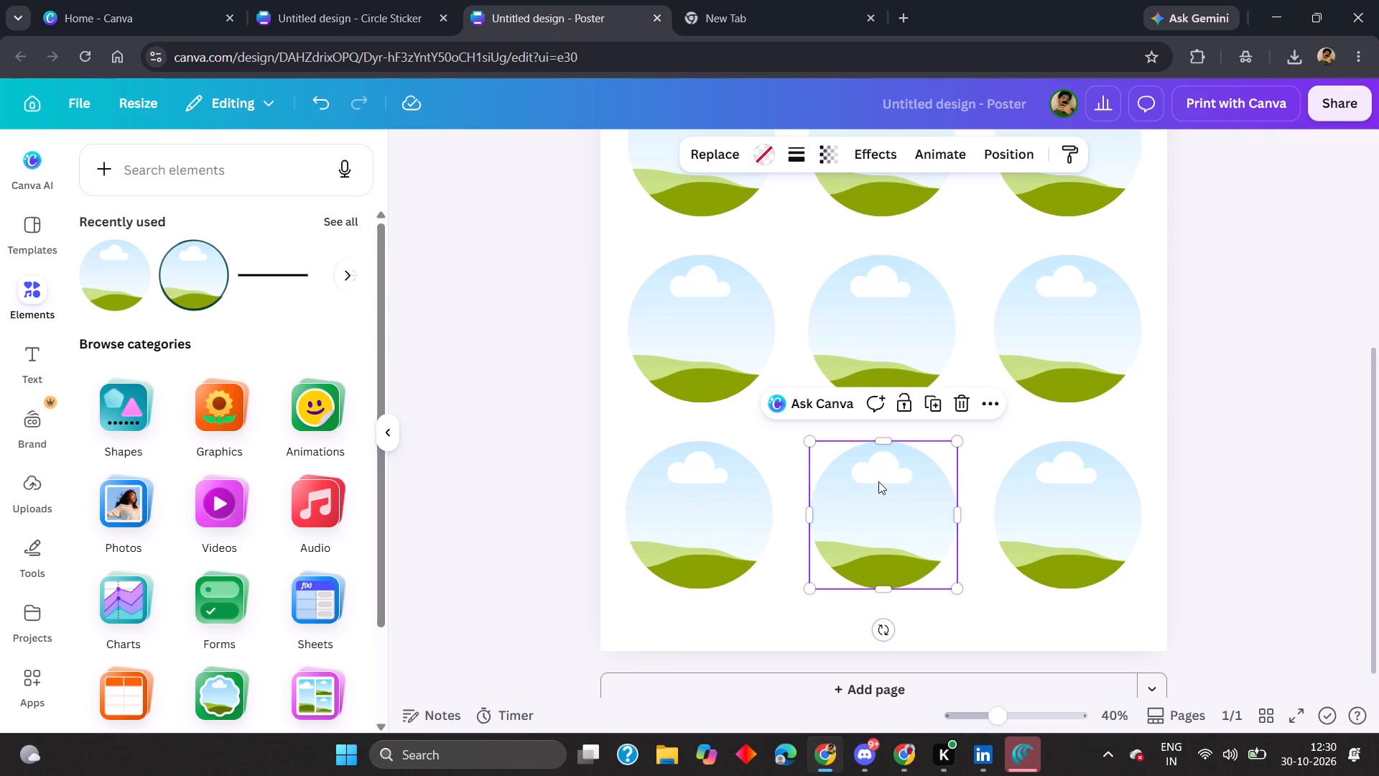
pyautogui.press('Right')
pyautogui.press('Right')
pyautogui.press('Left')
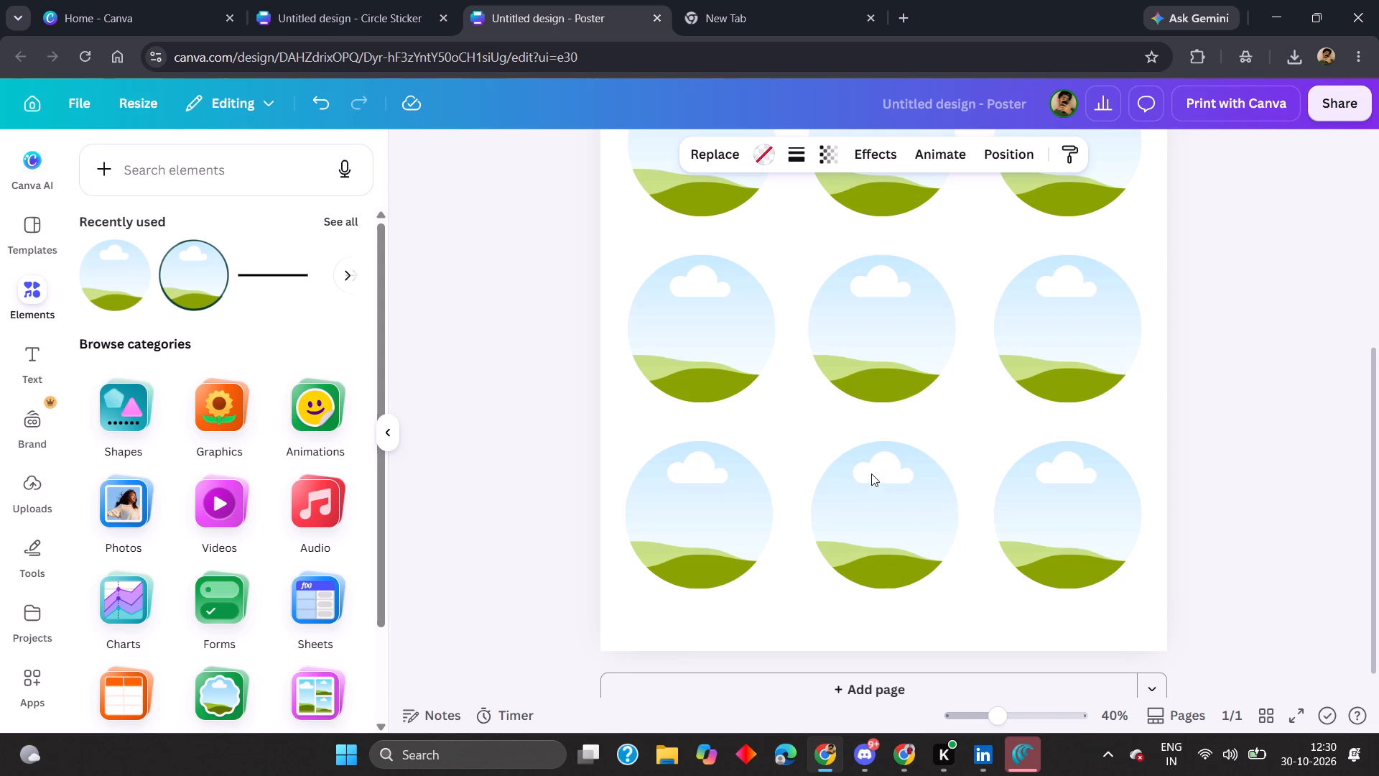
pyautogui.click(1315, 439)
# Paste the copied Build for भारत 2026 sticker artwork onto the poster page and remove its background.
pyautogui.scroll(5, 554, 480)
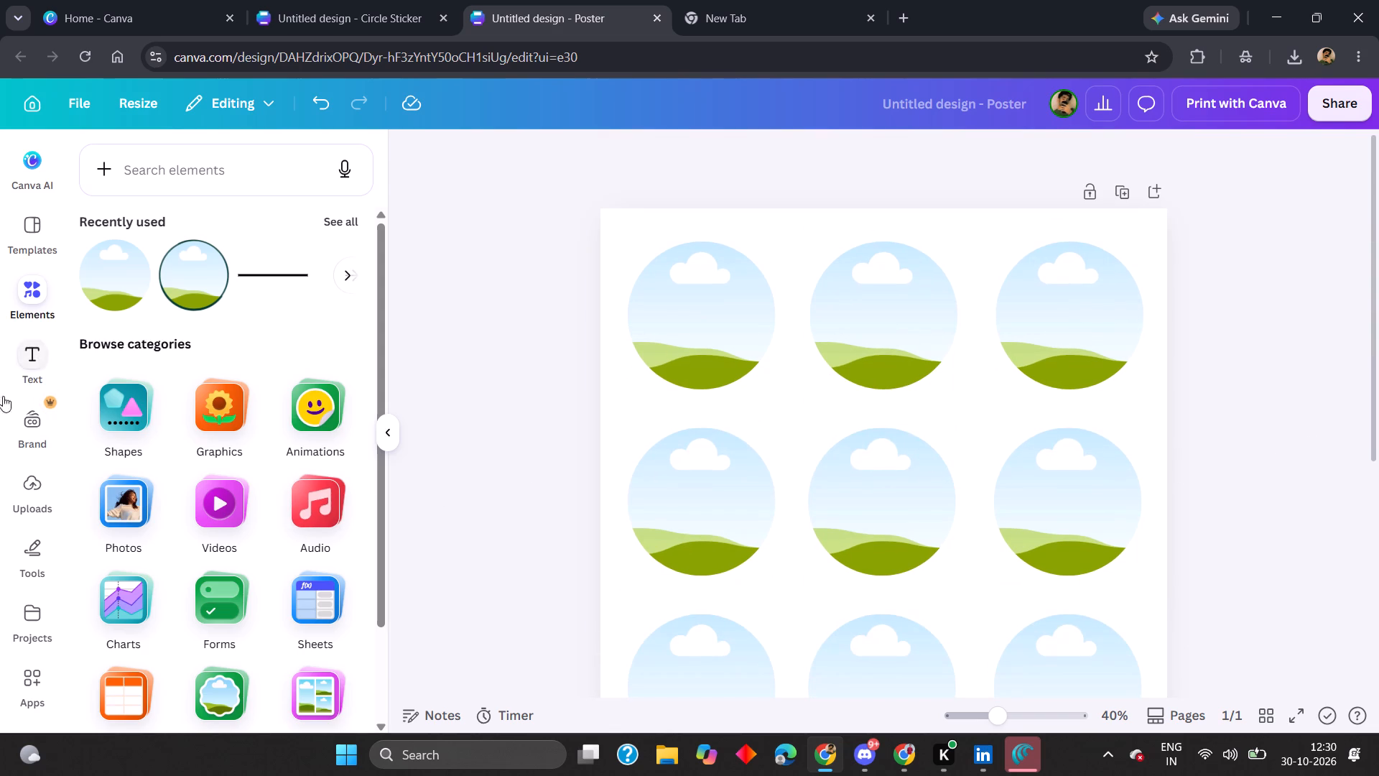
pyautogui.click(22, 504)
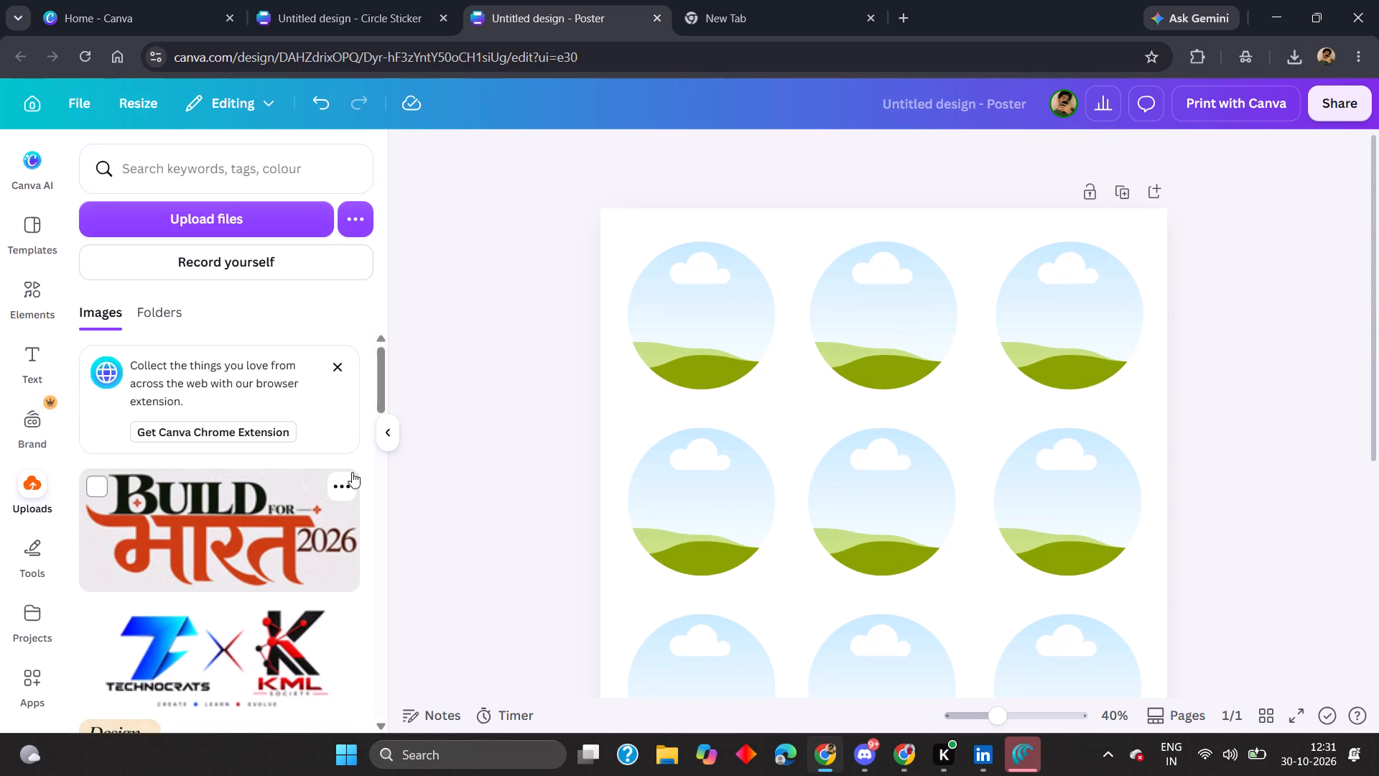
pyautogui.click(657, 322)
pyautogui.hotkey('ctrl', 'v')
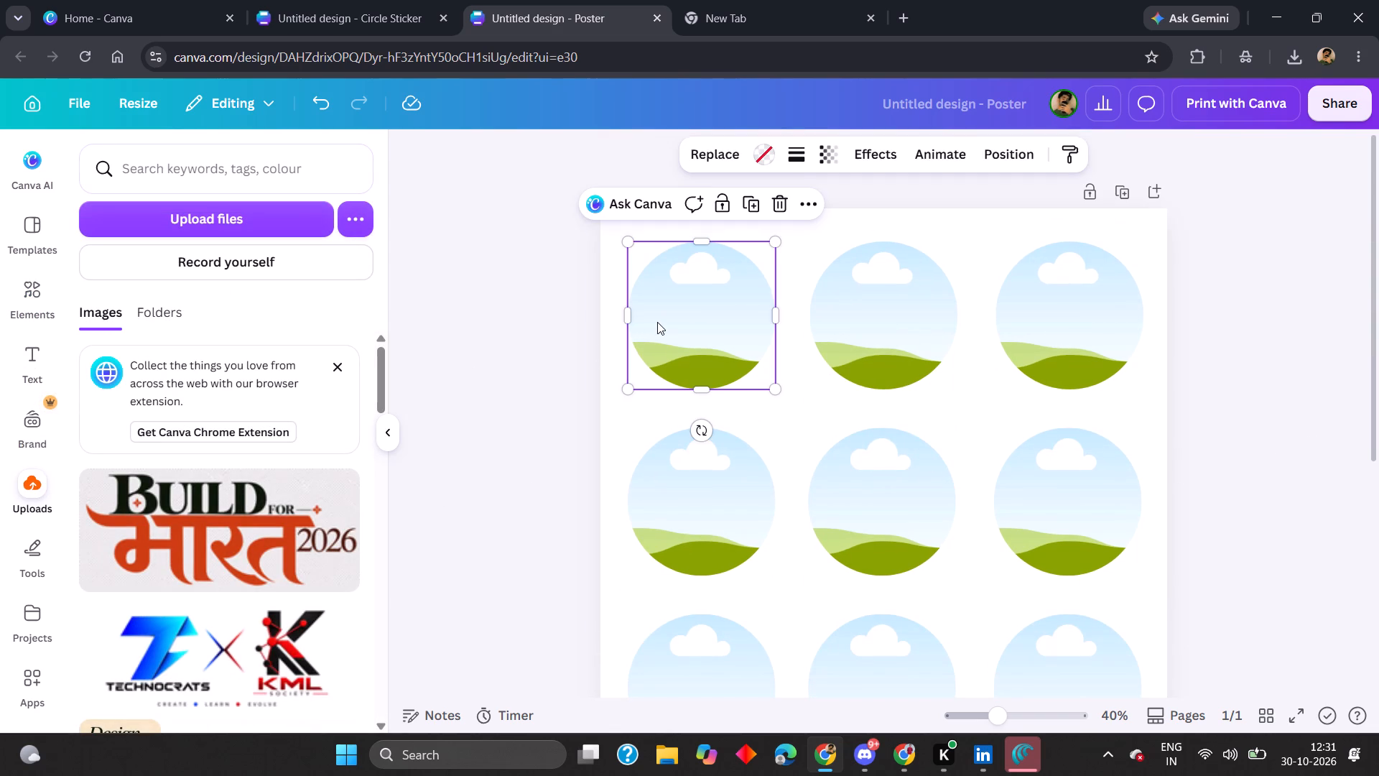
pyautogui.moveTo(838, 498); pyautogui.dragTo(817, 446)
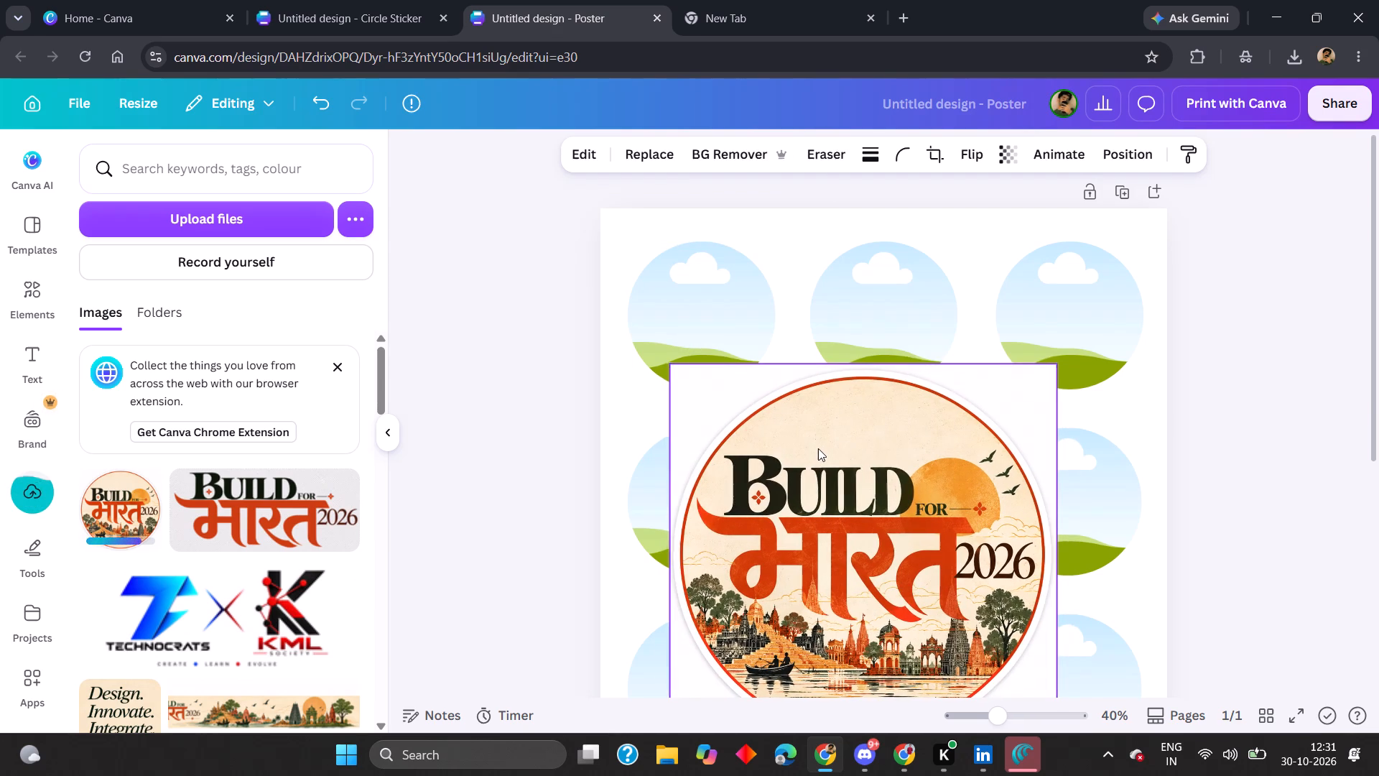
pyautogui.click(750, 148)
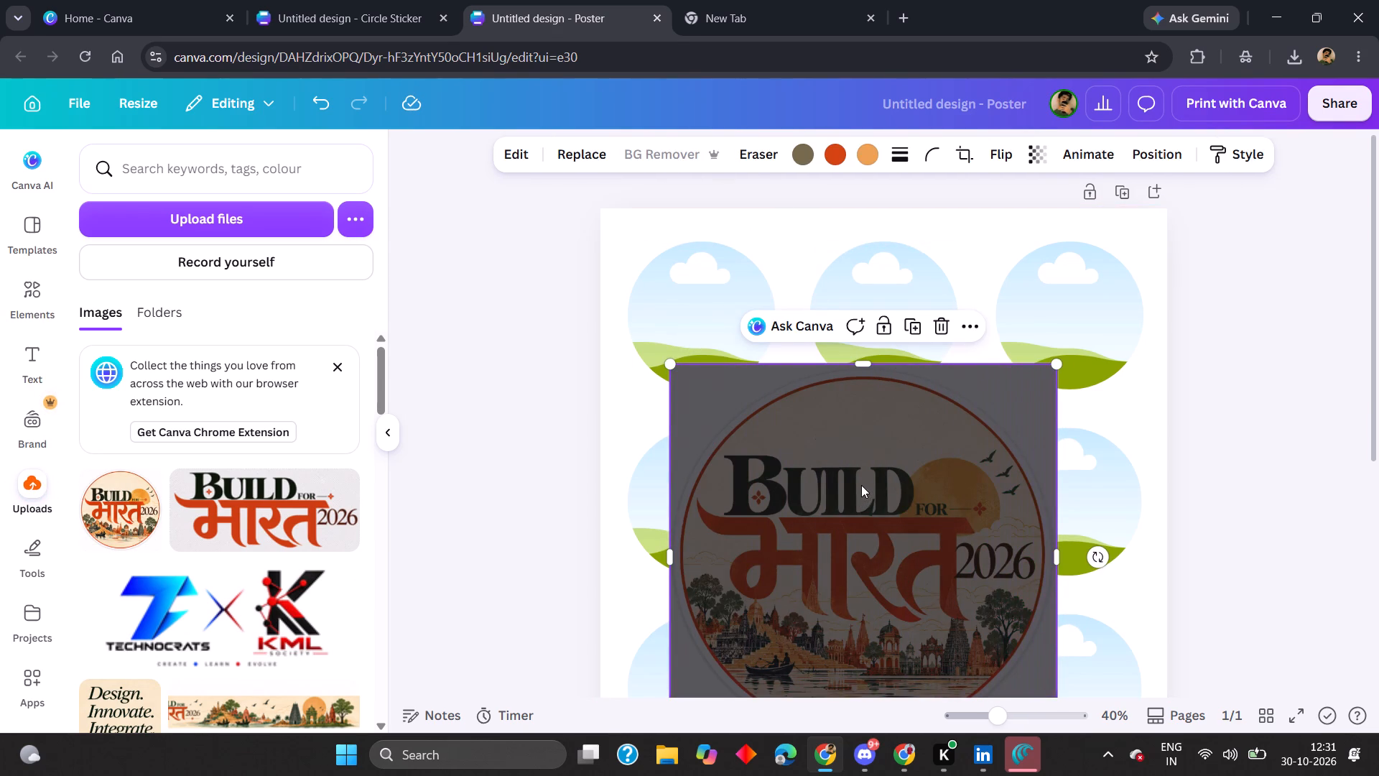
# Place the Build for भारत 2026 artwork inside the first circle frame of the top row.
pyautogui.moveTo(865, 497); pyautogui.dragTo(733, 312)
pyautogui.click(463, 317)
pyautogui.scroll(-1, 642, 346)
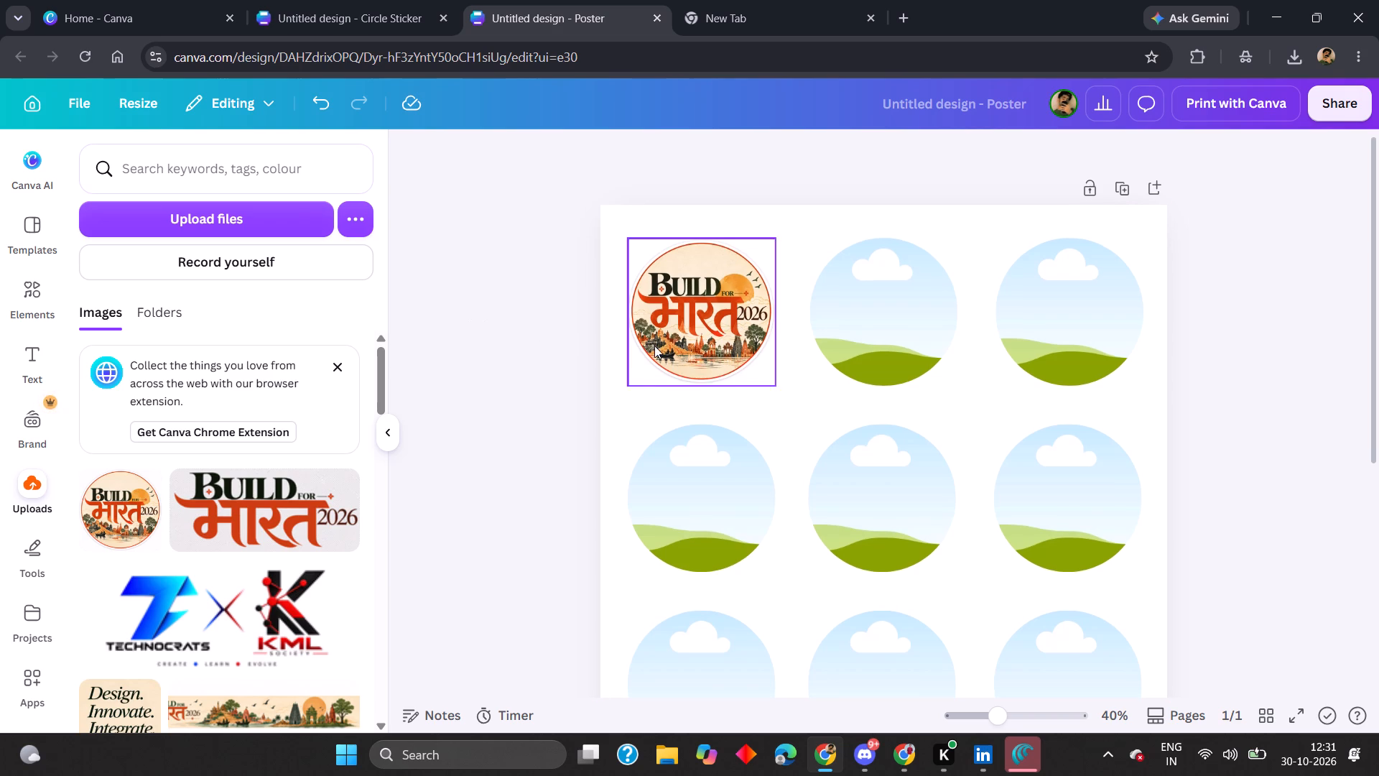
pyautogui.scroll(-1, 654, 346)
pyautogui.click(718, 312)
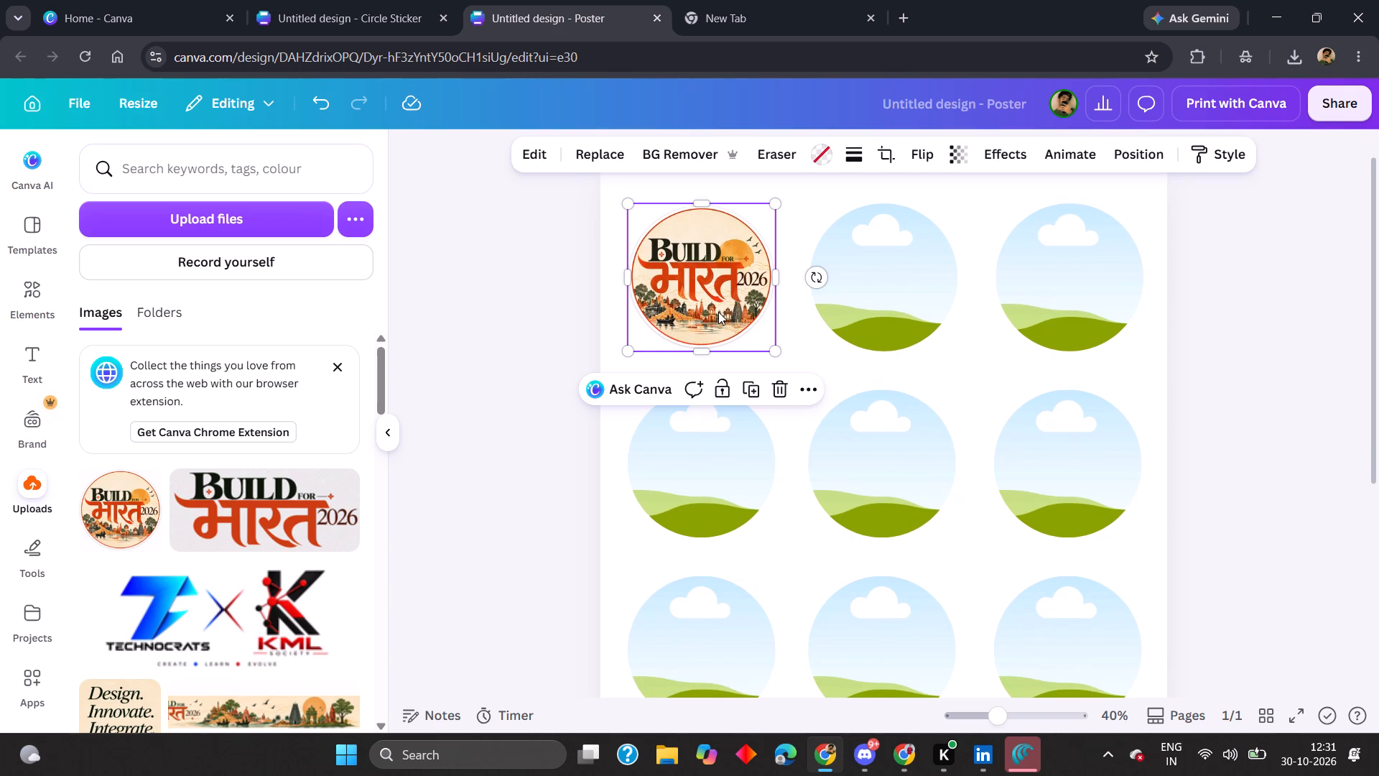
pyautogui.click(542, 325)
# Duplicate the filled circle frame, place the copy over the second row's first frame, and clear the artwork from the copy.
pyautogui.click(738, 282)
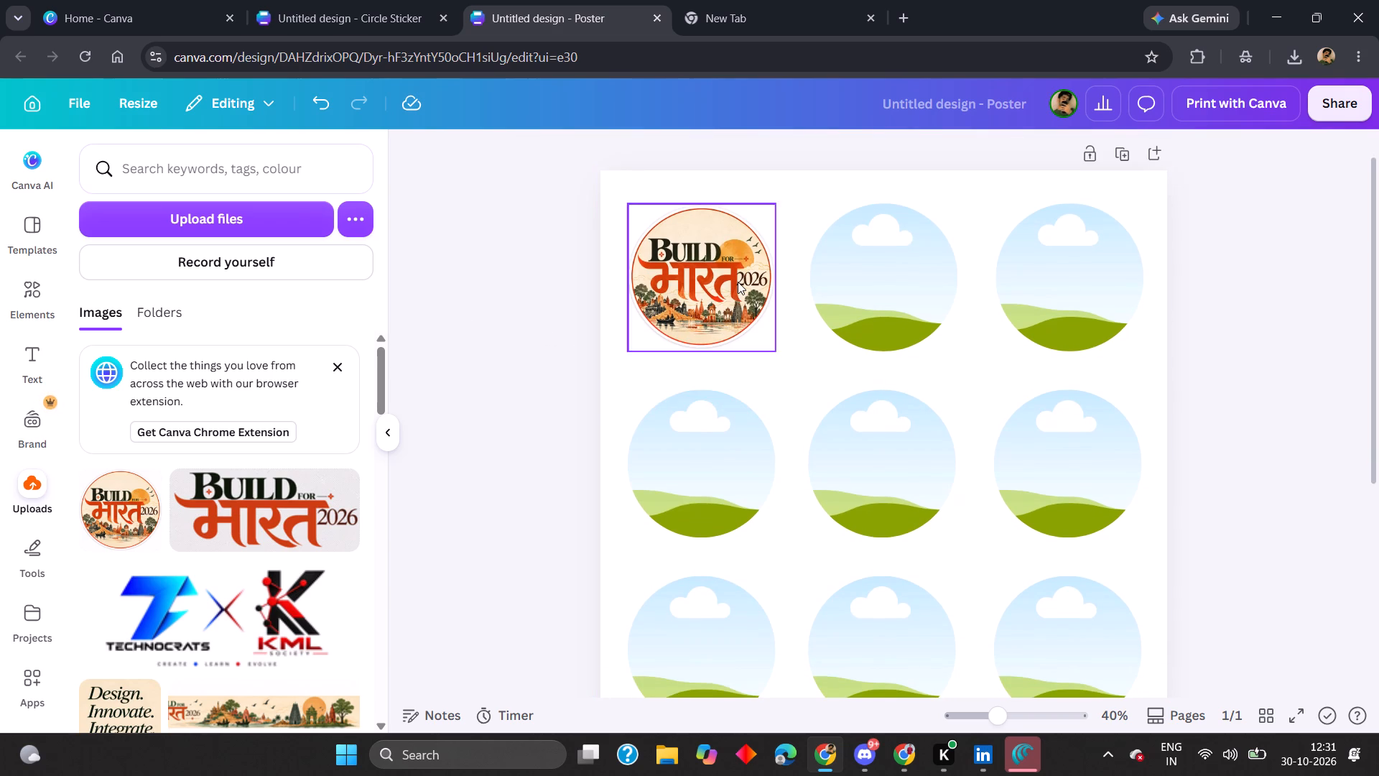
pyautogui.hotkey('ctrl', 'd')
pyautogui.moveTo(735, 297); pyautogui.dragTo(725, 352)
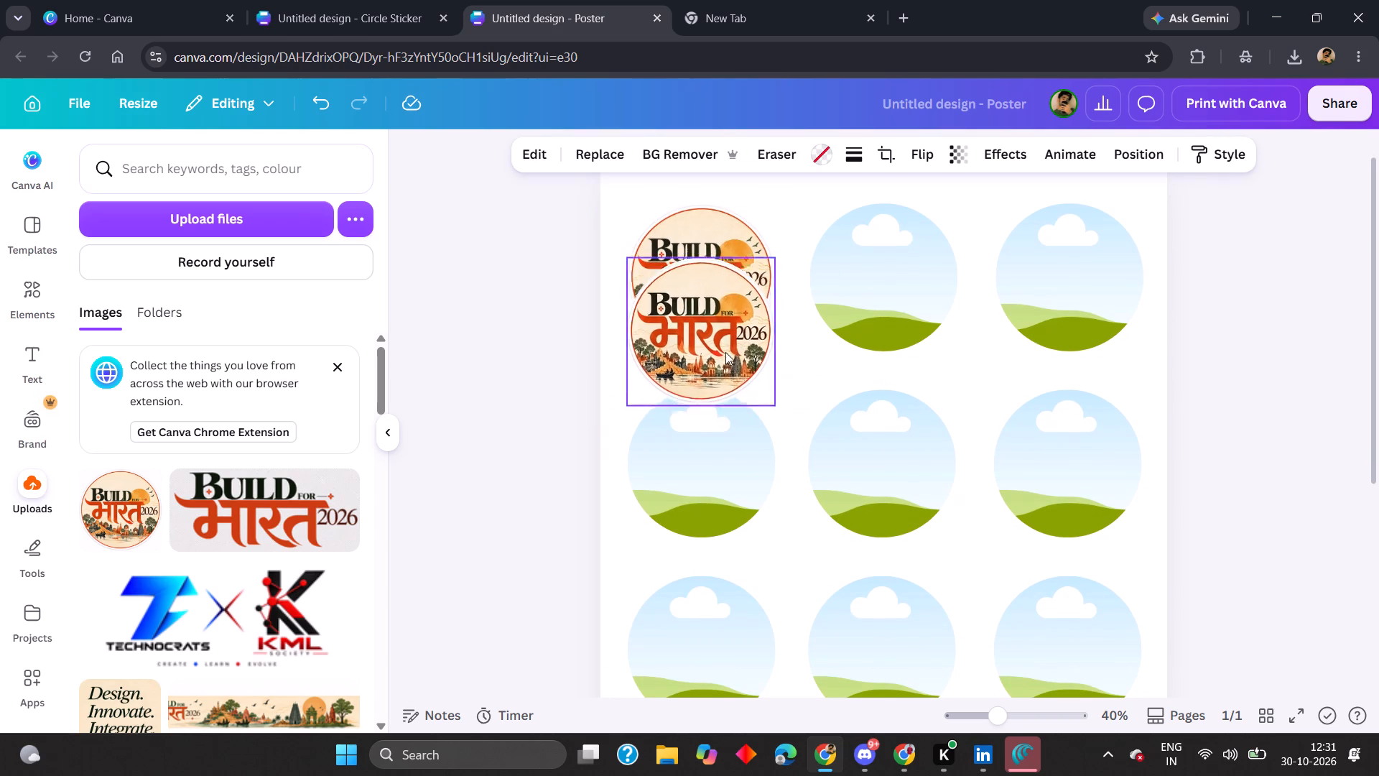
pyautogui.moveTo(725, 352); pyautogui.dragTo(723, 472)
pyautogui.click(723, 472)
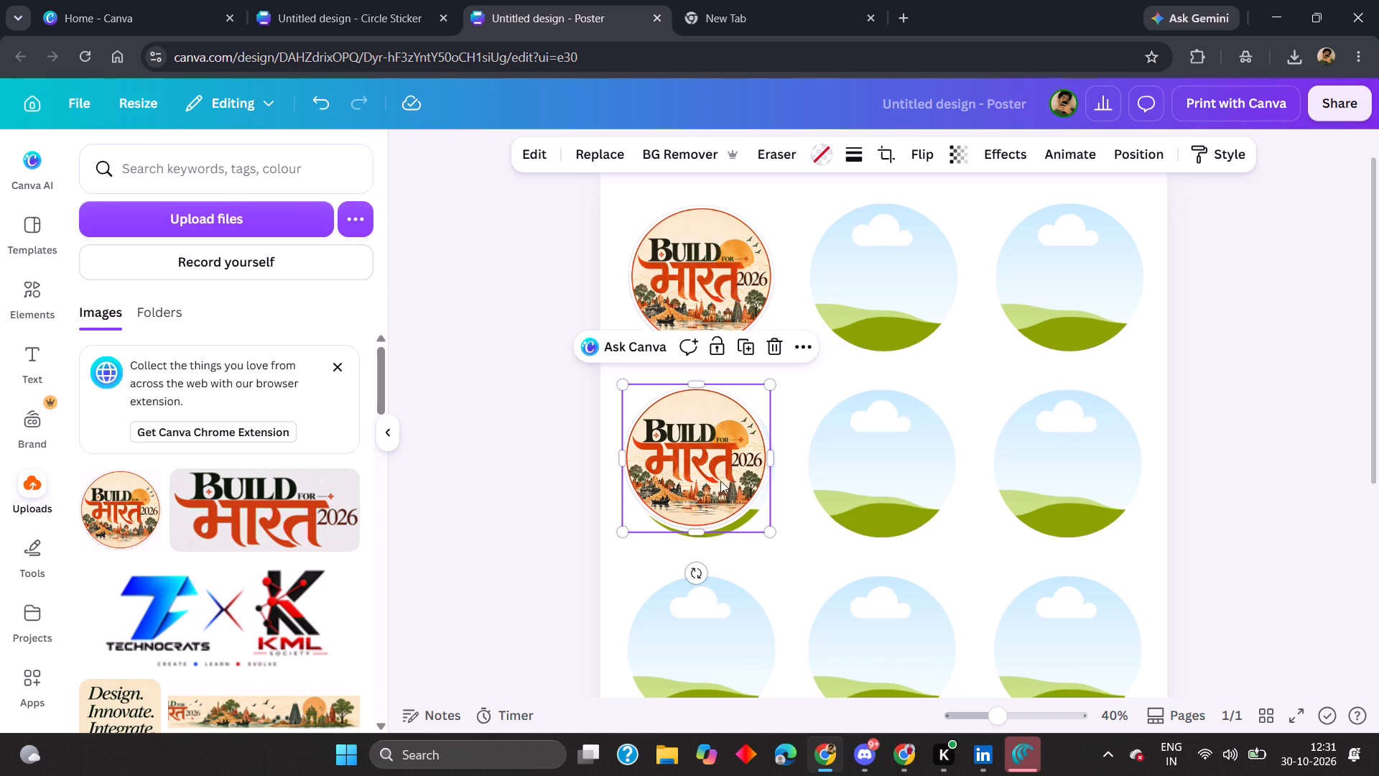
pyautogui.press('BackSpace')
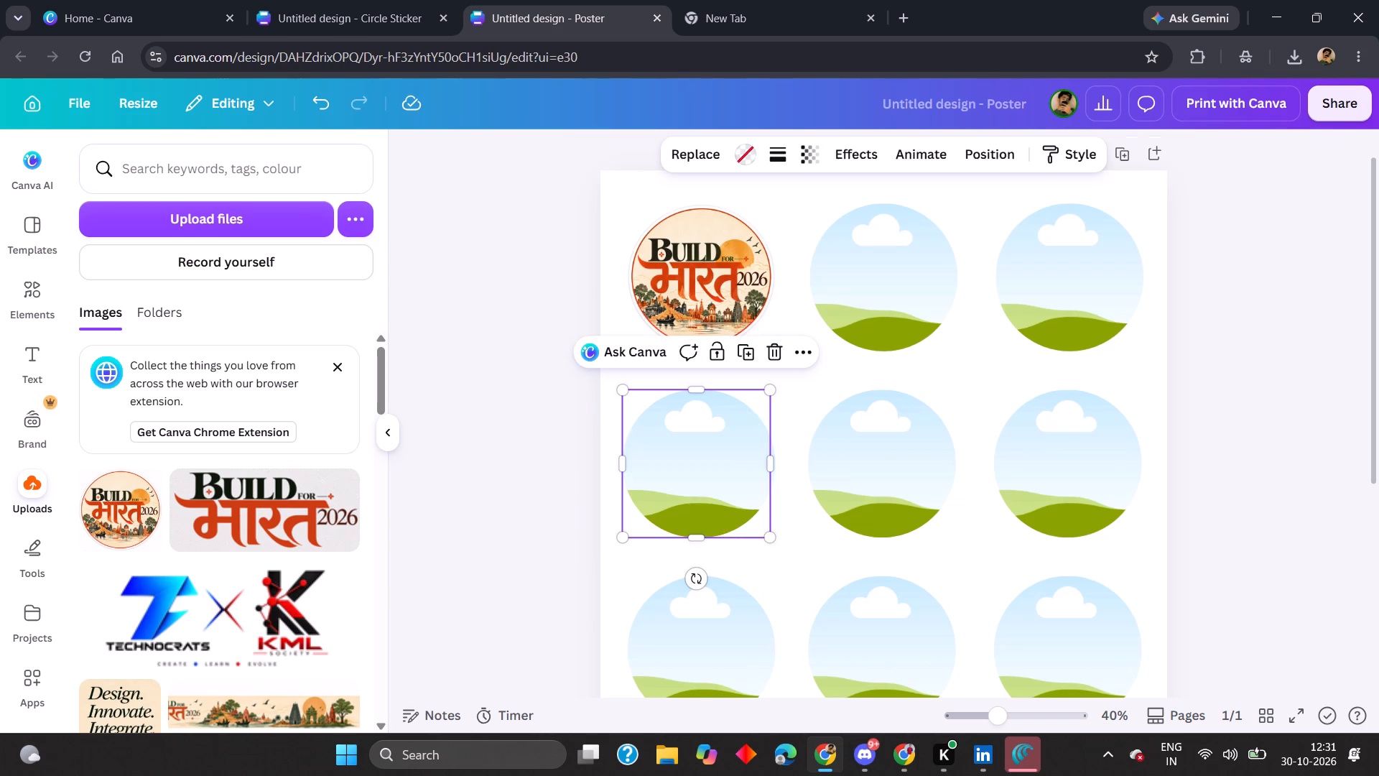
# Paste another copy of the Build for भारत 2026 artwork onto the page.
pyautogui.hotkey('ctrl', 'v')
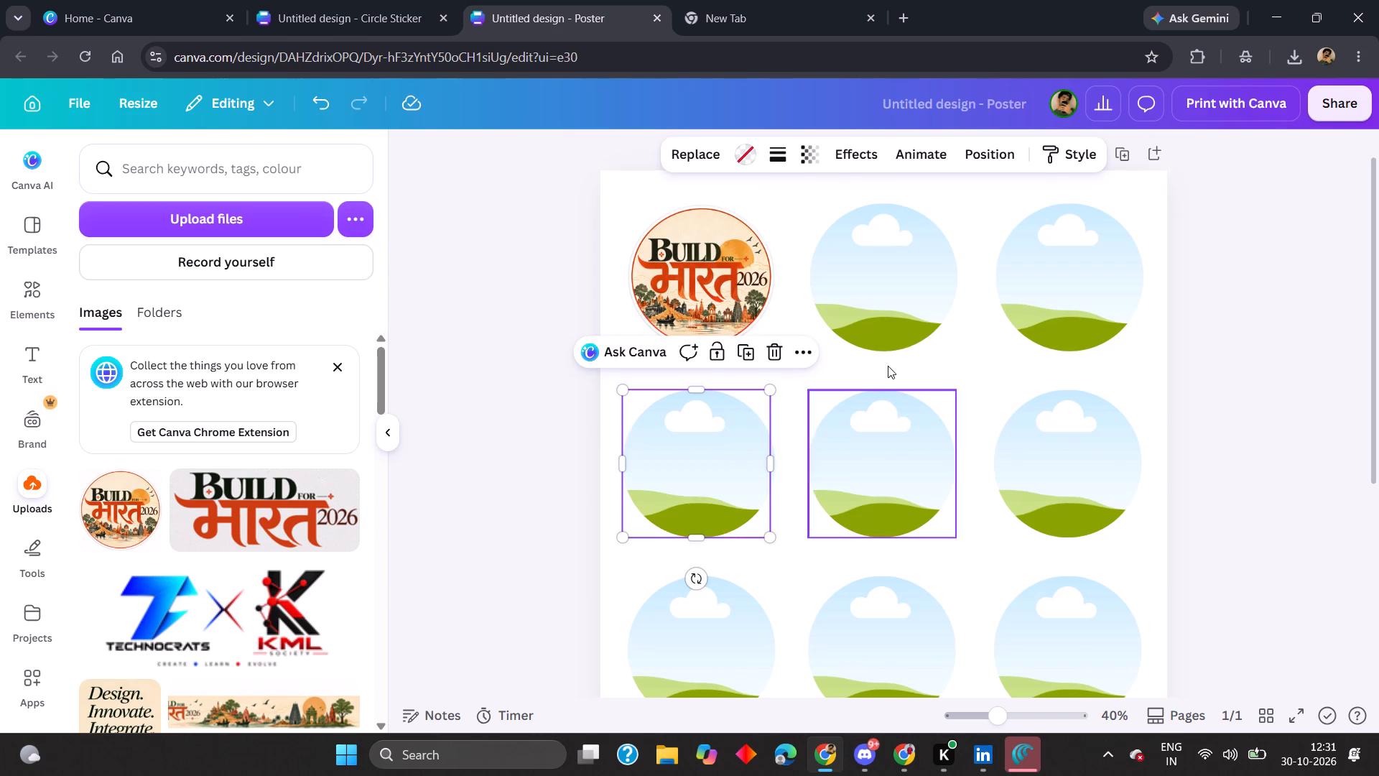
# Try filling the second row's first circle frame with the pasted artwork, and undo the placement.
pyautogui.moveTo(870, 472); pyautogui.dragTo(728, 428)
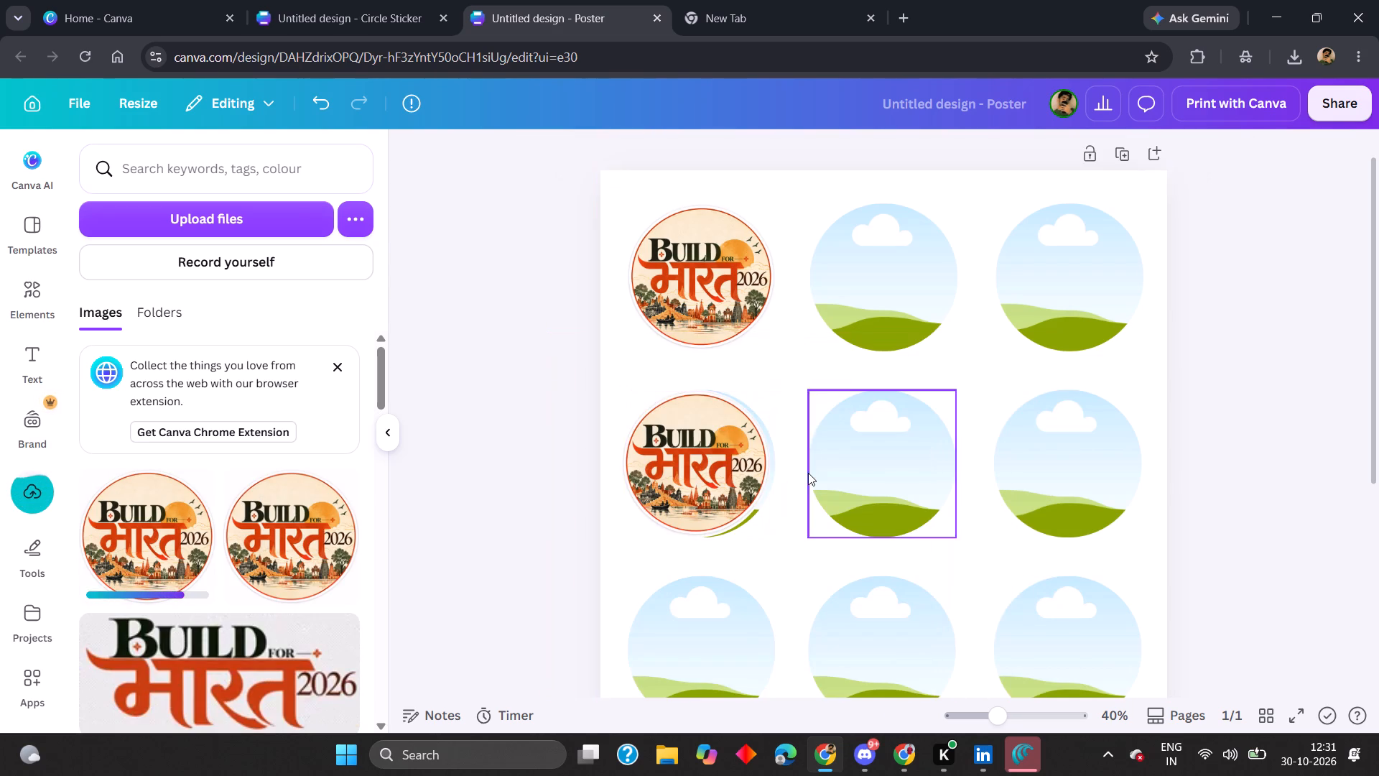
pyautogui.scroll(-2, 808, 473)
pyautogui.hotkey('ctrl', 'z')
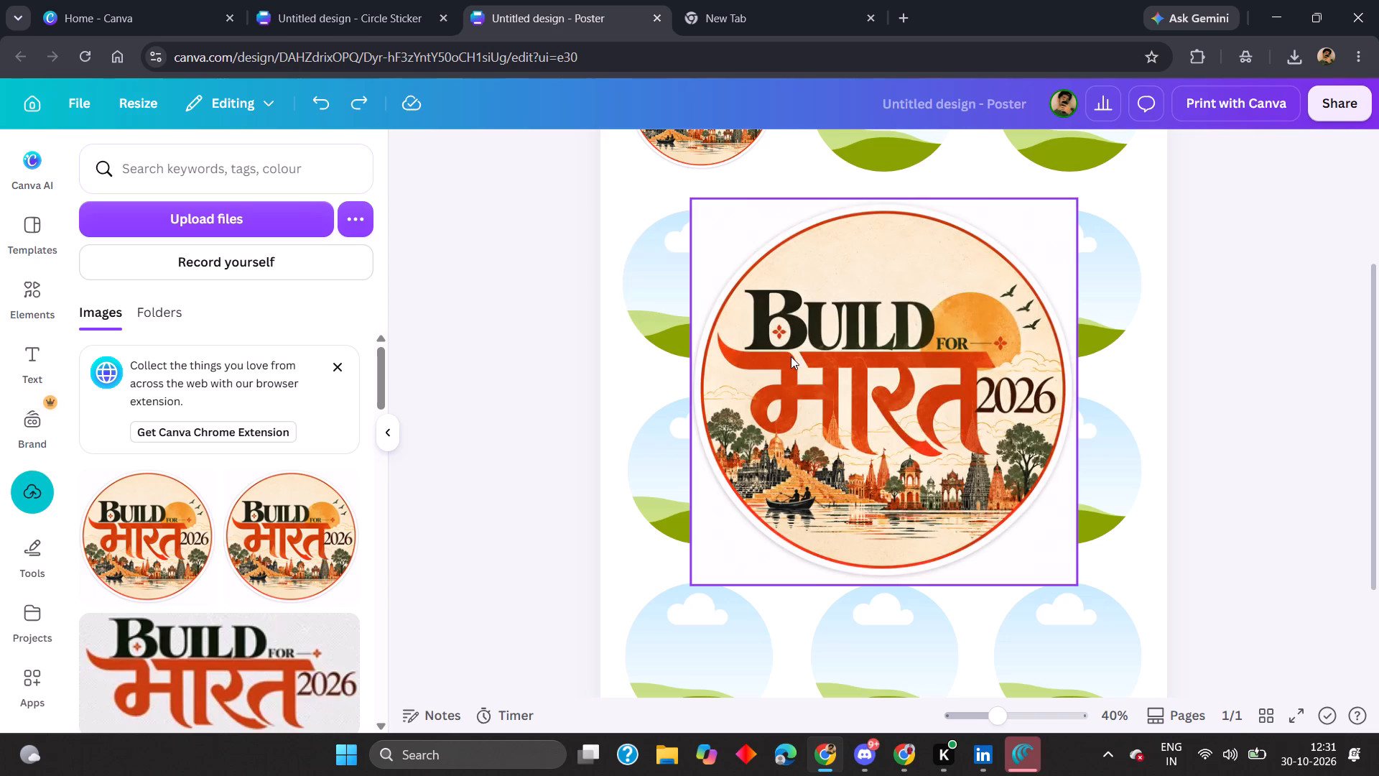
# Remove the background of the pasted artwork and place it in the second row's first circle frame.
pyautogui.scroll(1, 767, 314)
pyautogui.click(774, 327)
pyautogui.click(710, 142)
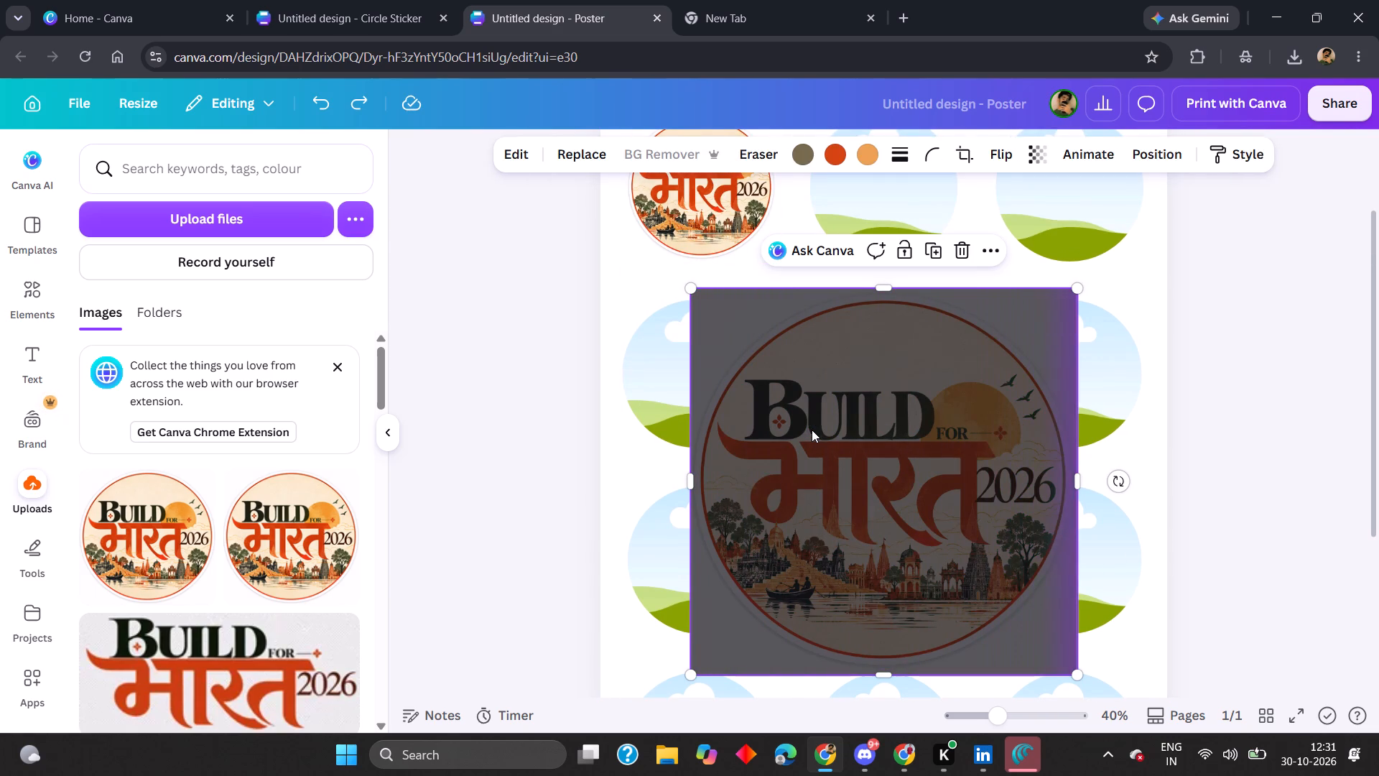
pyautogui.moveTo(830, 455); pyautogui.dragTo(718, 402)
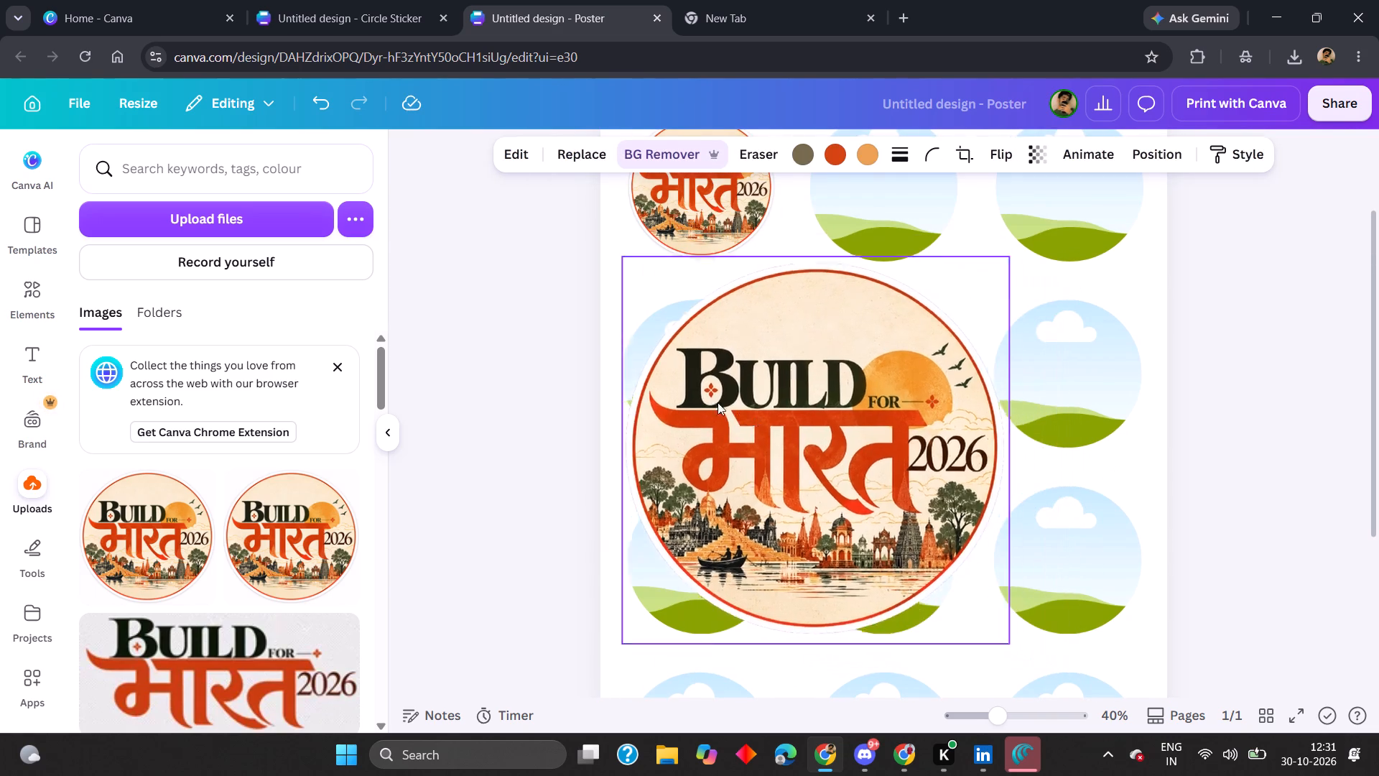
pyautogui.moveTo(718, 402); pyautogui.dragTo(669, 379)
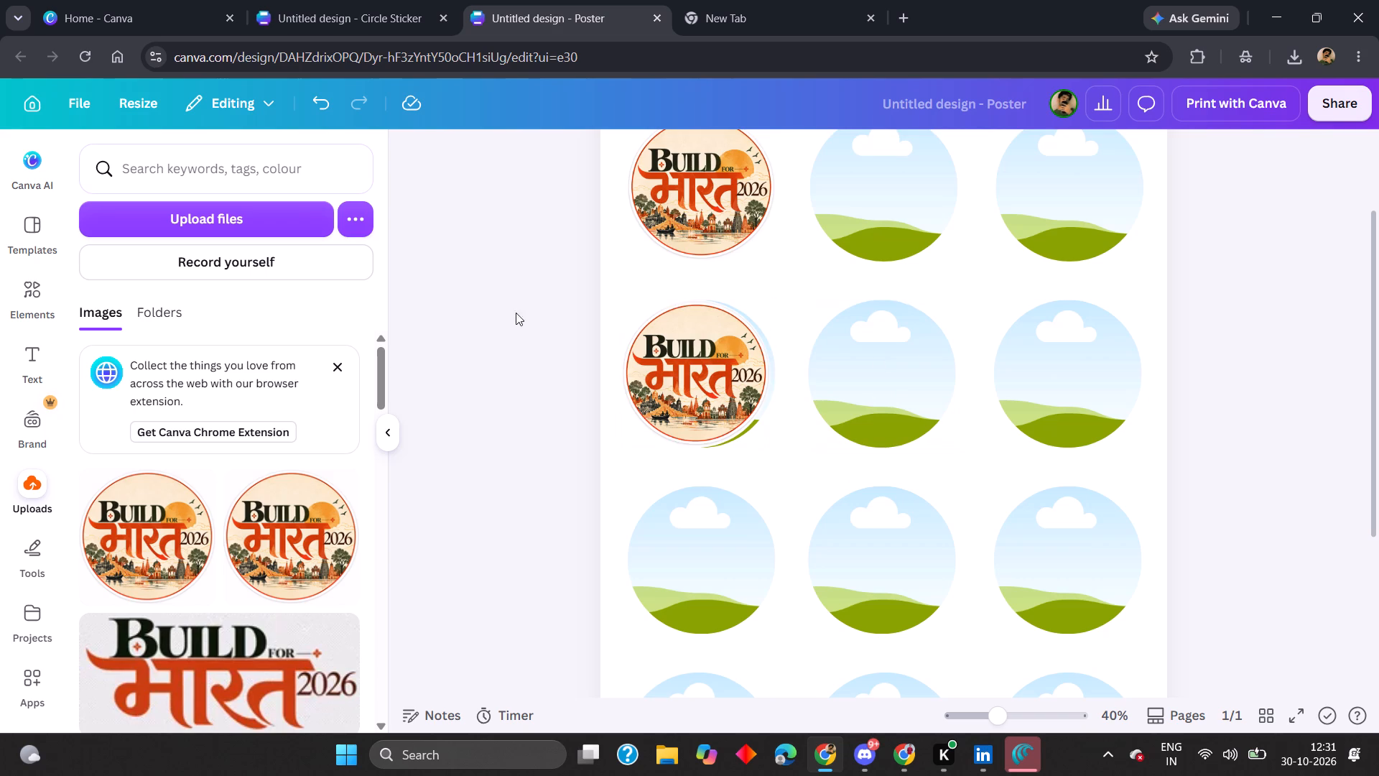
pyautogui.click(439, 303)
# Align the filled circle frame in the second row's first position with the frames above, below and beside it.
pyautogui.scroll(2, 673, 425)
pyautogui.hscroll(1, 674, 427)
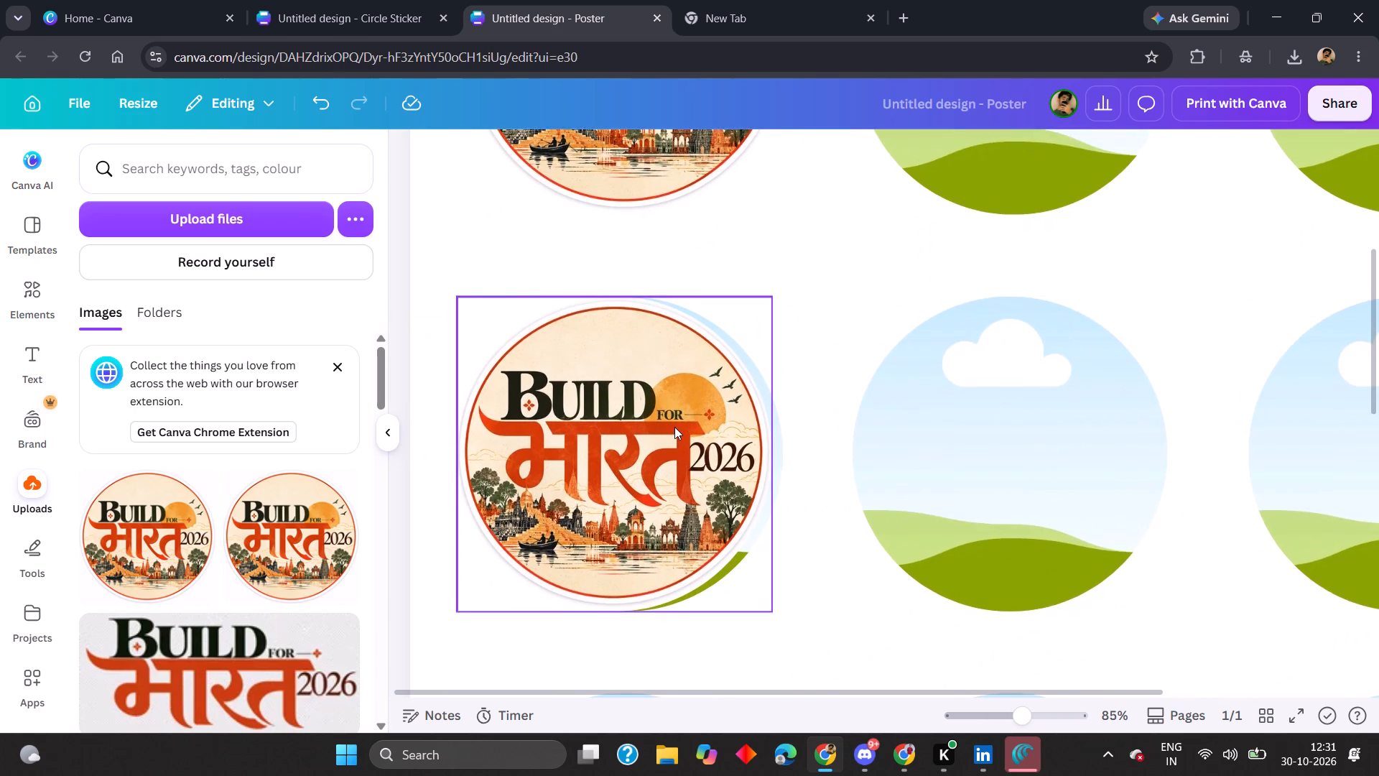
pyautogui.hscroll(1, 674, 427)
pyautogui.scroll(1, 660, 453)
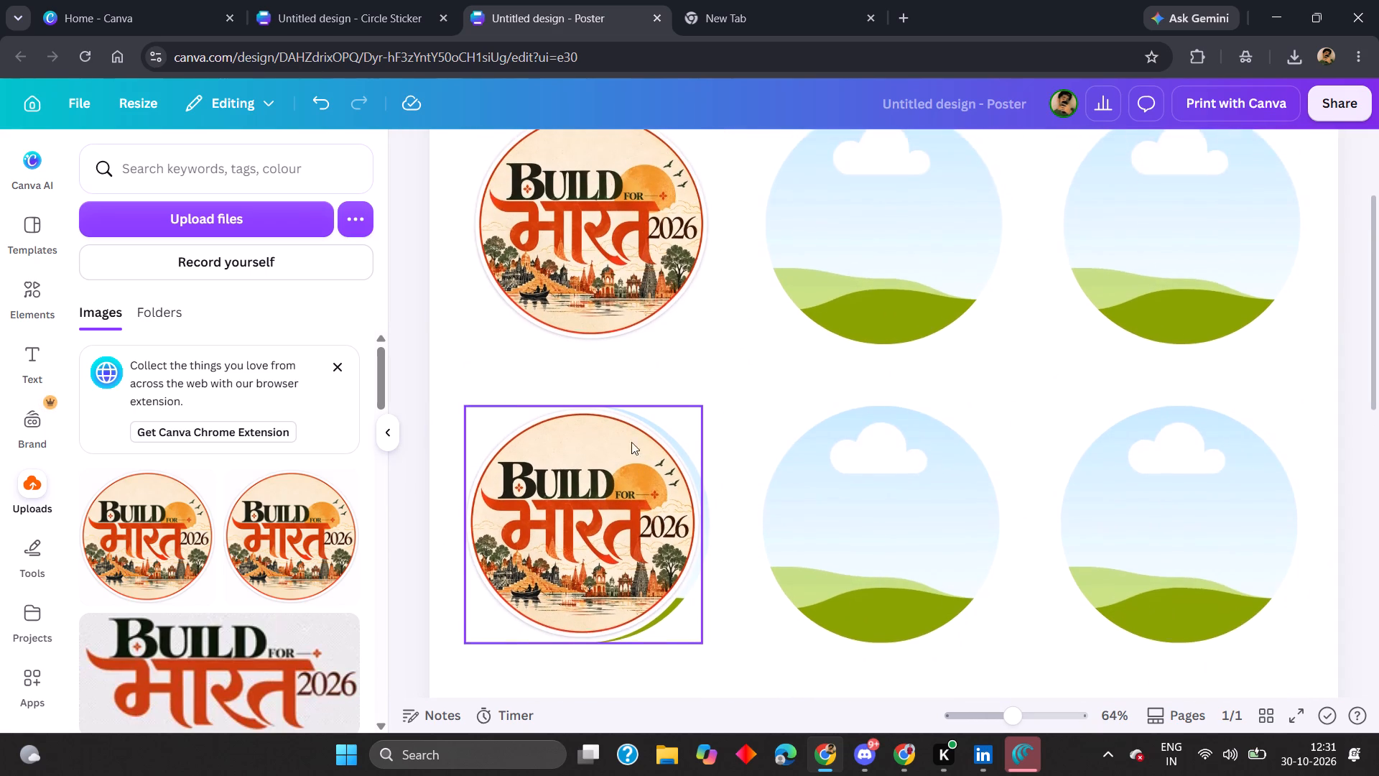
pyautogui.scroll(1, 631, 442)
pyautogui.scroll(-1, 593, 297)
pyautogui.moveTo(588, 456); pyautogui.dragTo(596, 456)
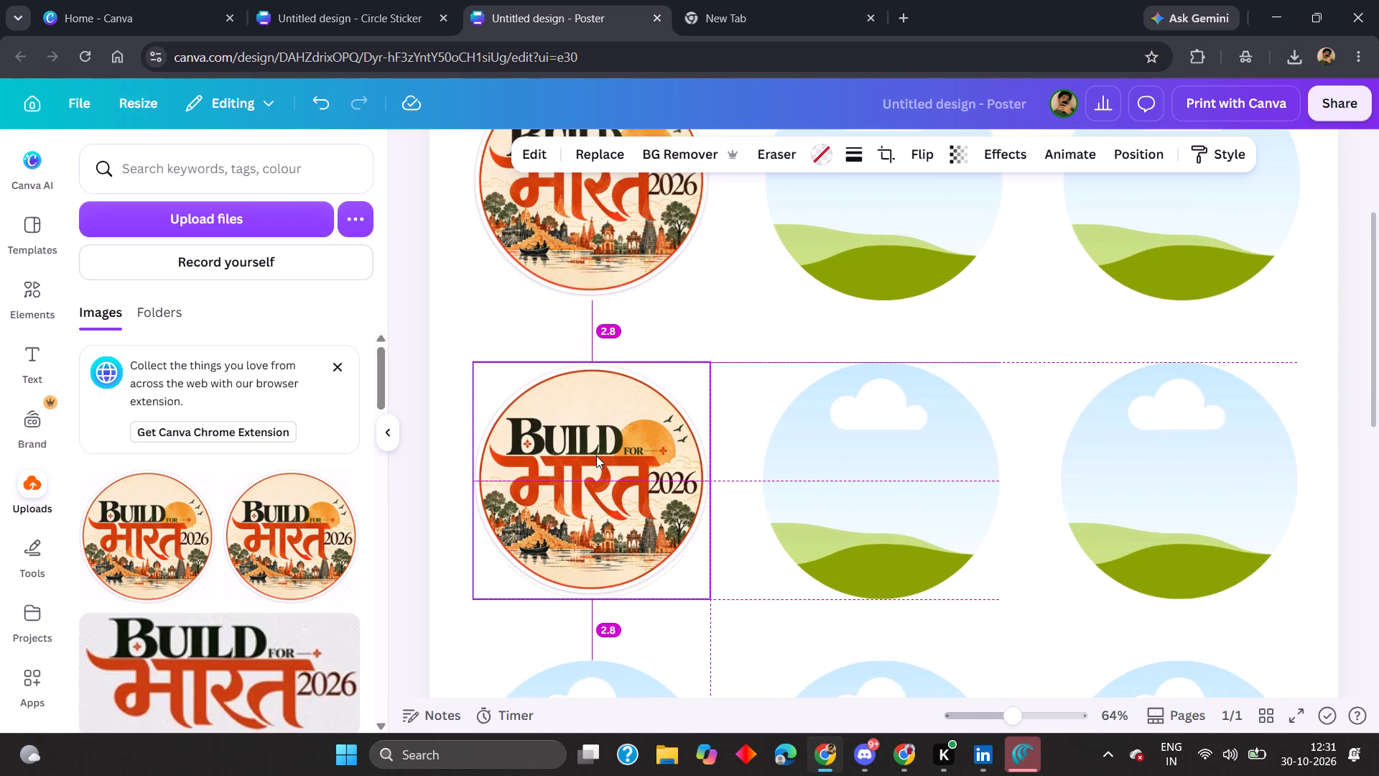
pyautogui.moveTo(596, 456); pyautogui.dragTo(596, 463)
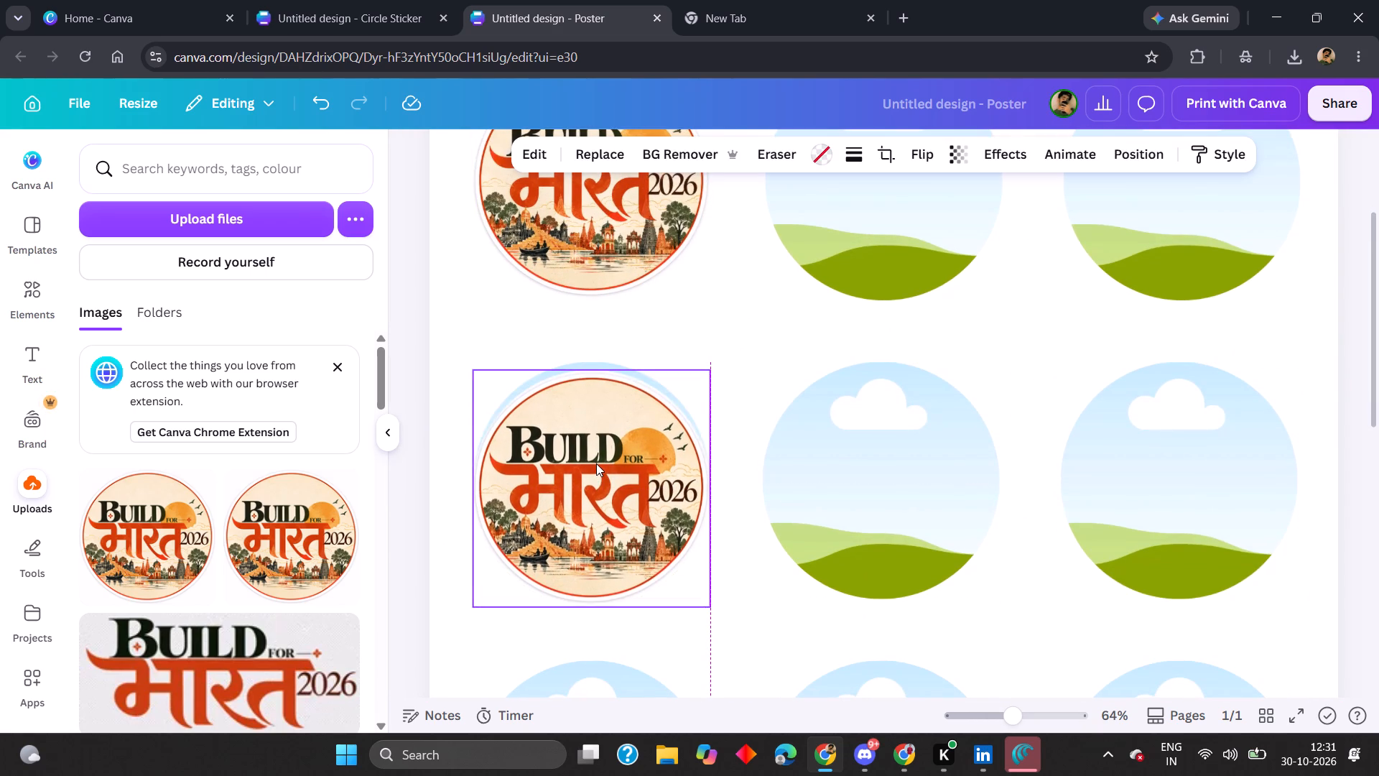
pyautogui.moveTo(596, 463); pyautogui.dragTo(596, 459)
pyautogui.click(414, 316)
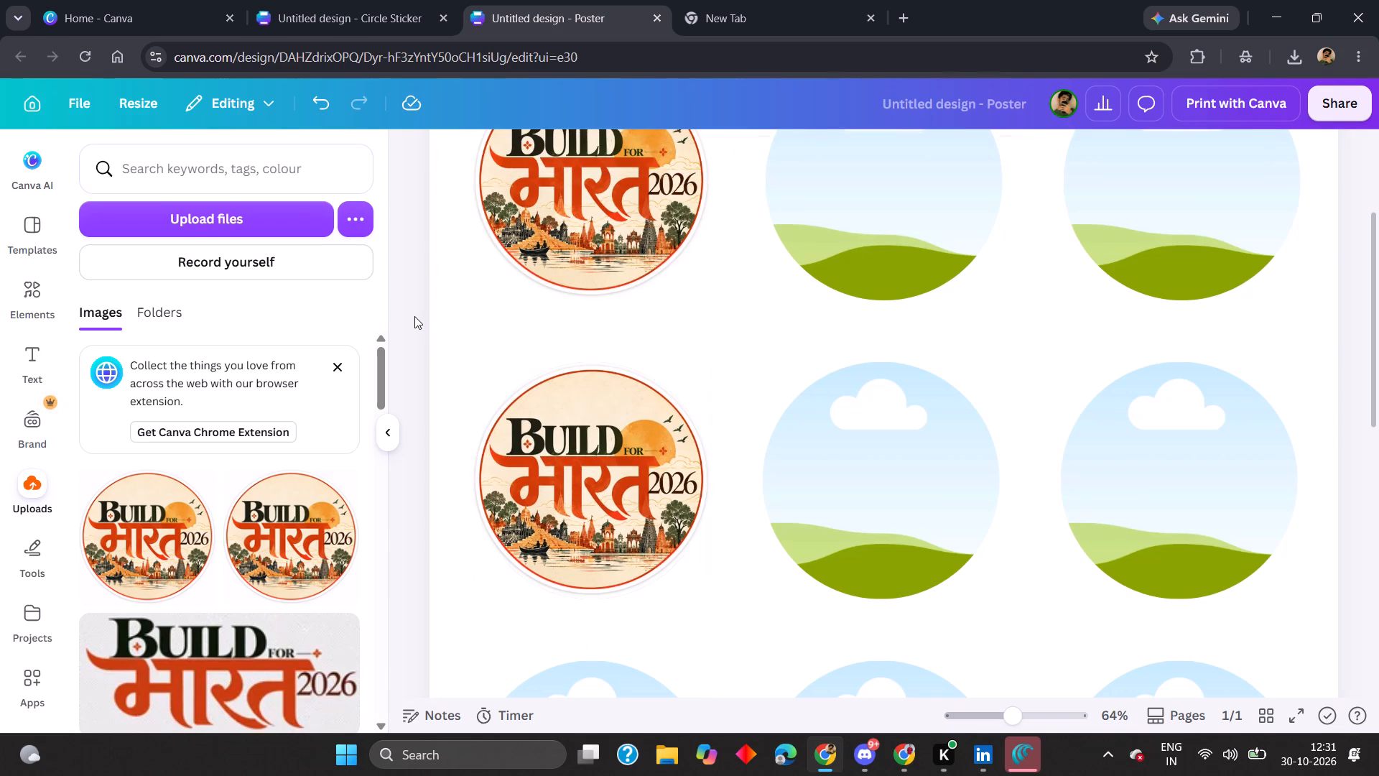
# Clear the Build for भारत 2026 artwork from the second row's first circle frame, leaving the frame empty.
pyautogui.scroll(1, 418, 318)
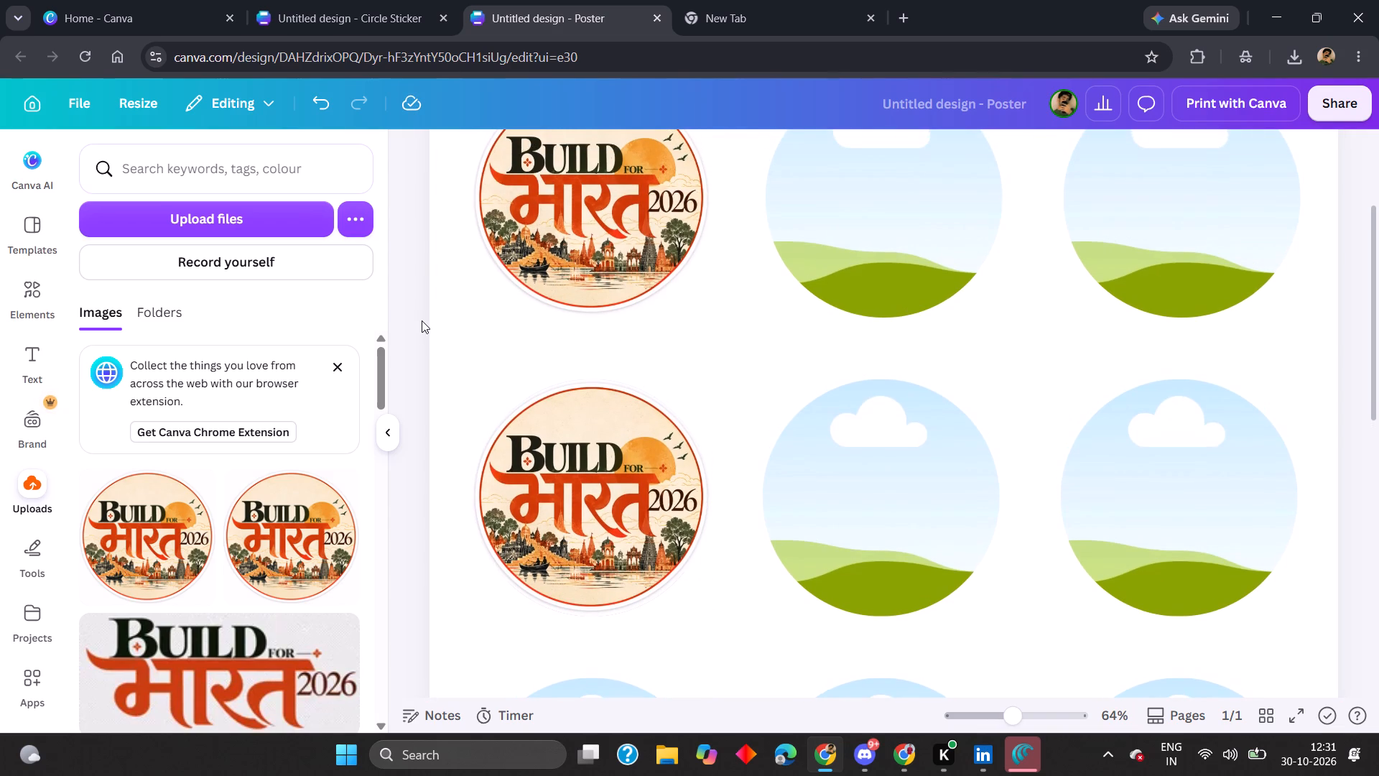
pyautogui.scroll(1, 422, 320)
pyautogui.click(540, 446)
pyautogui.press('BackSpace')
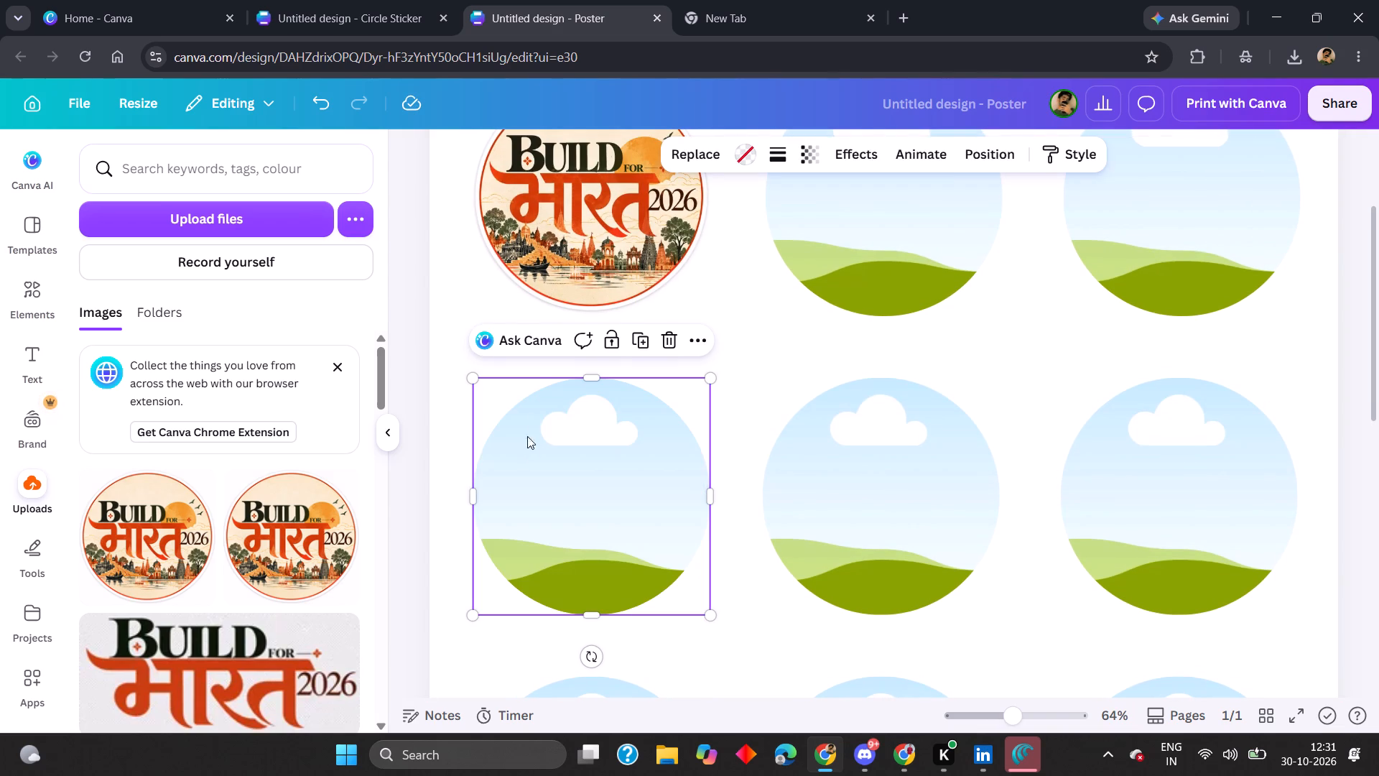
pyautogui.scroll(1, 608, 289)
pyautogui.scroll(-1, 719, 405)
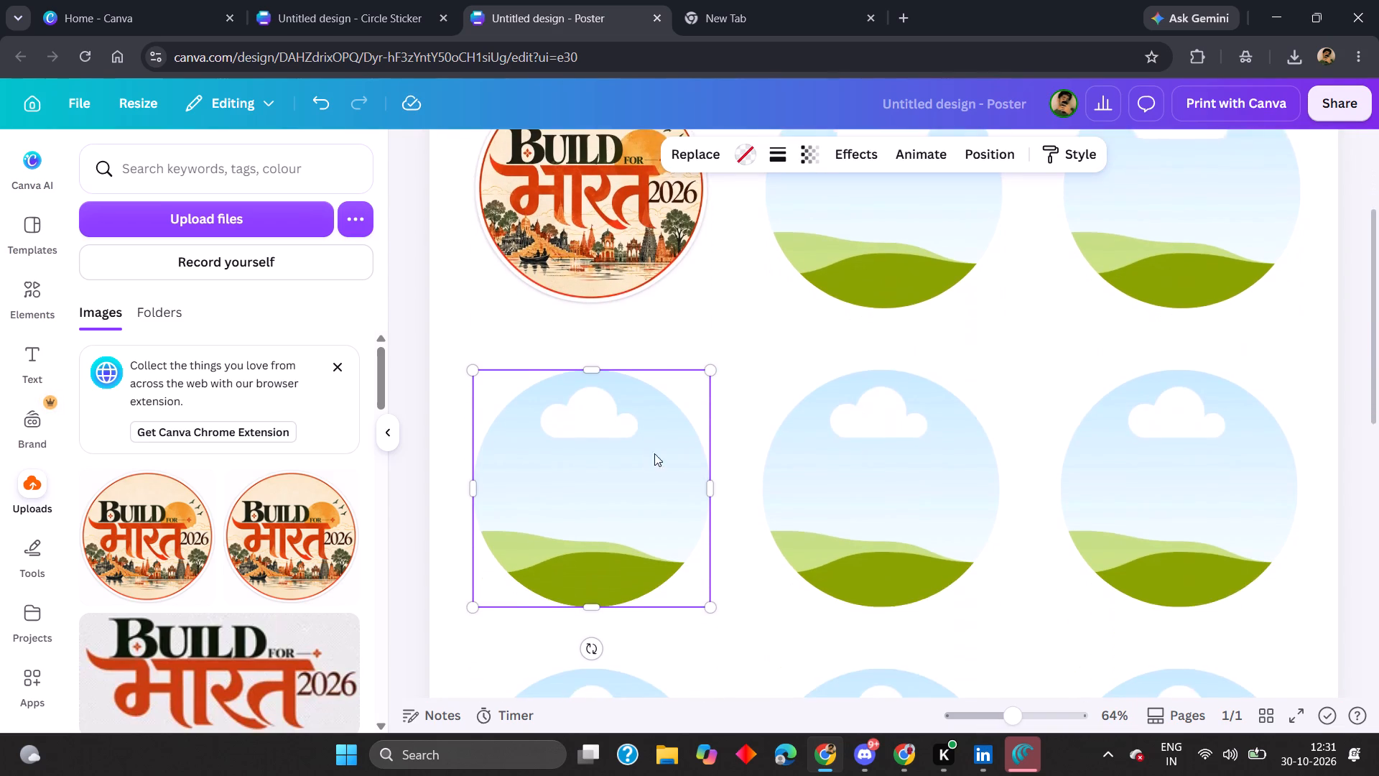
pyautogui.scroll(-1, 654, 453)
pyautogui.scroll(1, 617, 468)
pyautogui.click(715, 405)
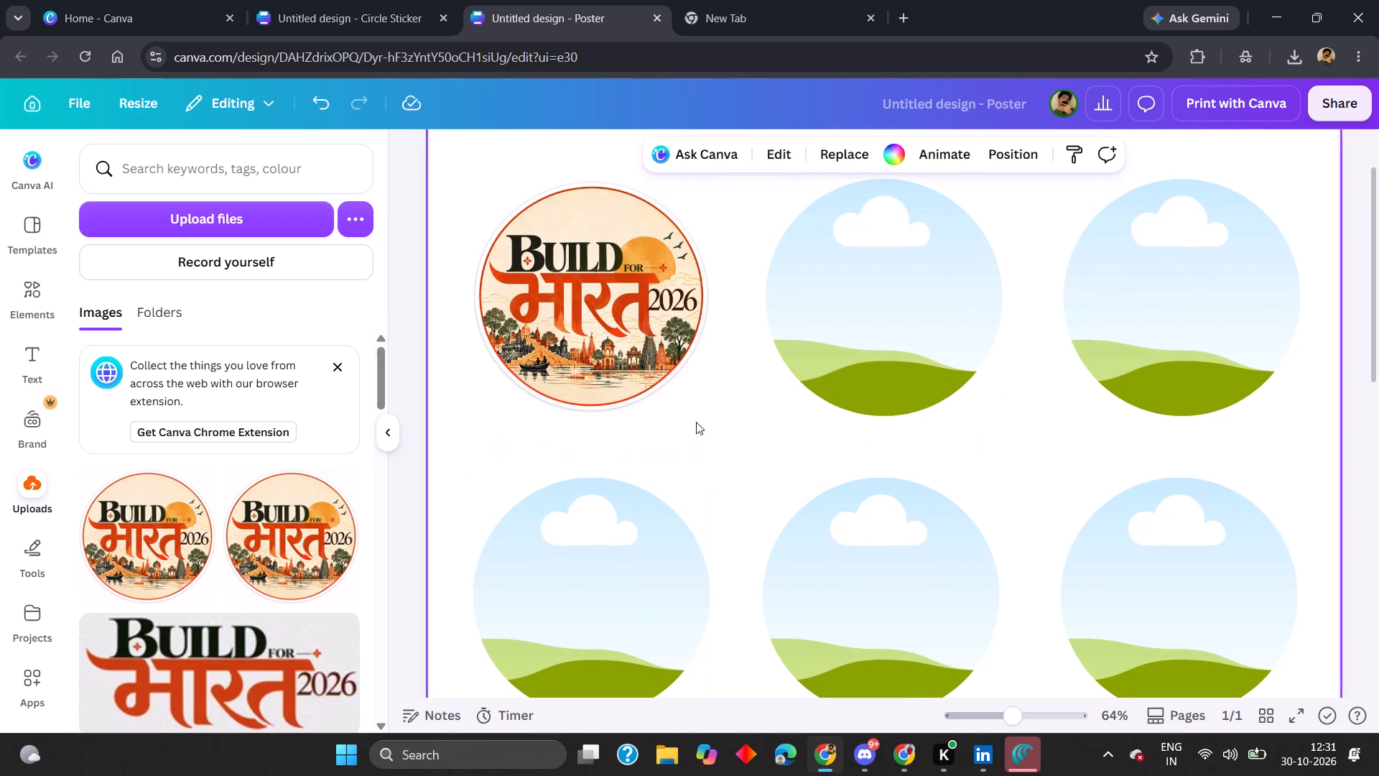
pyautogui.click(609, 525)
pyautogui.scroll(-1, 626, 511)
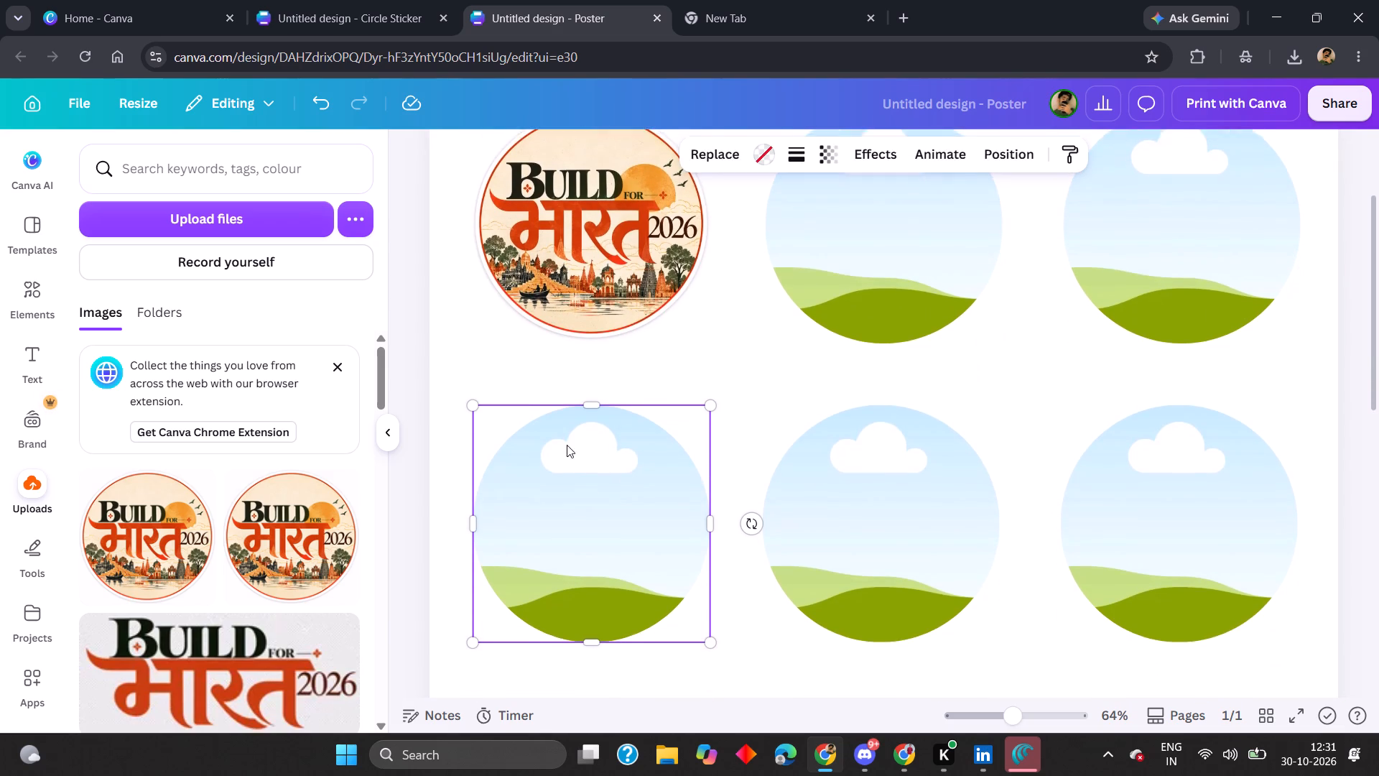
pyautogui.scroll(-1, 567, 445)
pyautogui.click(411, 338)
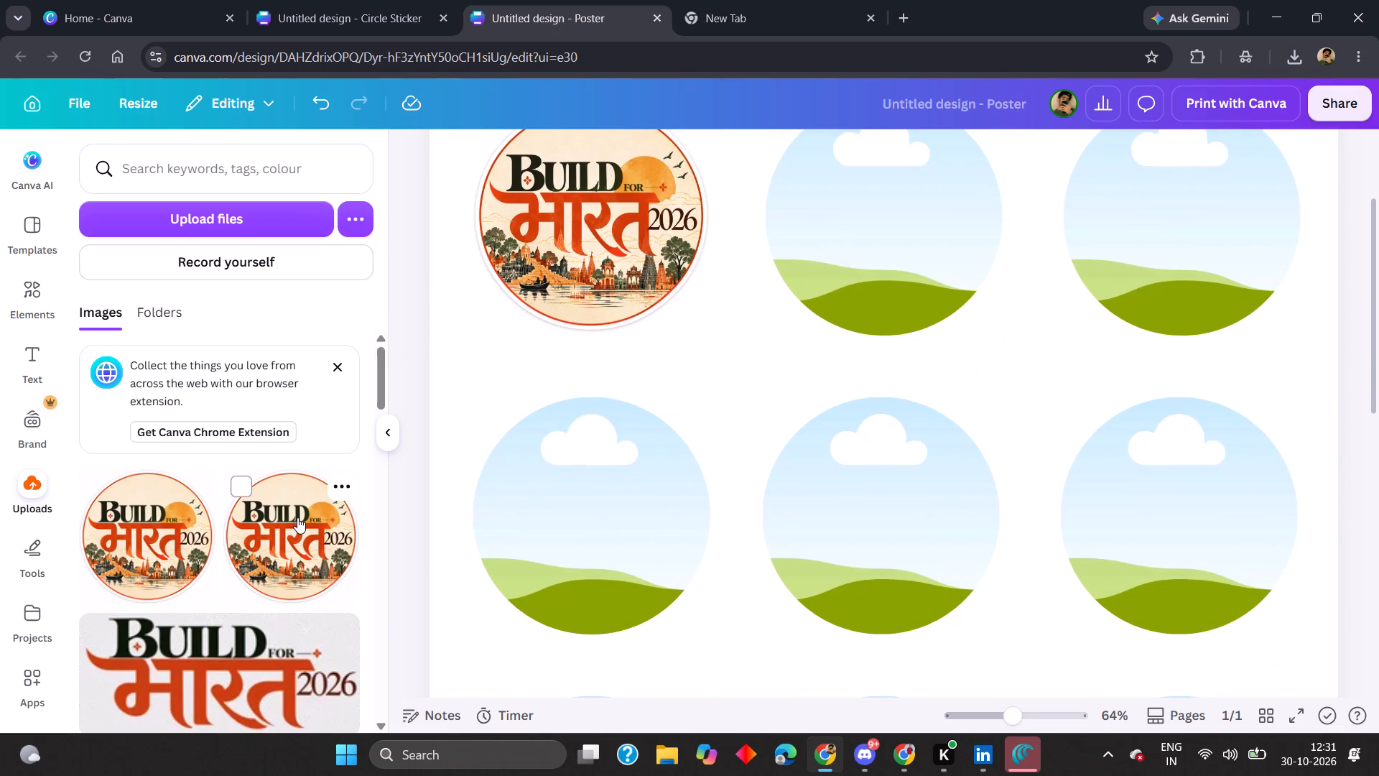
# Add the uploaded Build for भारत 2026 artwork, remove its background, and place it in the second row's first circle frame.
pyautogui.click(296, 517)
pyautogui.scroll(-4, 832, 512)
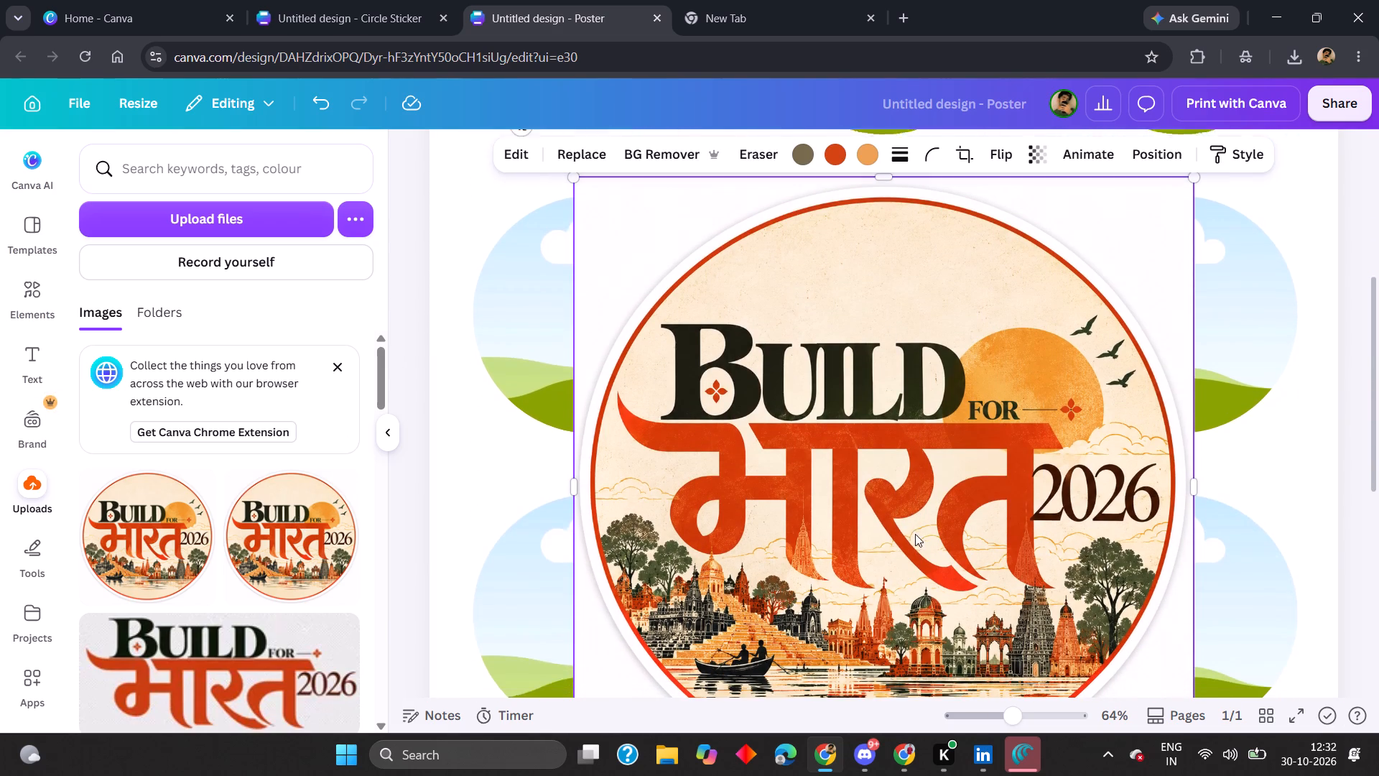
pyautogui.click(644, 162)
pyautogui.scroll(-1, 771, 352)
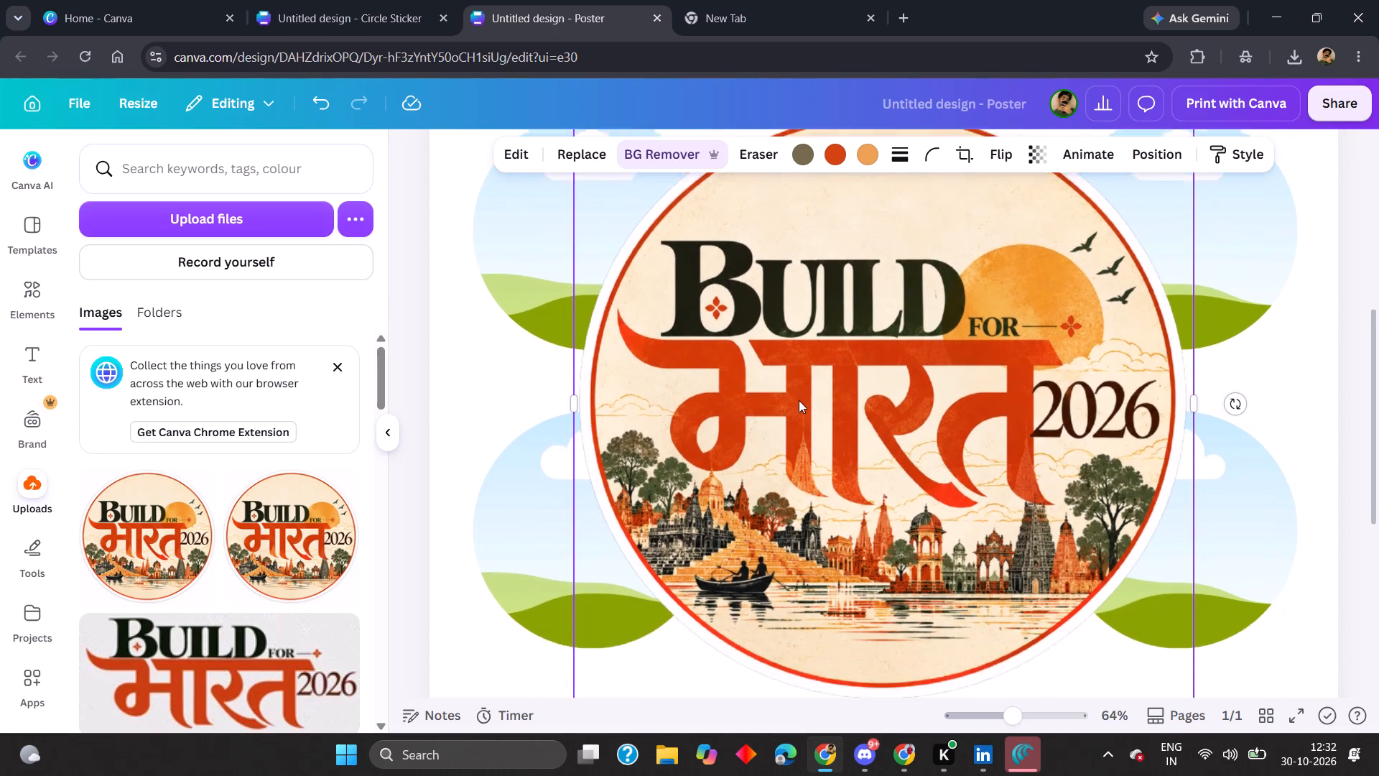
pyautogui.scroll(-1, 799, 400)
pyautogui.moveTo(799, 400); pyautogui.dragTo(616, 250)
# Examine the filled circle frames in the first column up close, checking the artwork's edges and alignment.
pyautogui.scroll(1, 618, 254)
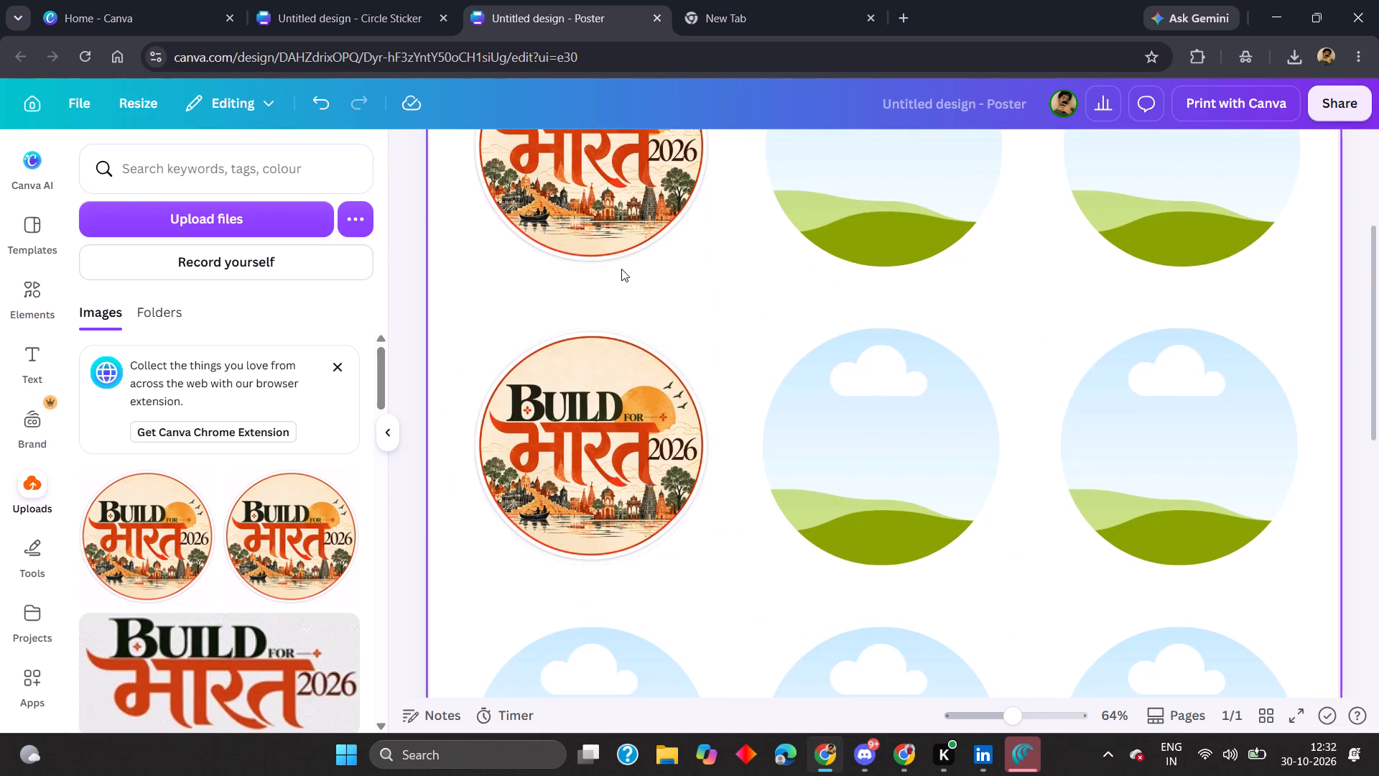
pyautogui.scroll(7, 621, 269)
pyautogui.scroll(-2, 637, 292)
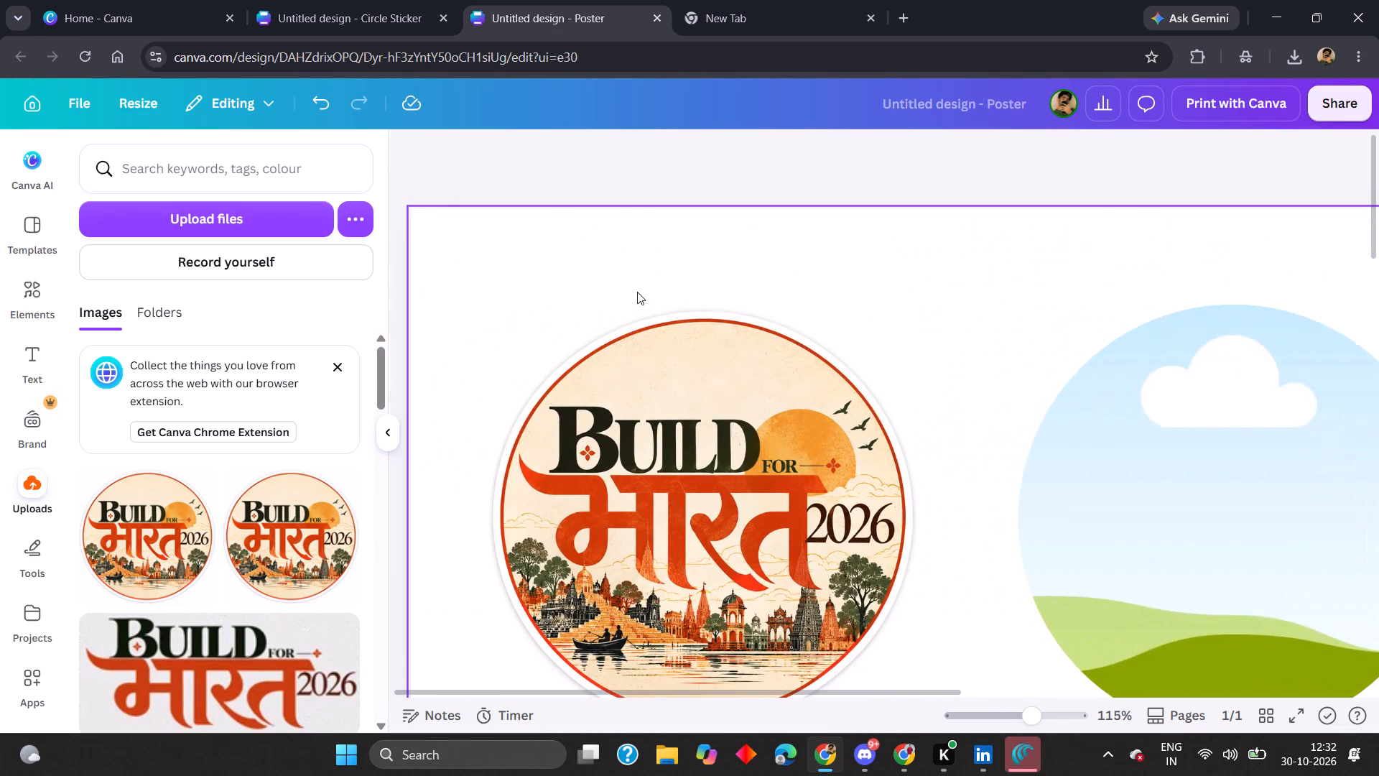
pyautogui.scroll(-5, 637, 292)
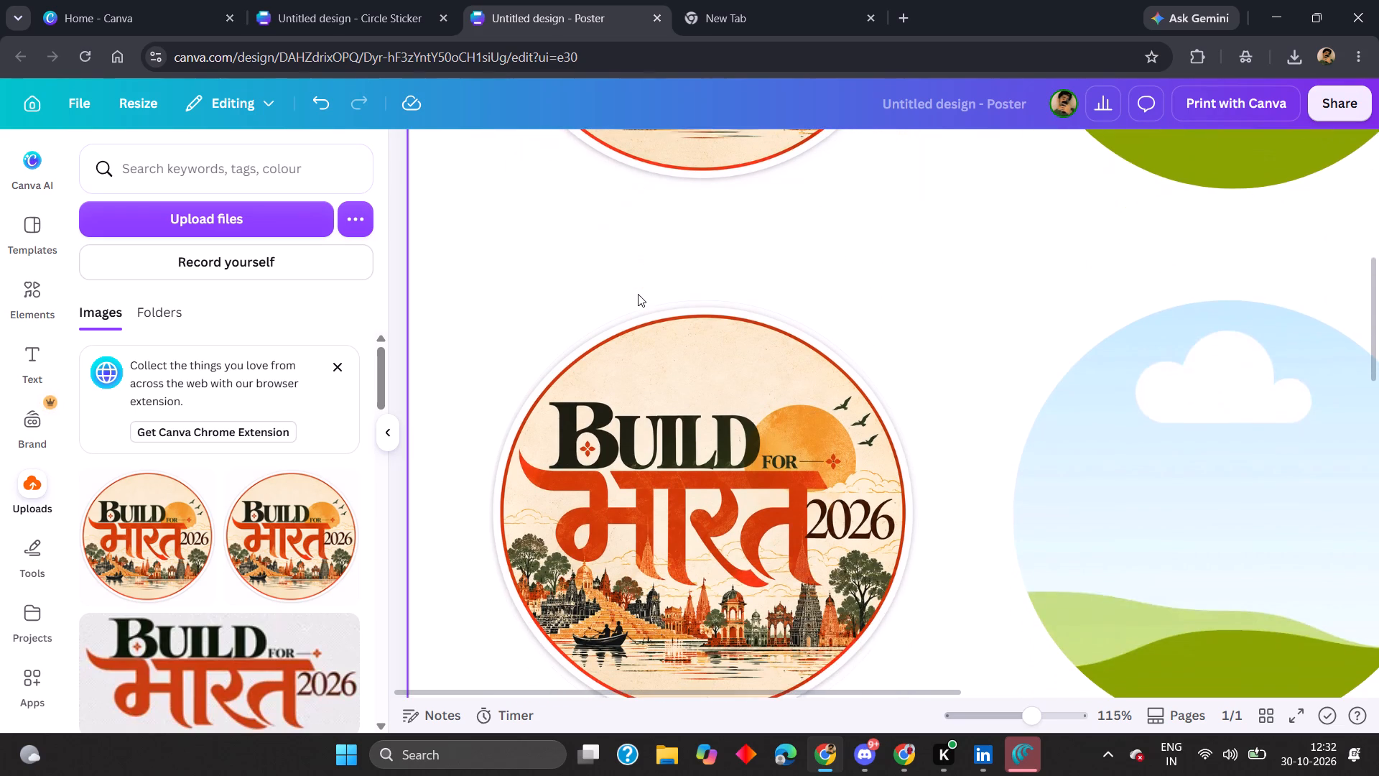
pyautogui.scroll(-1, 638, 294)
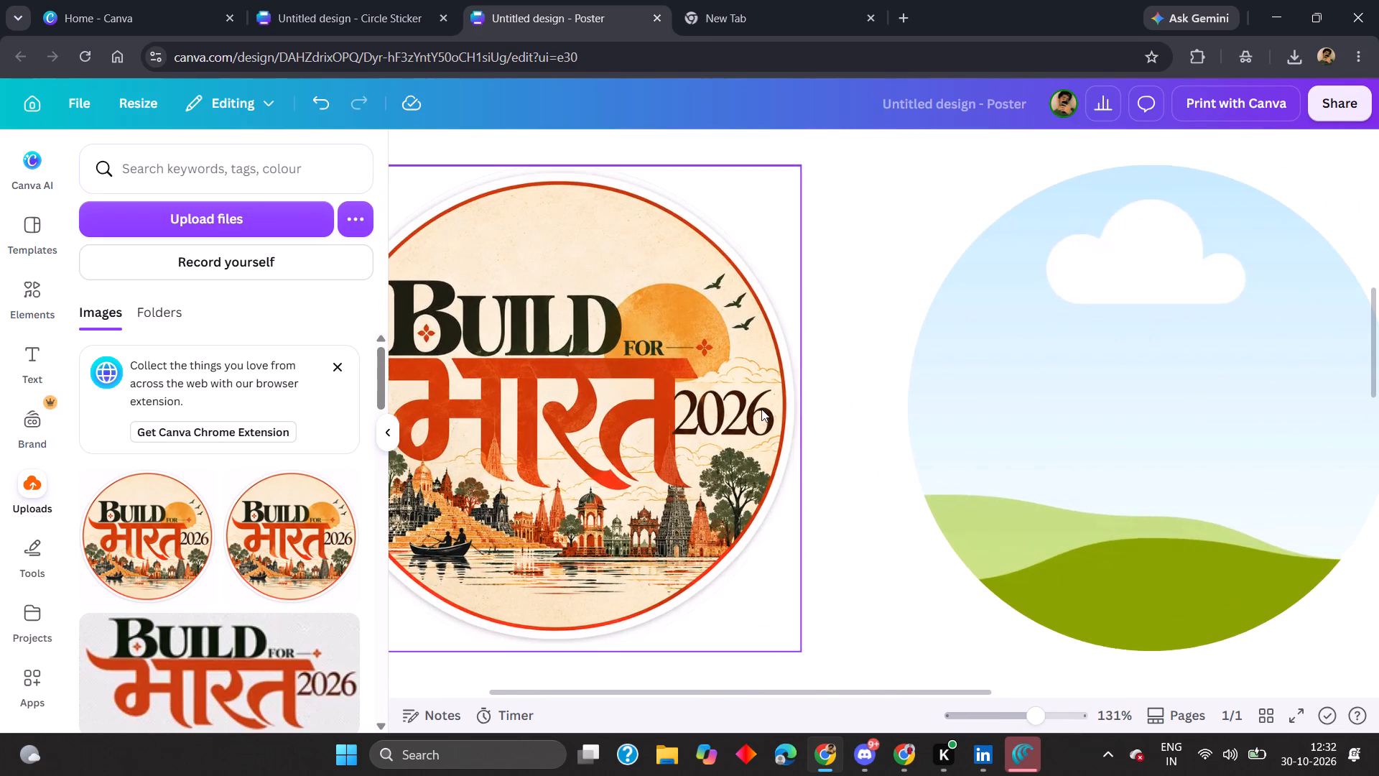
pyautogui.scroll(-4, 763, 409)
pyautogui.hscroll(2, 765, 409)
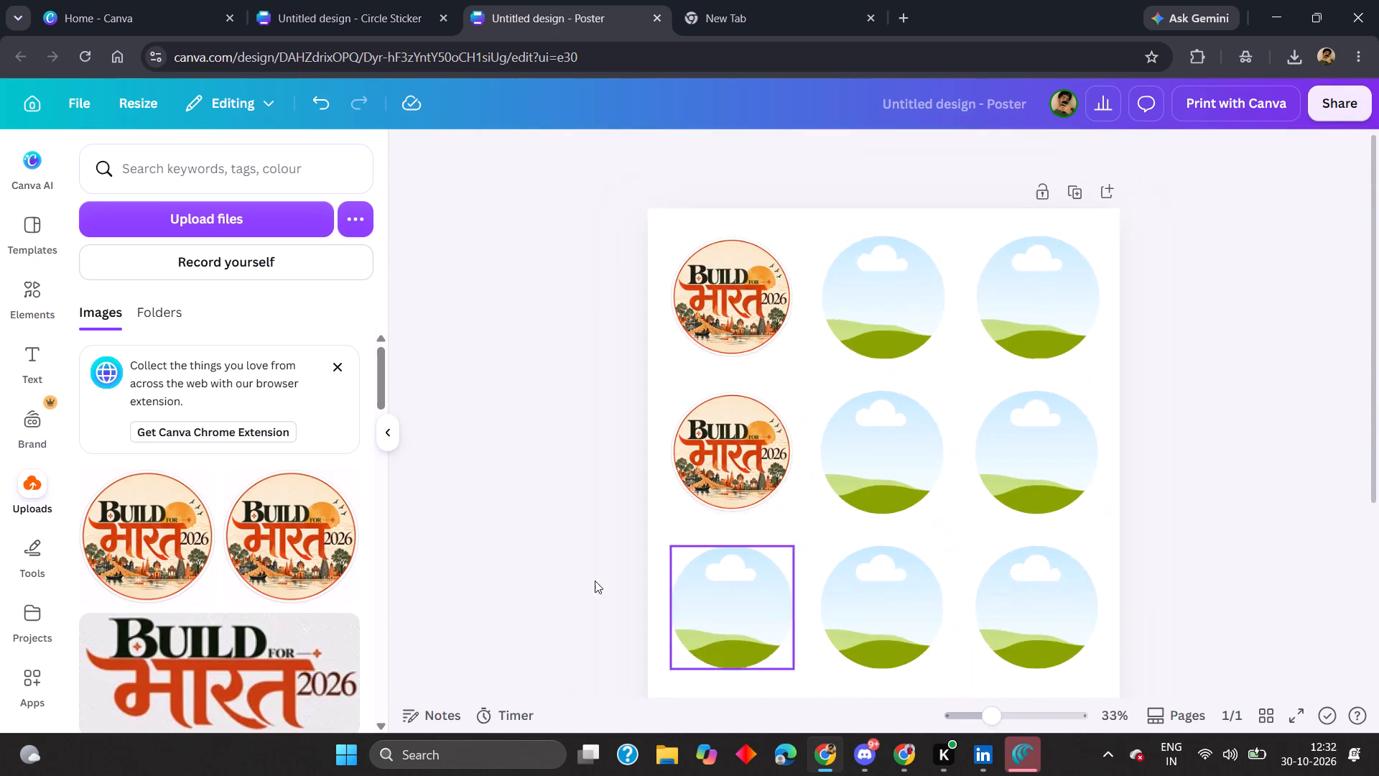
# Add the uploaded Build for भारत 2026 artwork, remove its background, and place it in the third row's first circle frame.
pyautogui.click(184, 535)
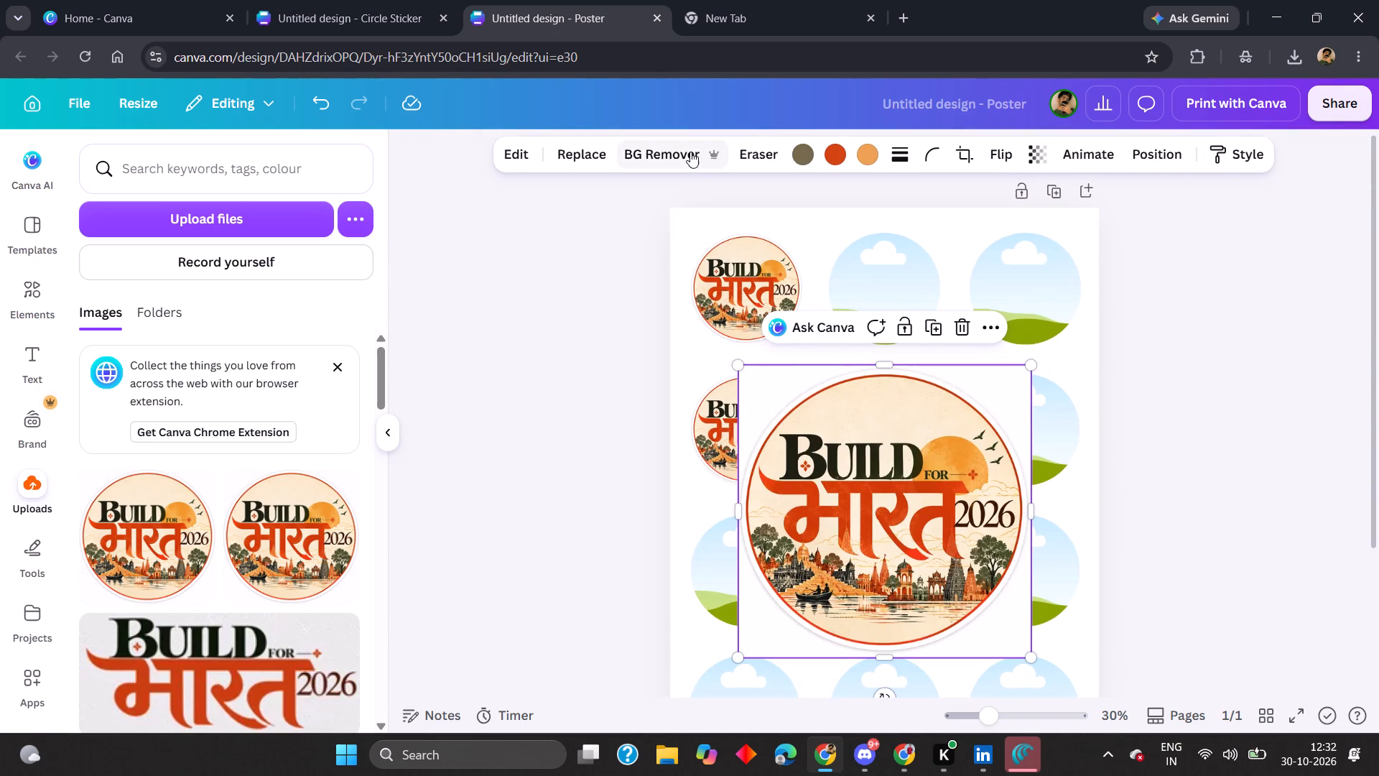
pyautogui.click(690, 152)
pyautogui.scroll(-2, 729, 303)
pyautogui.moveTo(850, 432); pyautogui.dragTo(755, 463)
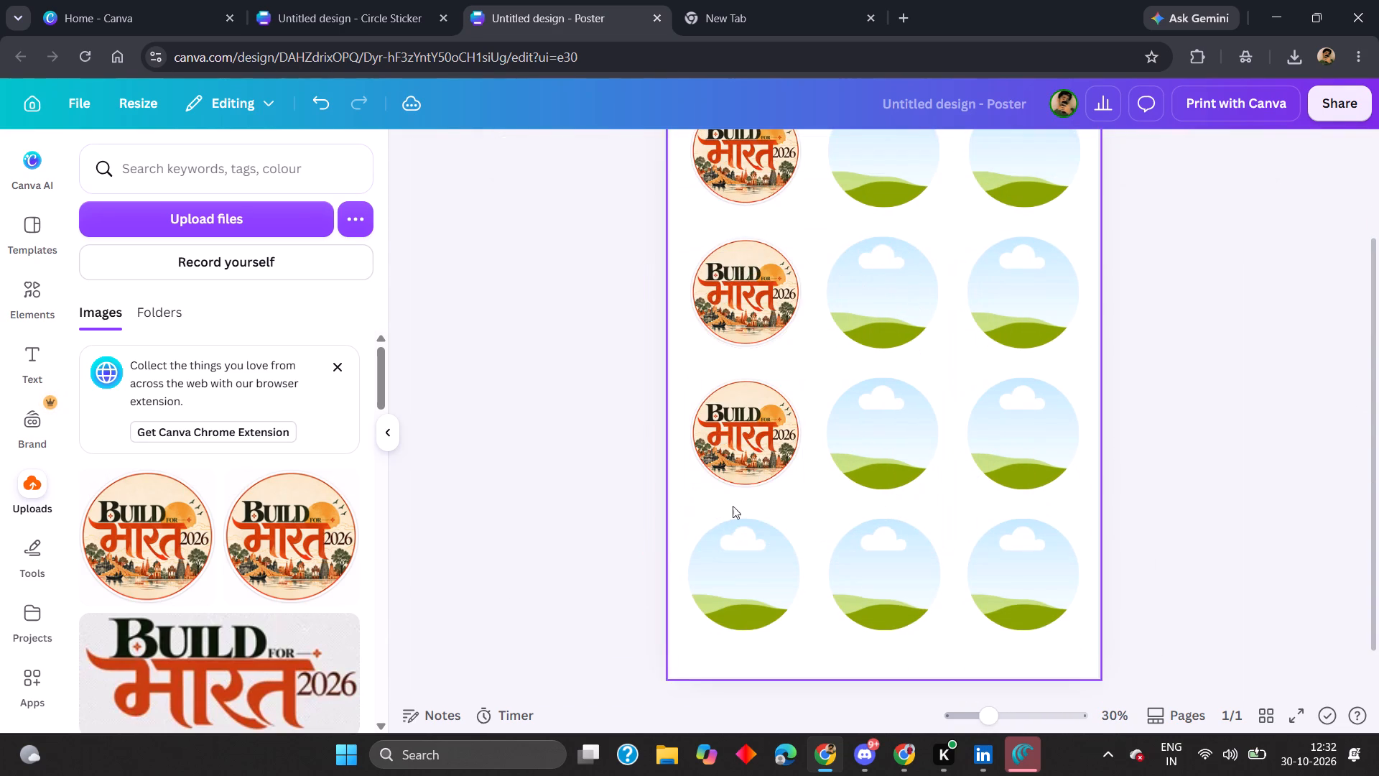
# Add the uploaded Build for भारत 2026 artwork, remove its background, and place it in the fourth row's first circle frame.
pyautogui.scroll(-1, 587, 498)
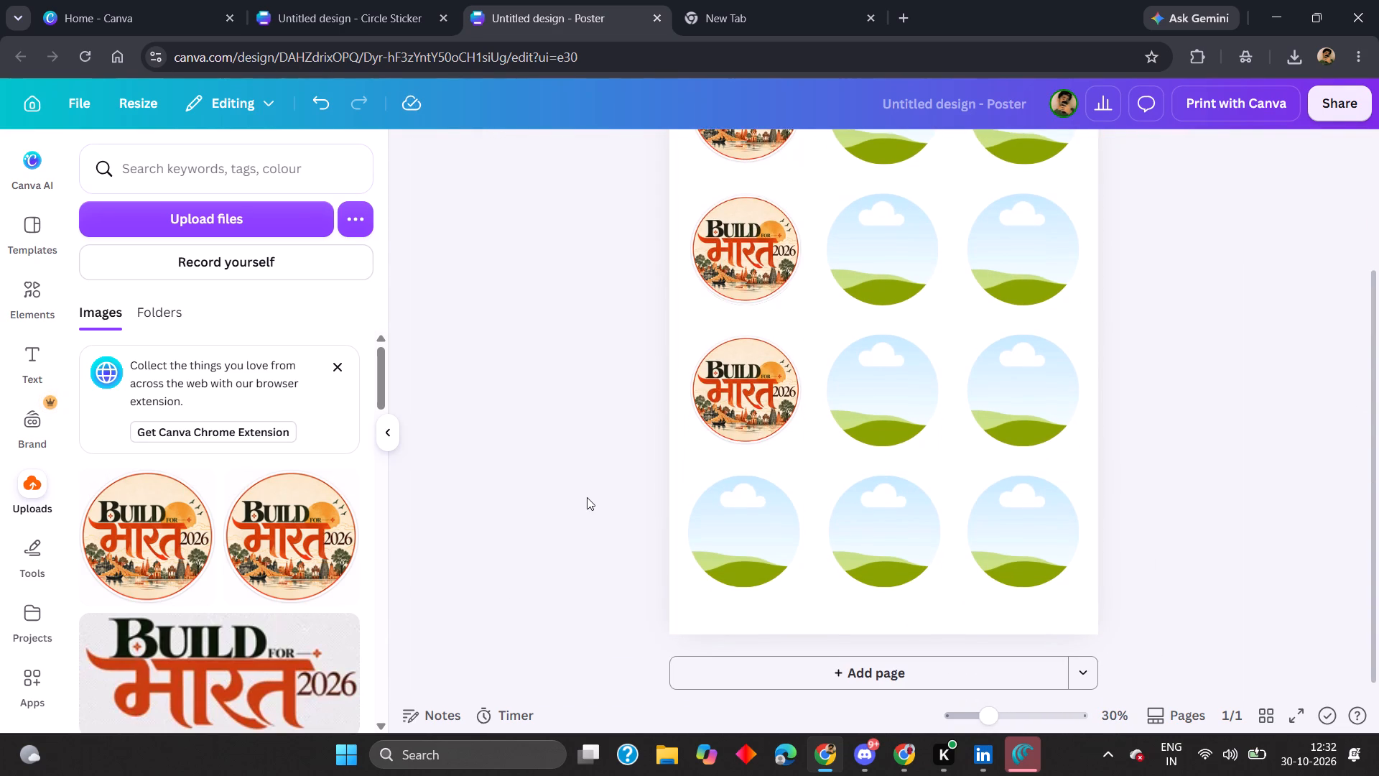
pyautogui.scroll(-1, 587, 497)
pyautogui.click(183, 528)
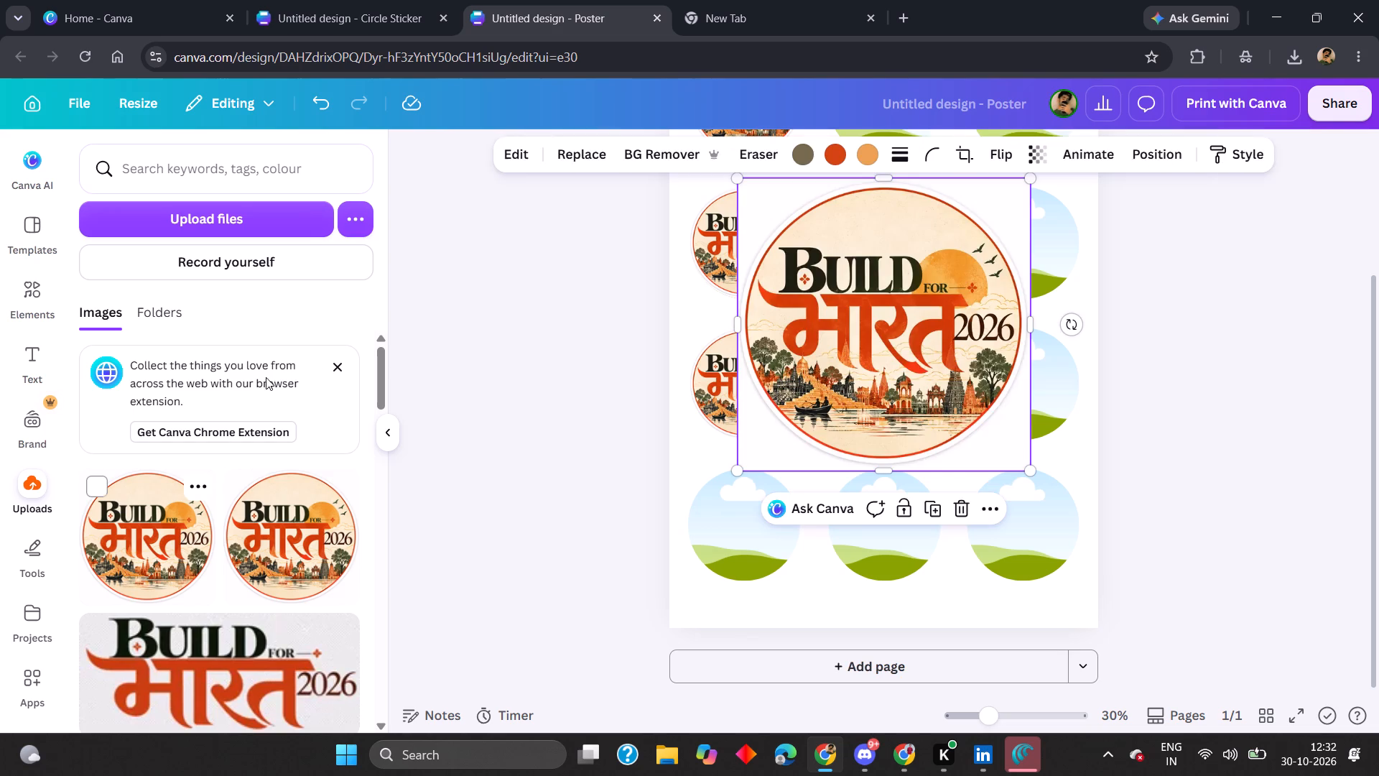
pyautogui.click(659, 156)
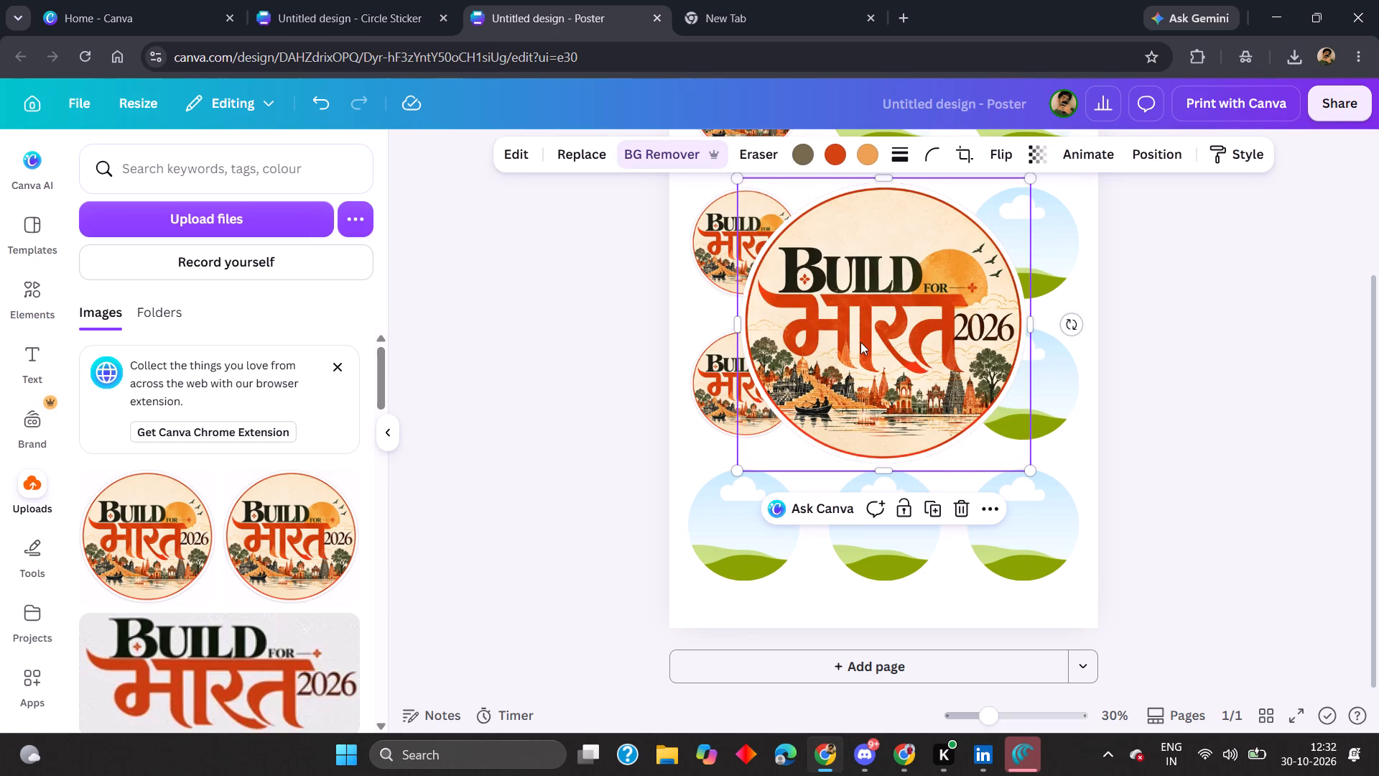
pyautogui.moveTo(799, 347); pyautogui.dragTo(655, 533)
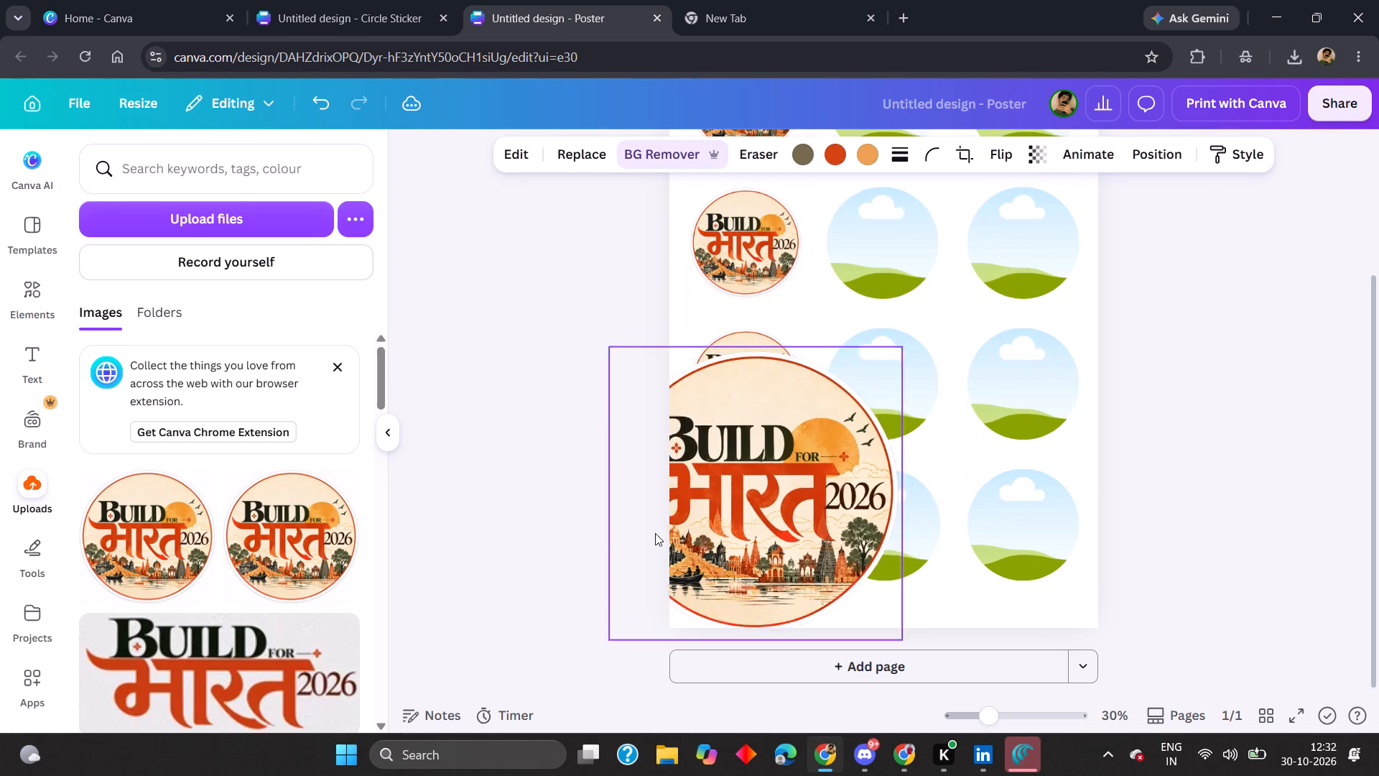
pyautogui.moveTo(655, 533); pyautogui.dragTo(651, 539)
pyautogui.moveTo(730, 524); pyautogui.dragTo(760, 563)
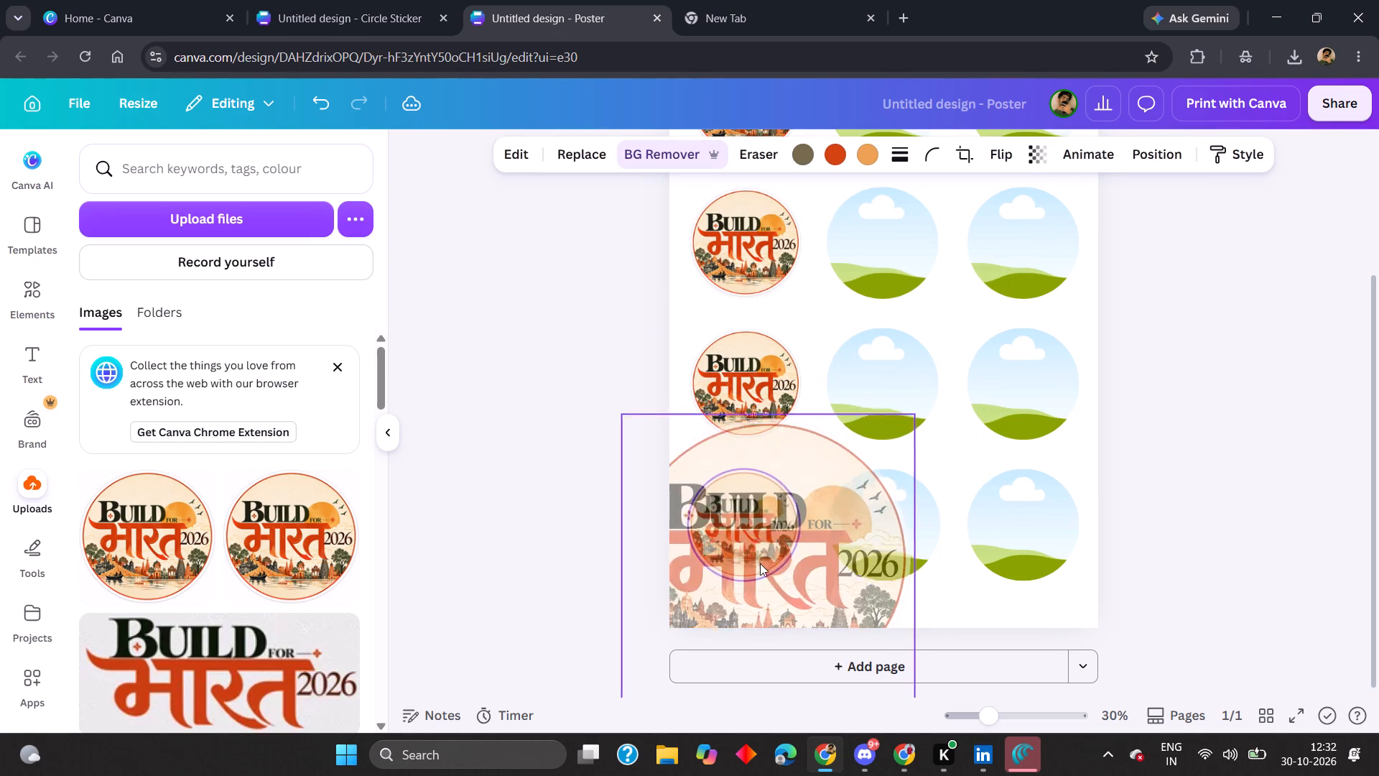
pyautogui.moveTo(760, 563); pyautogui.dragTo(757, 558)
pyautogui.click(565, 489)
# Add the KRIVA ML Society logo from the uploaded images and place it in the second row's middle circle frame.
pyautogui.scroll(8, 610, 477)
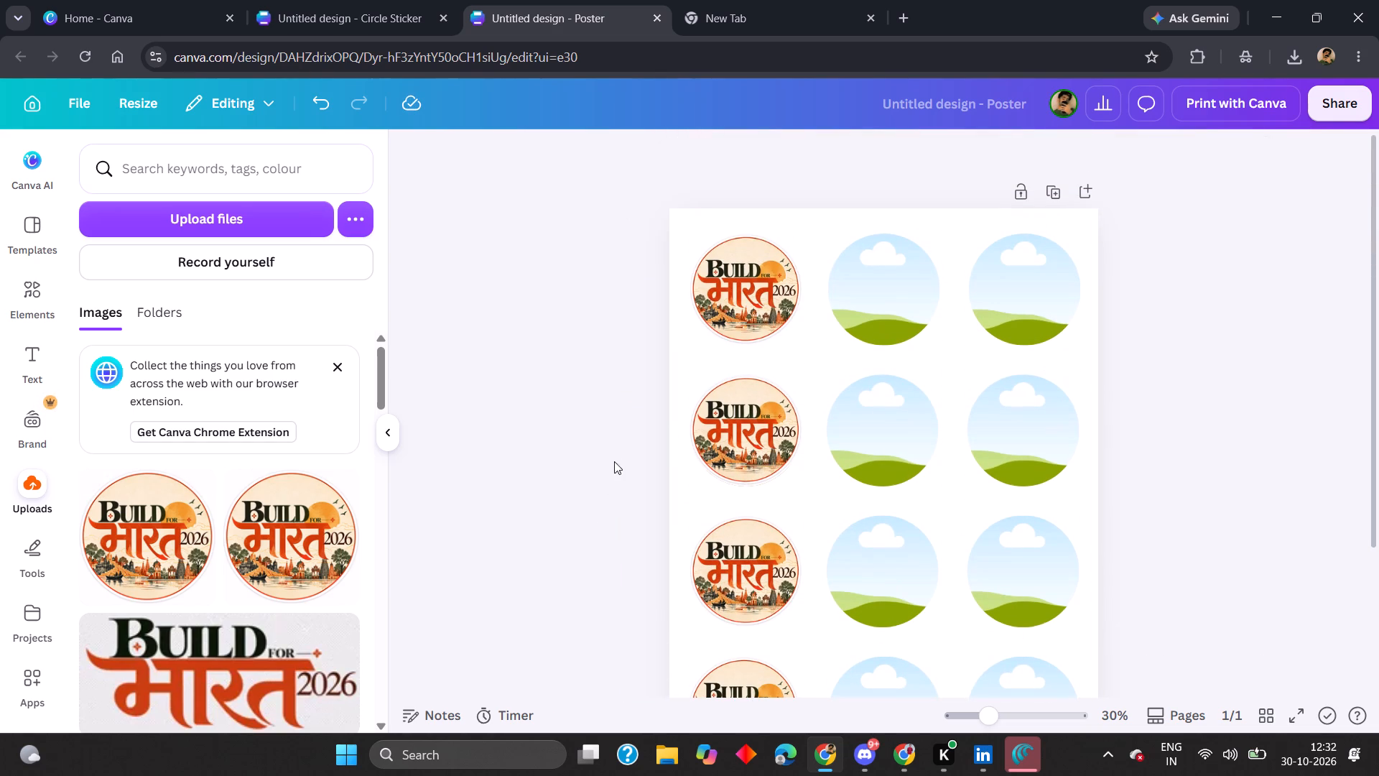
pyautogui.scroll(1, 706, 350)
pyautogui.scroll(-6, 253, 527)
pyautogui.scroll(2, 254, 540)
pyautogui.scroll(-5, 254, 540)
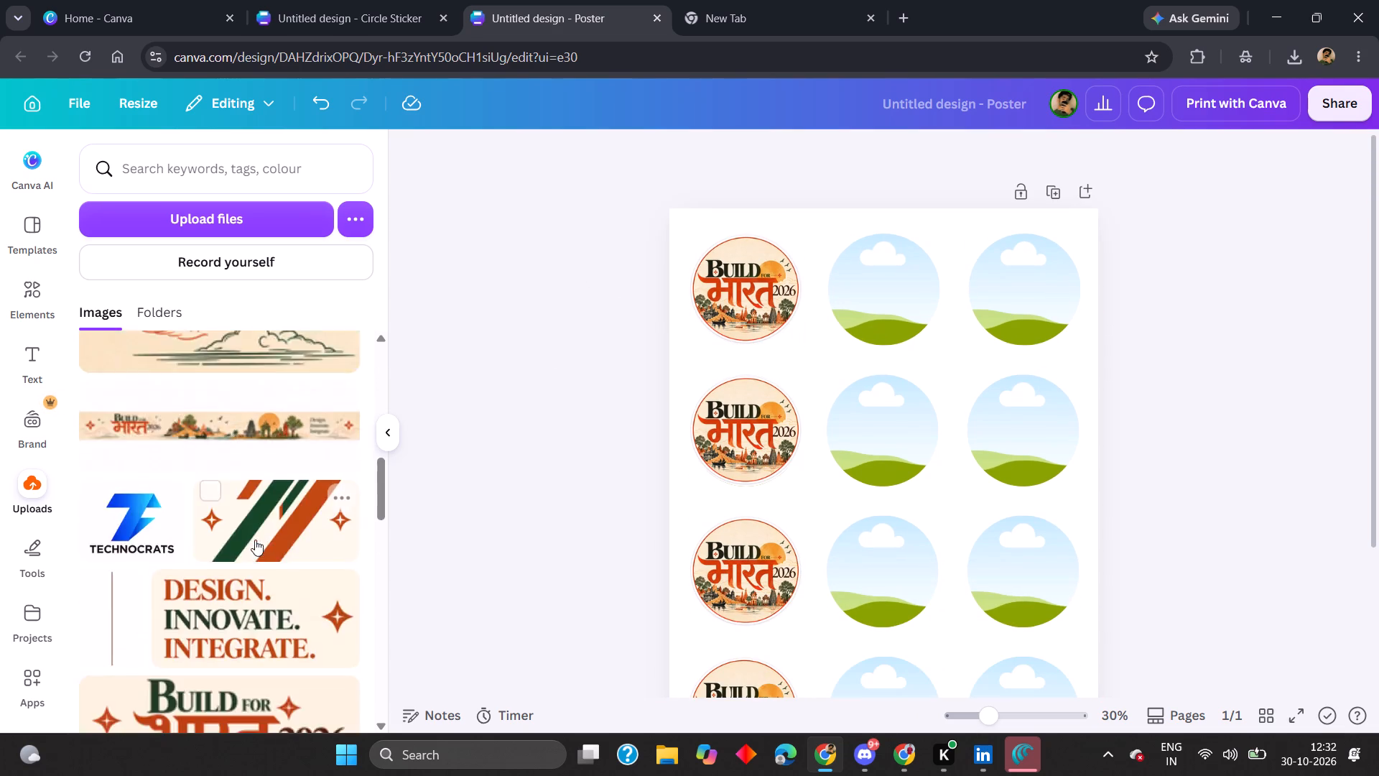
pyautogui.scroll(-11, 255, 540)
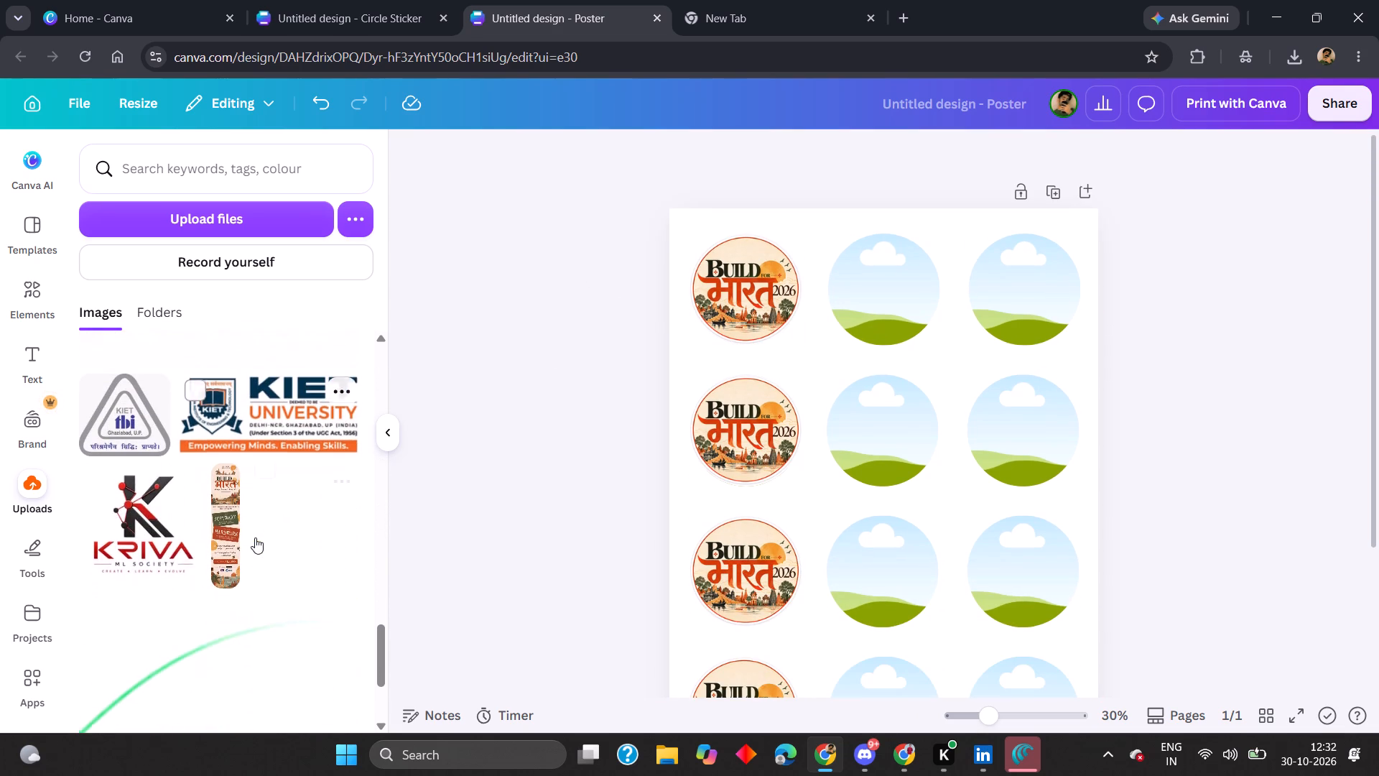
pyautogui.click(147, 542)
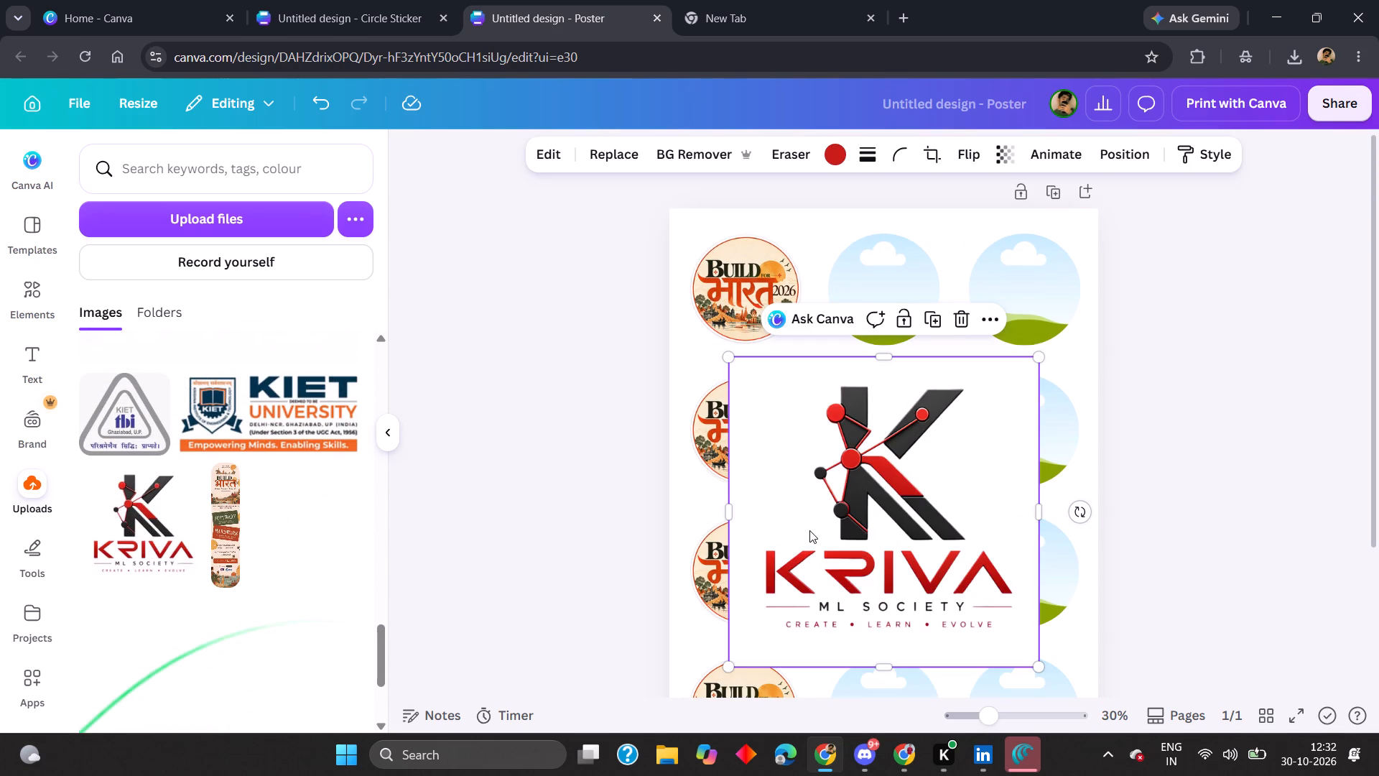
pyautogui.moveTo(837, 535); pyautogui.dragTo(842, 405)
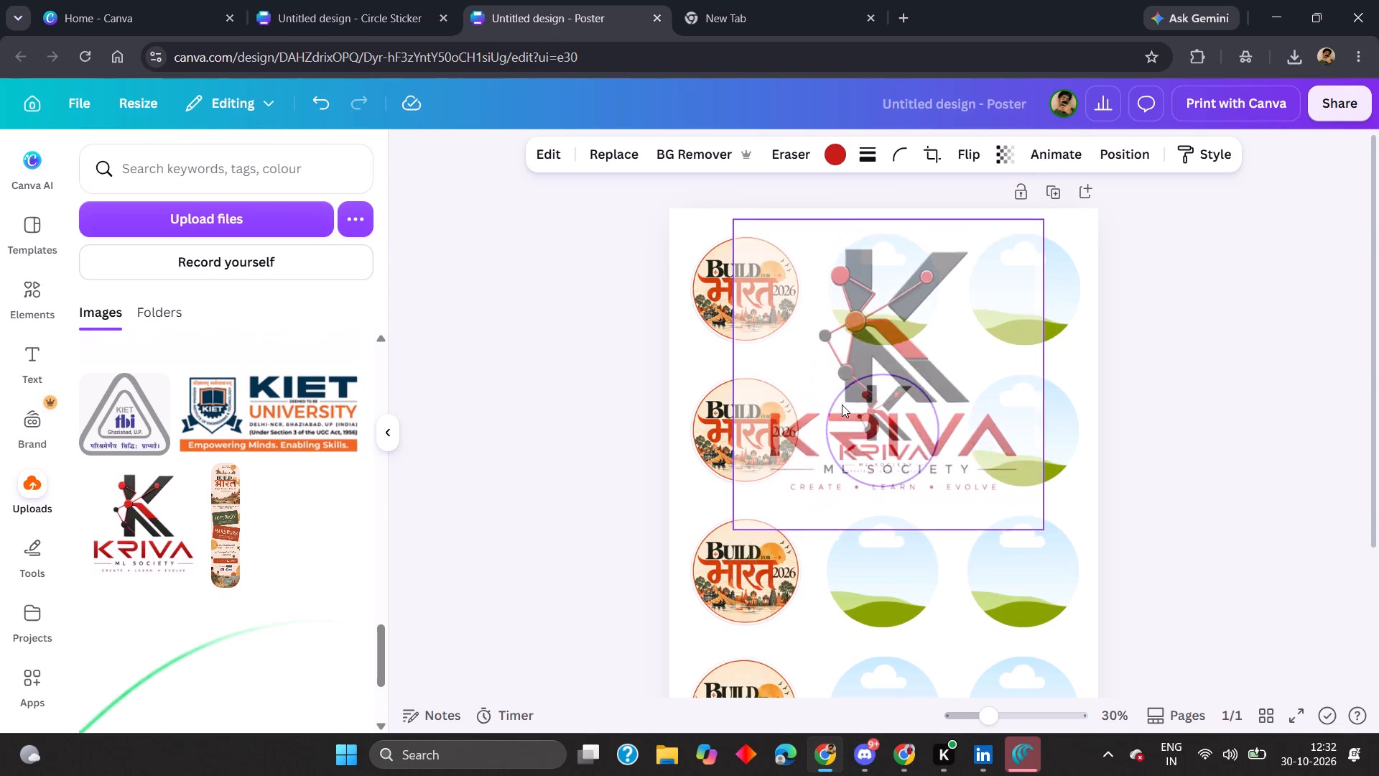
pyautogui.moveTo(842, 405); pyautogui.dragTo(842, 413)
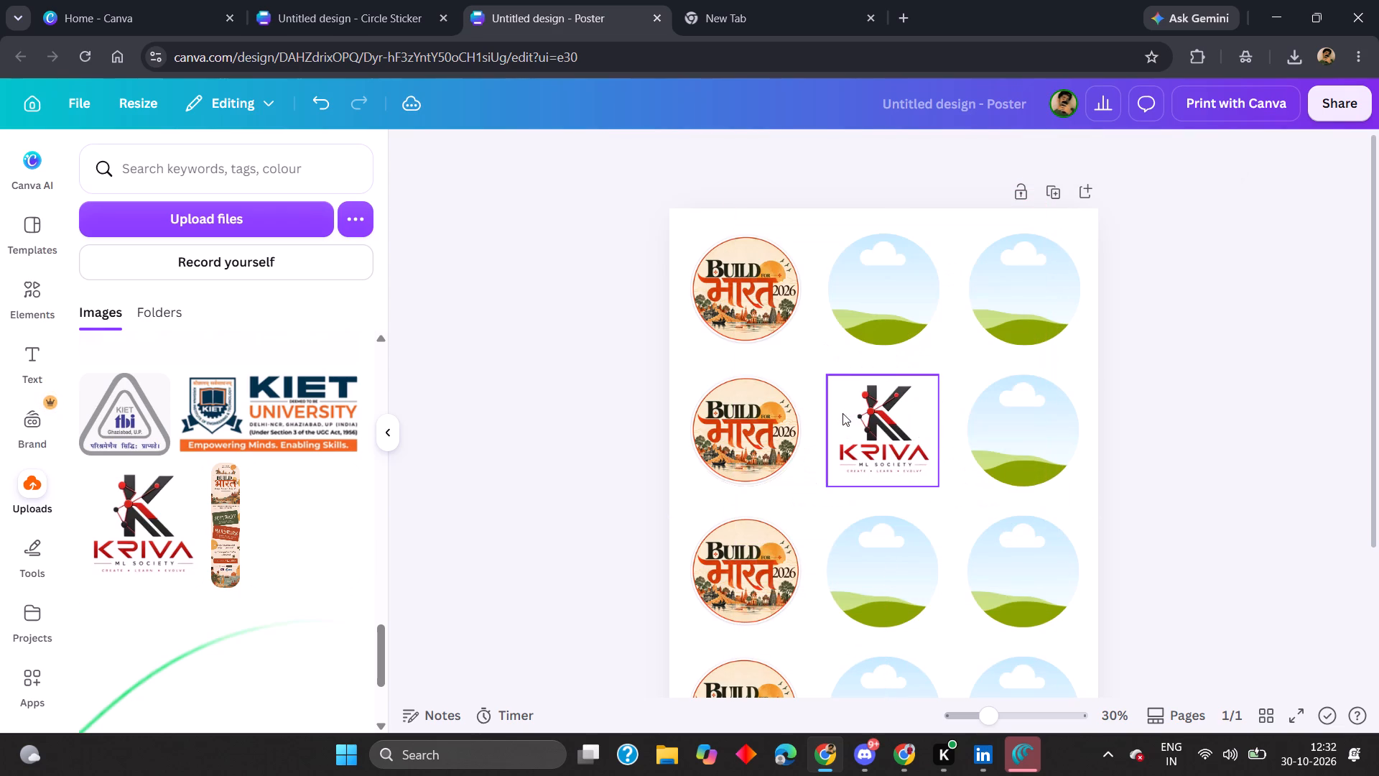
pyautogui.click(1267, 448)
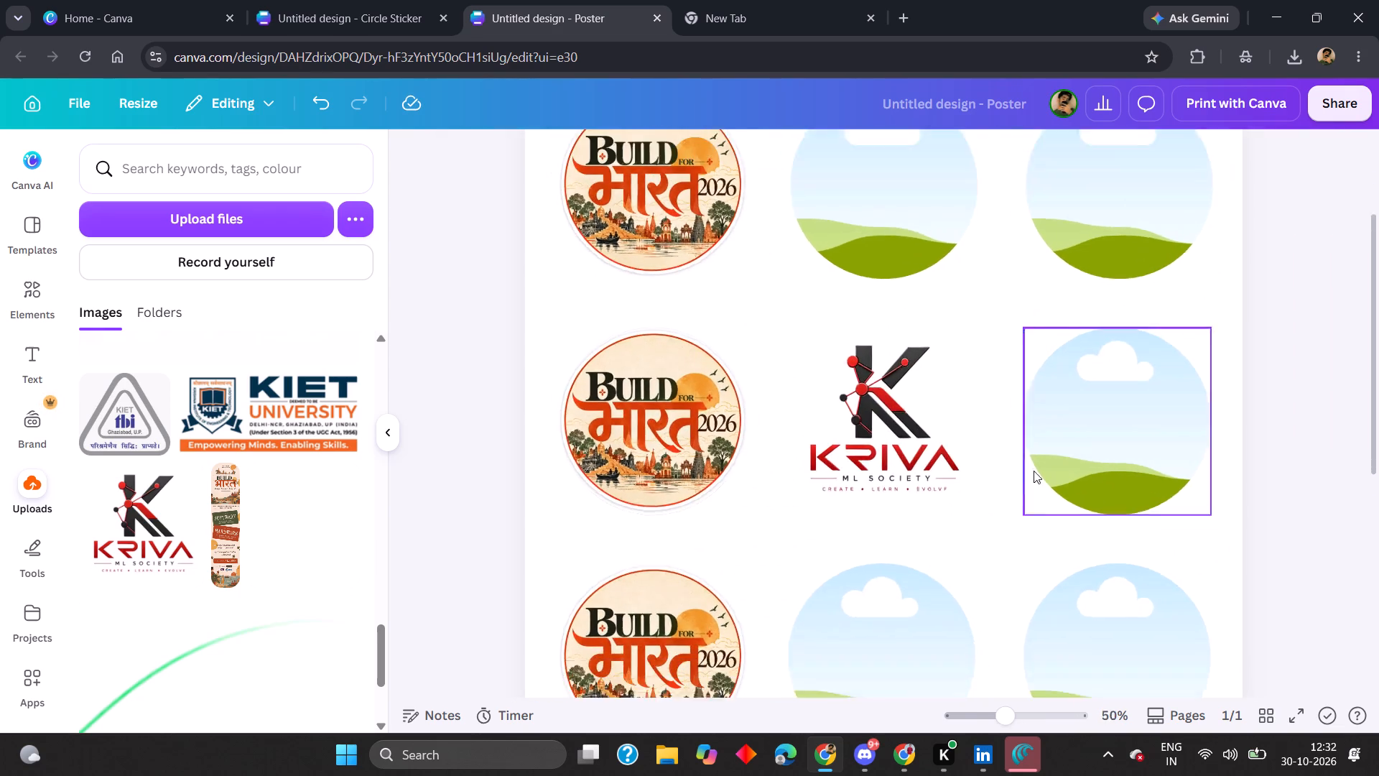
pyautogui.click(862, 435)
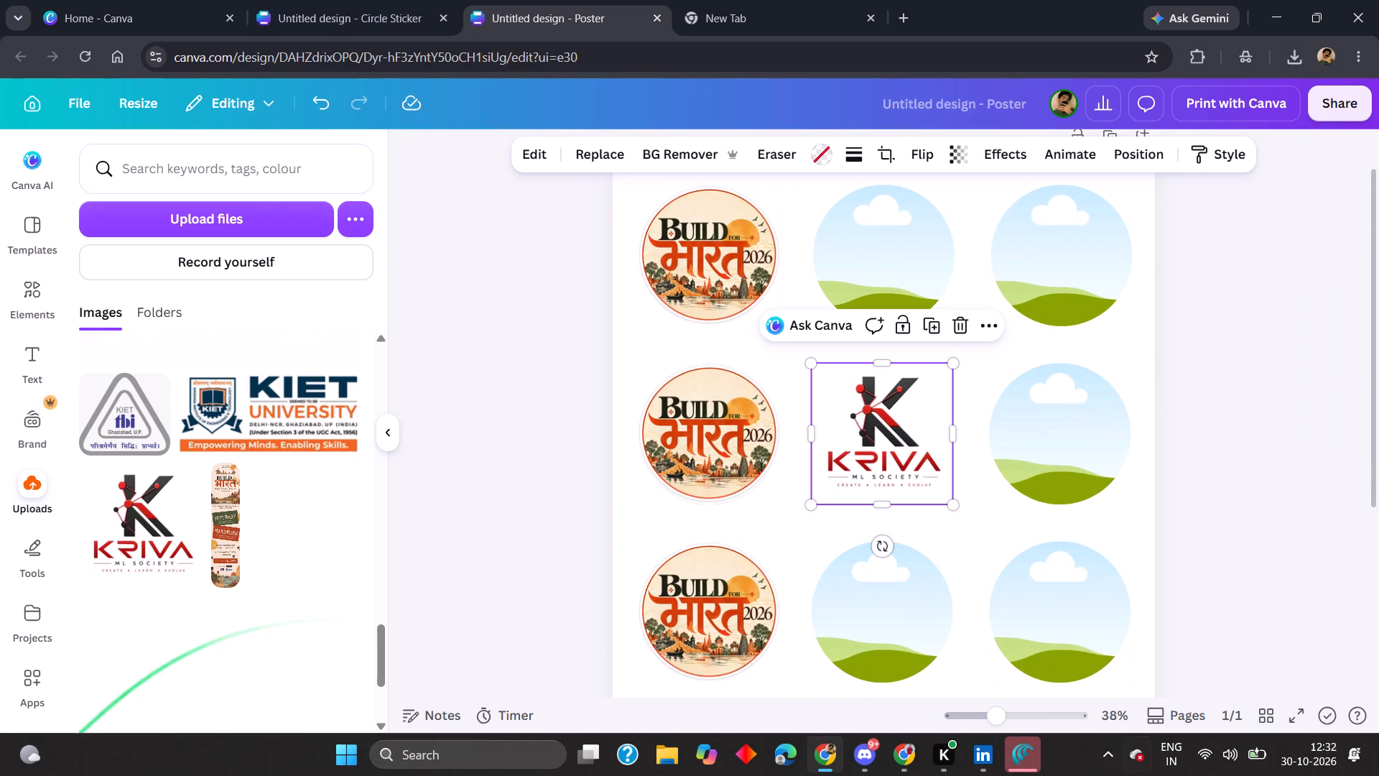
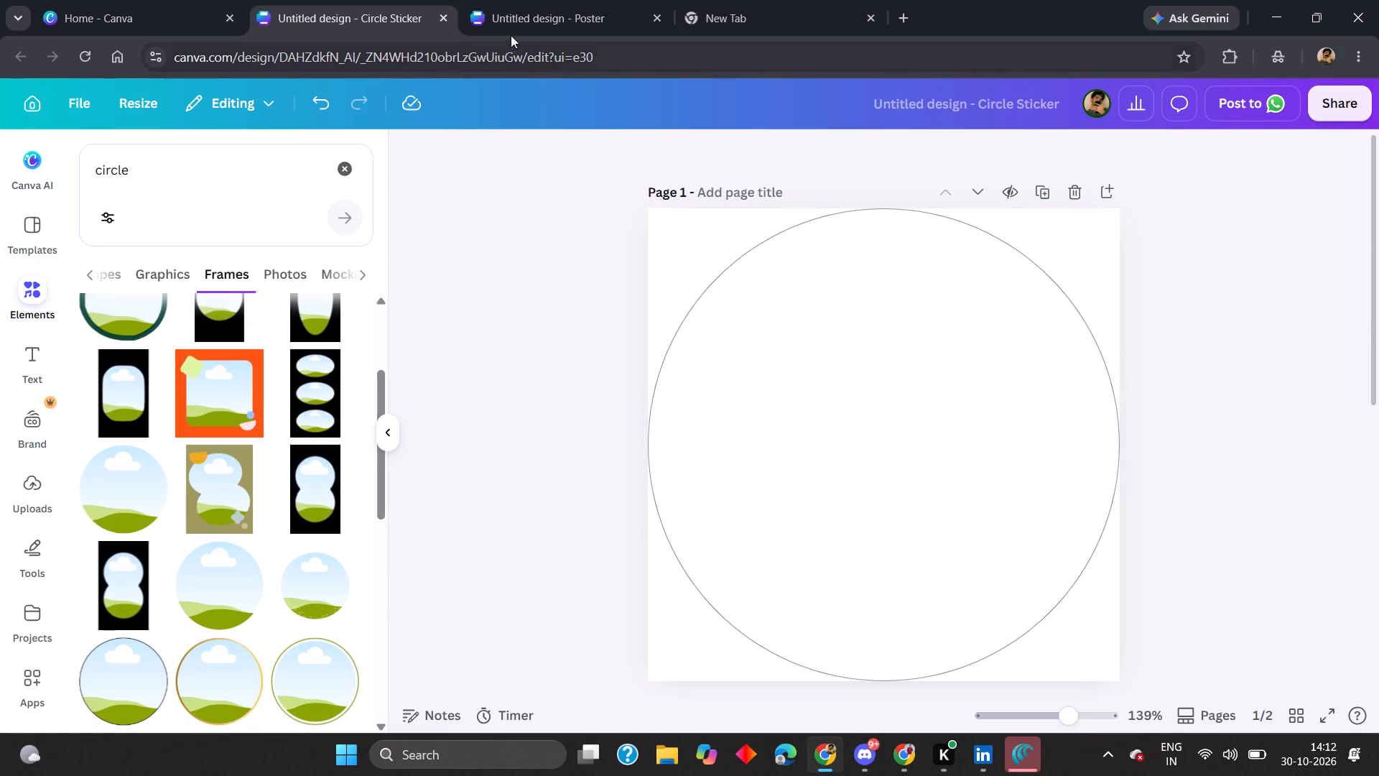
pyautogui.click(515, 16)
pyautogui.click(715, 319)
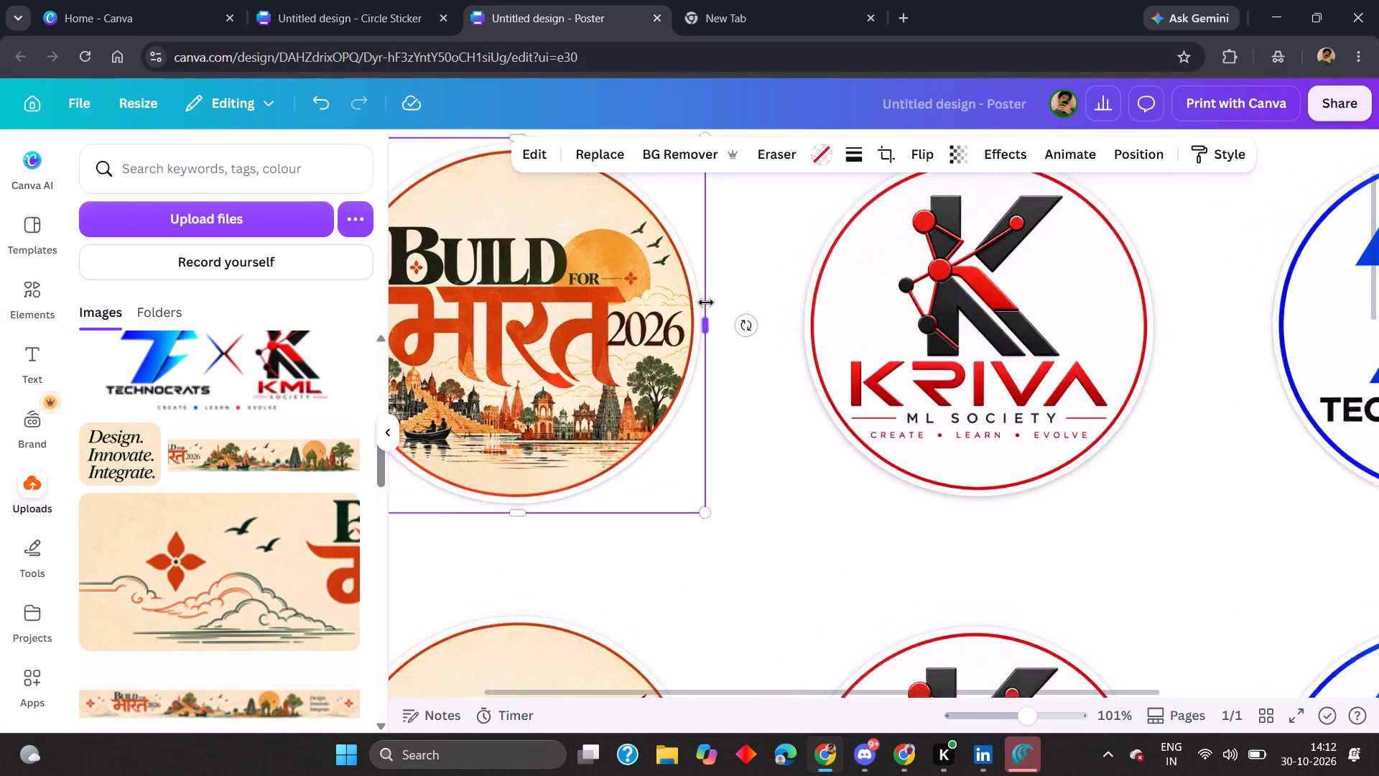
pyautogui.hscroll(2, 706, 302)
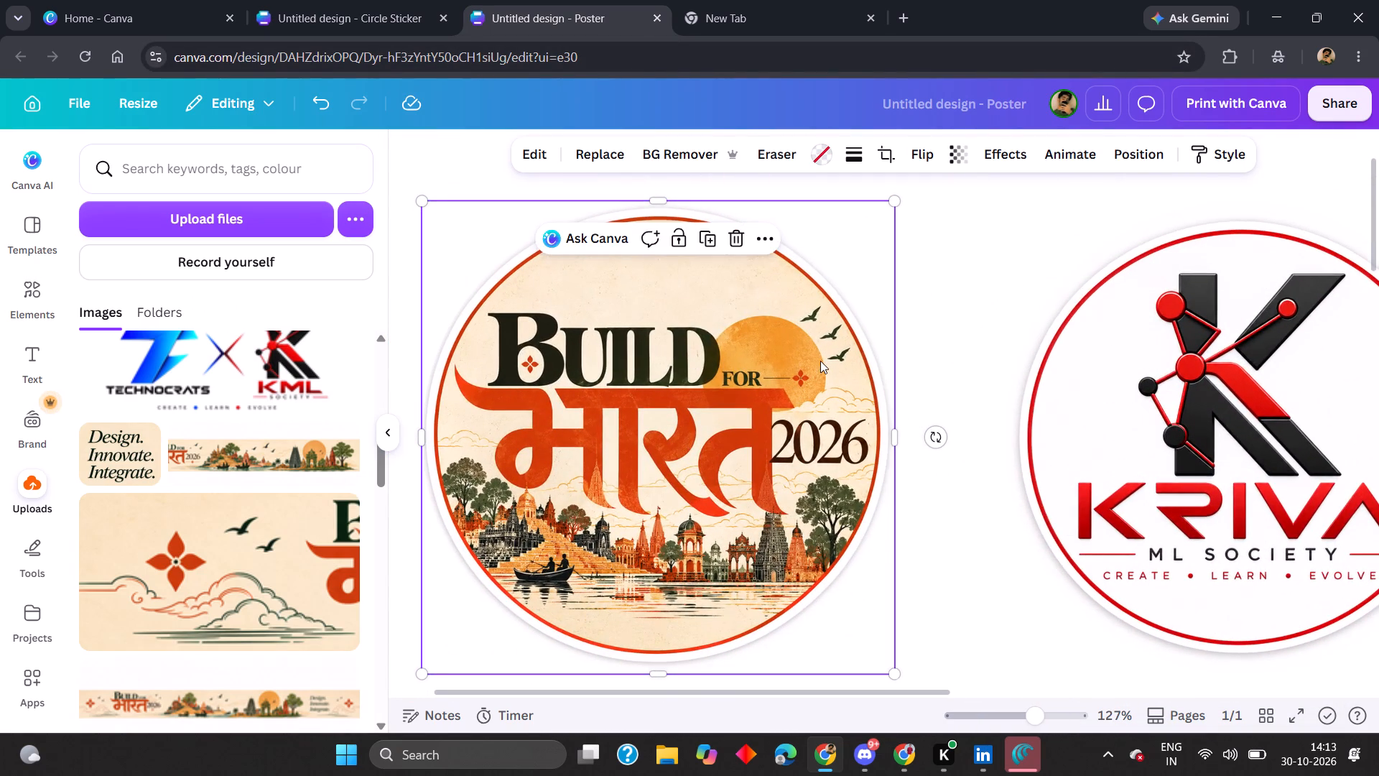
pyautogui.click(868, 355)
pyautogui.hotkey('ctrl', 'v')
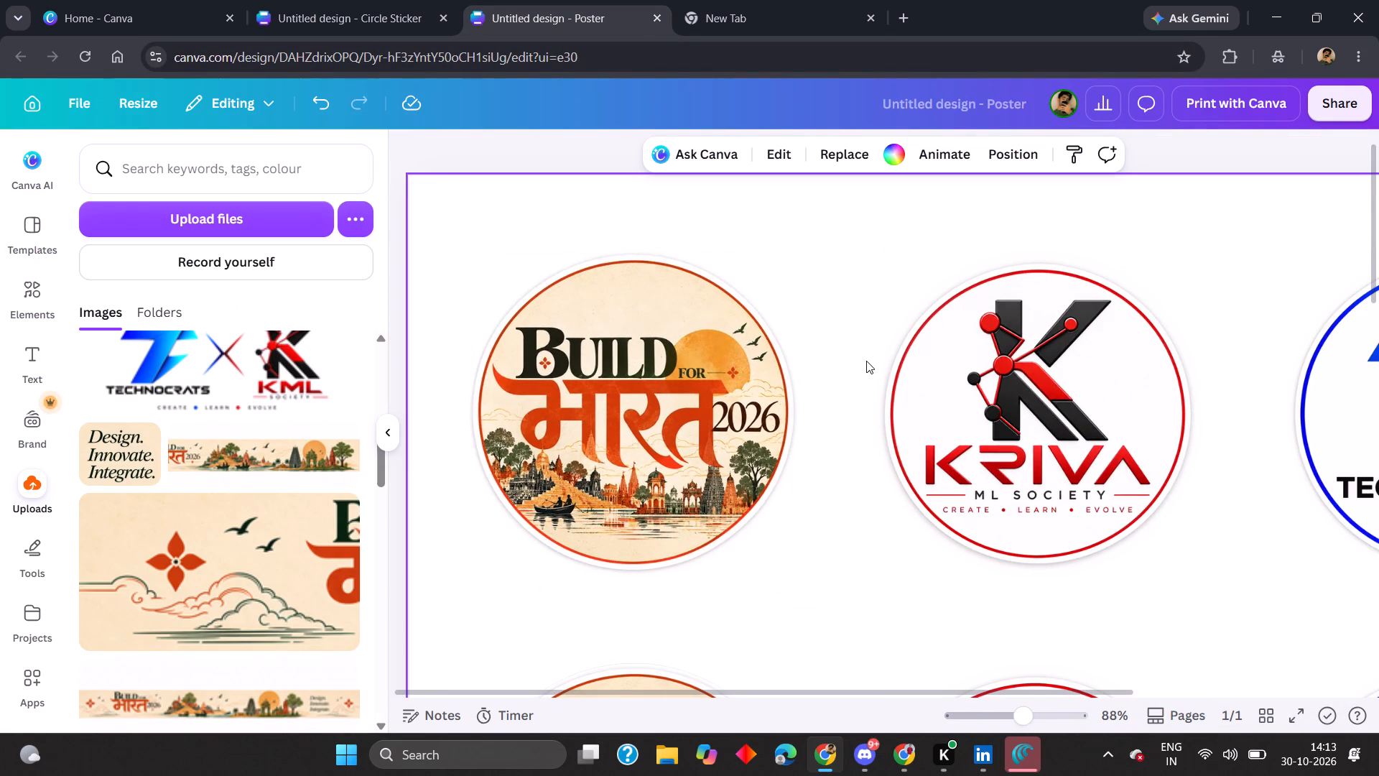
# Clear the KRIVA image from the middle frame in the poster's top row.
pyautogui.click(899, 373)
pyautogui.press('BackSpace')
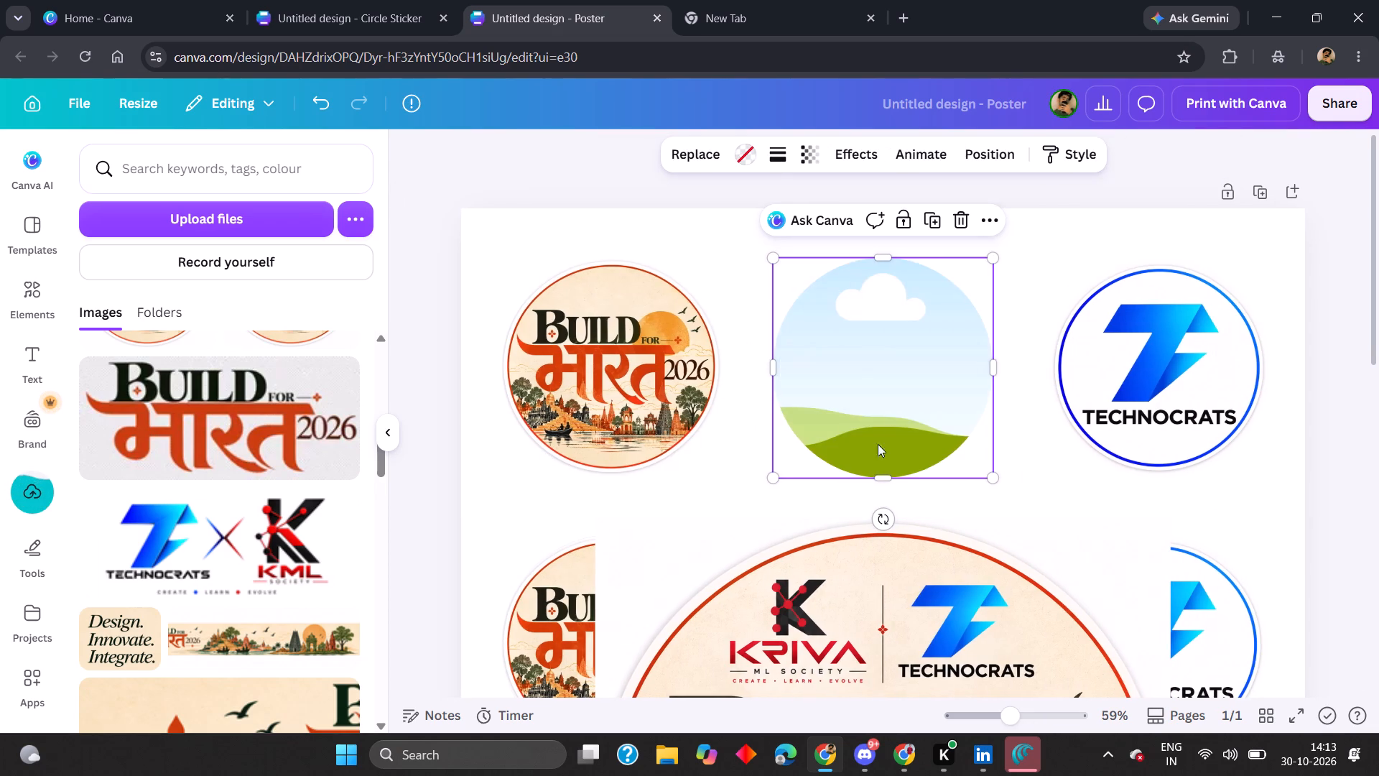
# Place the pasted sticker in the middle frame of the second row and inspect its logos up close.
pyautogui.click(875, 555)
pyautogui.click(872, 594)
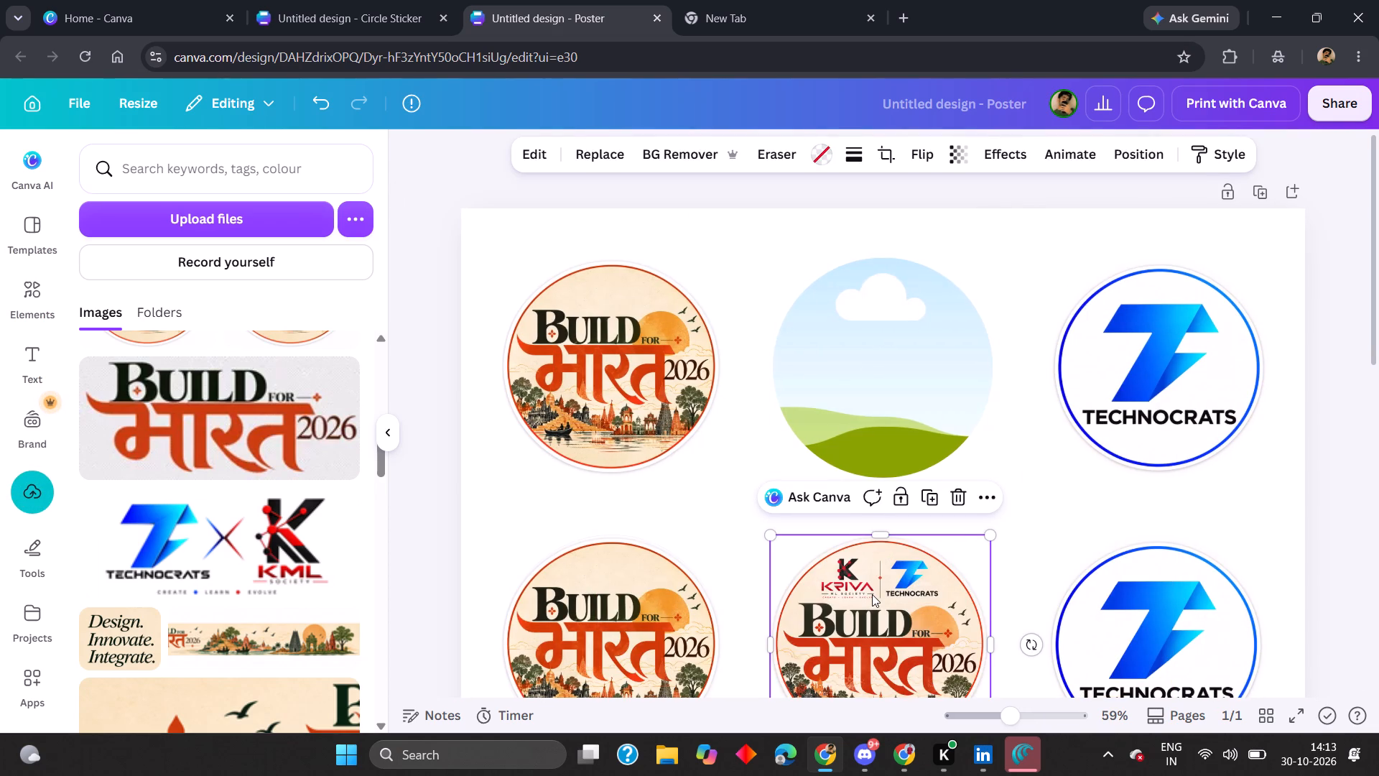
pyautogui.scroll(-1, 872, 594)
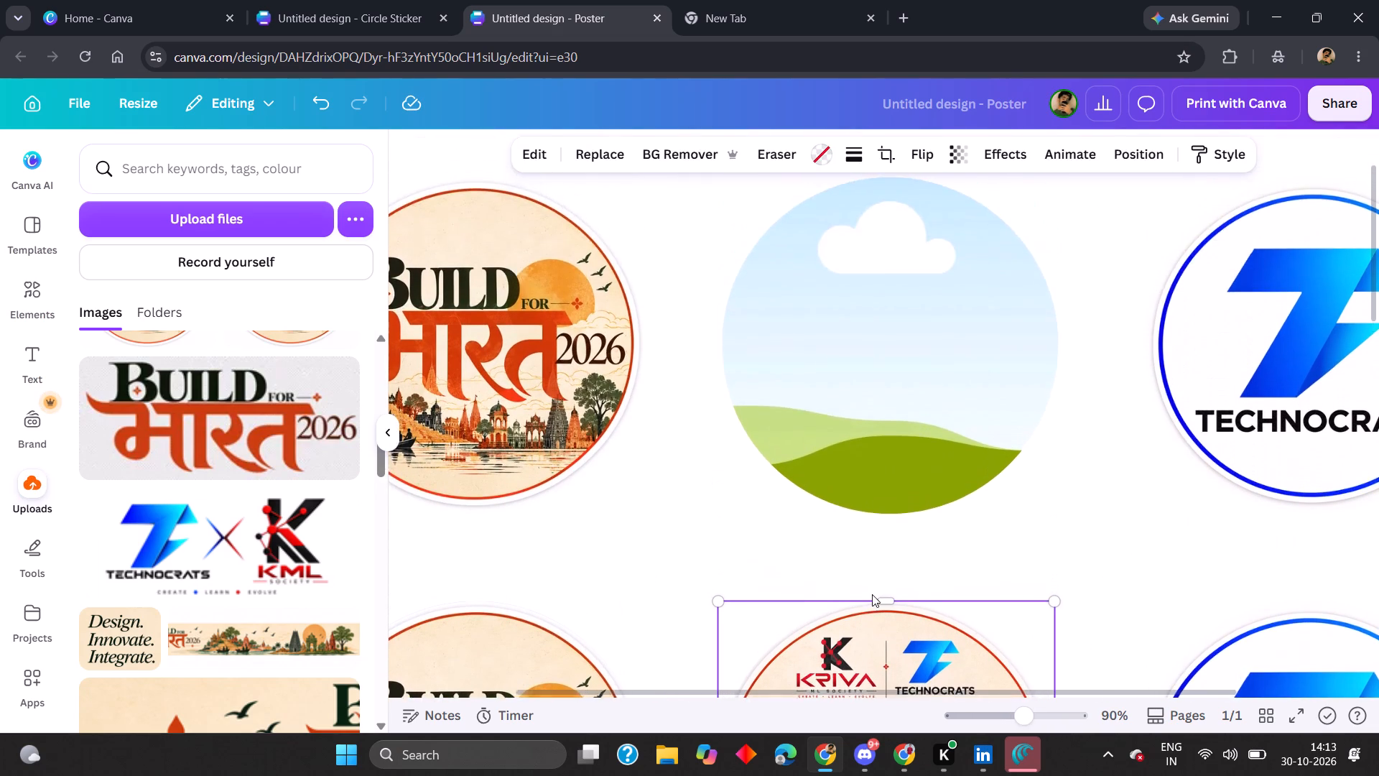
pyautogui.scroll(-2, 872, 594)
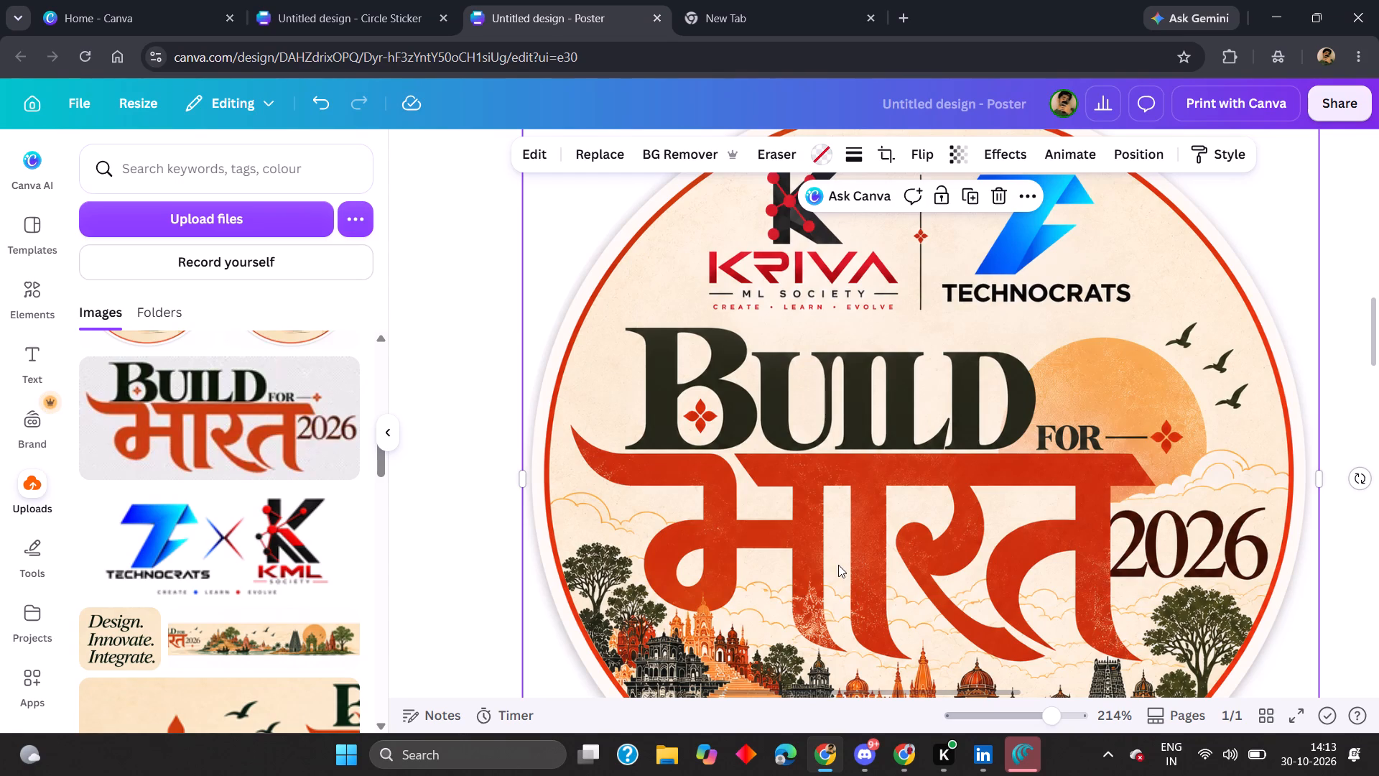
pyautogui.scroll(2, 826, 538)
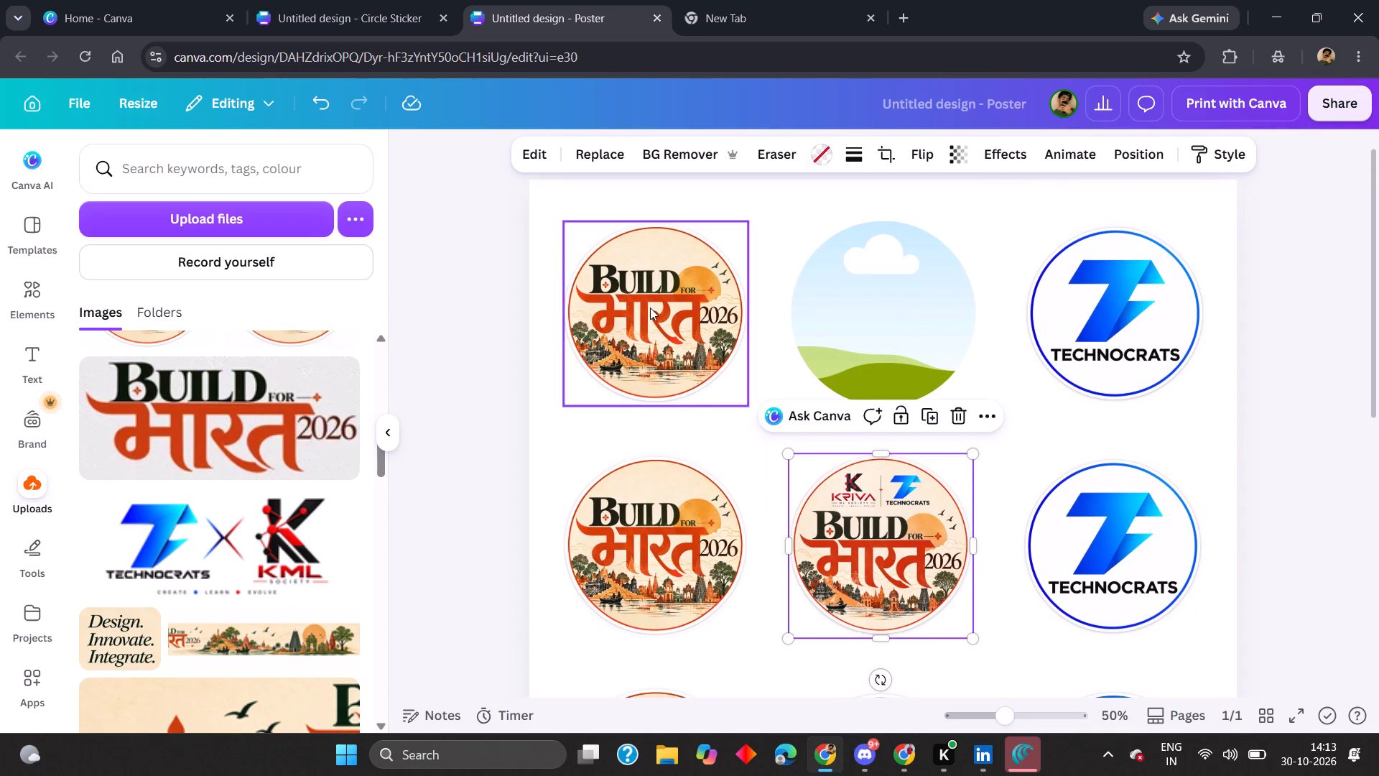
# Clear the old Build for भारत 2026 images from all four frames in the poster's first column.
pyautogui.click(650, 308)
pyautogui.press('BackSpace')
pyautogui.click(610, 546)
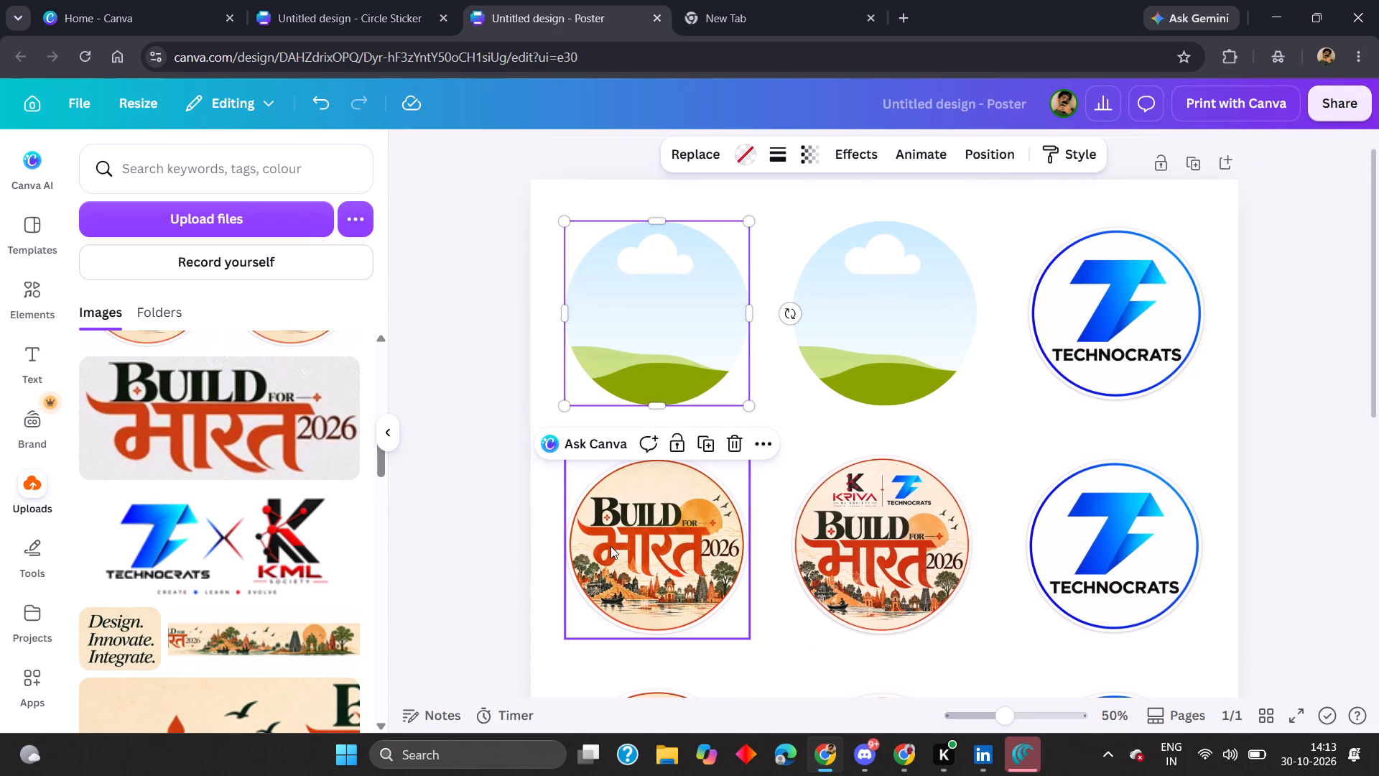
pyautogui.press('BackSpace')
pyautogui.scroll(-3, 610, 546)
pyautogui.click(616, 524)
pyautogui.press('BackSpace')
pyautogui.scroll(-1, 616, 524)
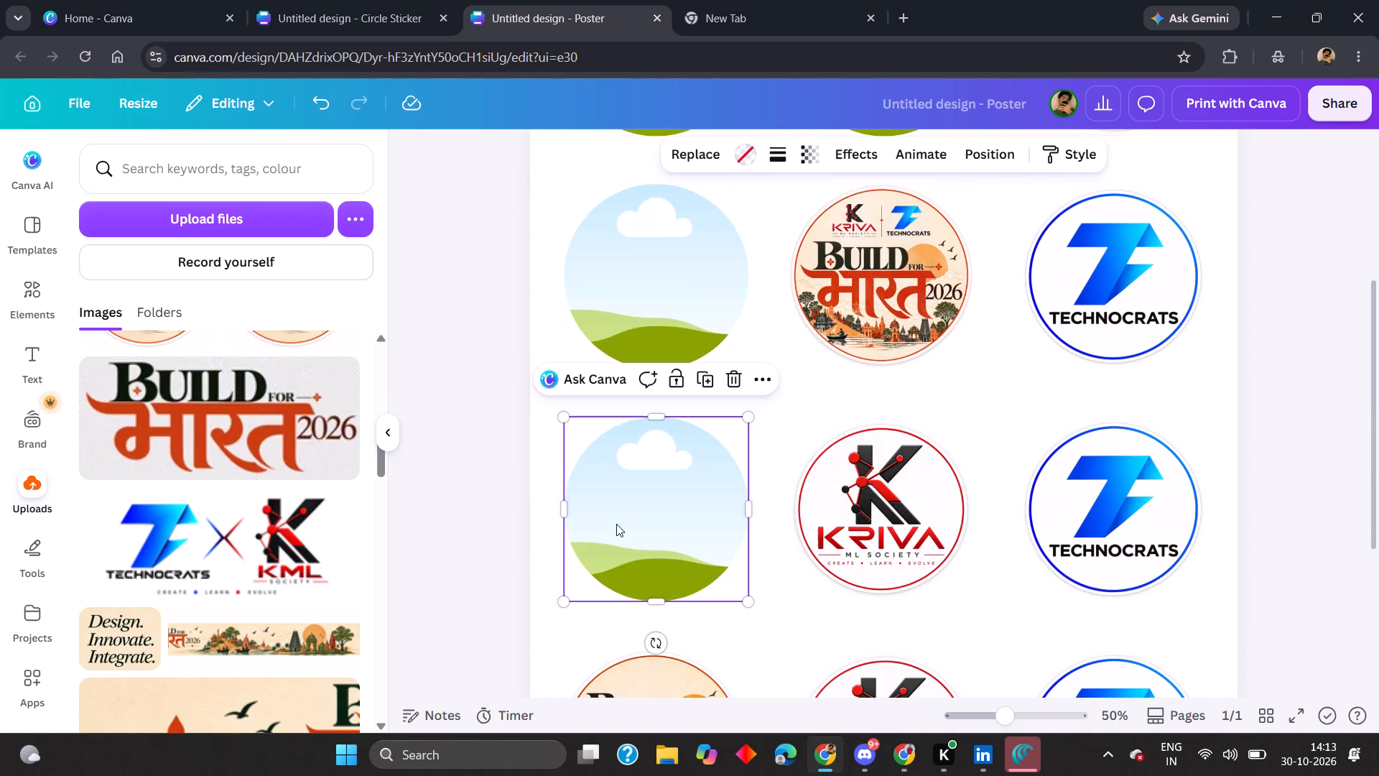
pyautogui.scroll(-2, 616, 524)
pyautogui.click(616, 524)
pyautogui.press('BackSpace')
# Clear the images from the three remaining filled frames in the poster's middle column.
pyautogui.click(799, 474)
pyautogui.press('BackSpace')
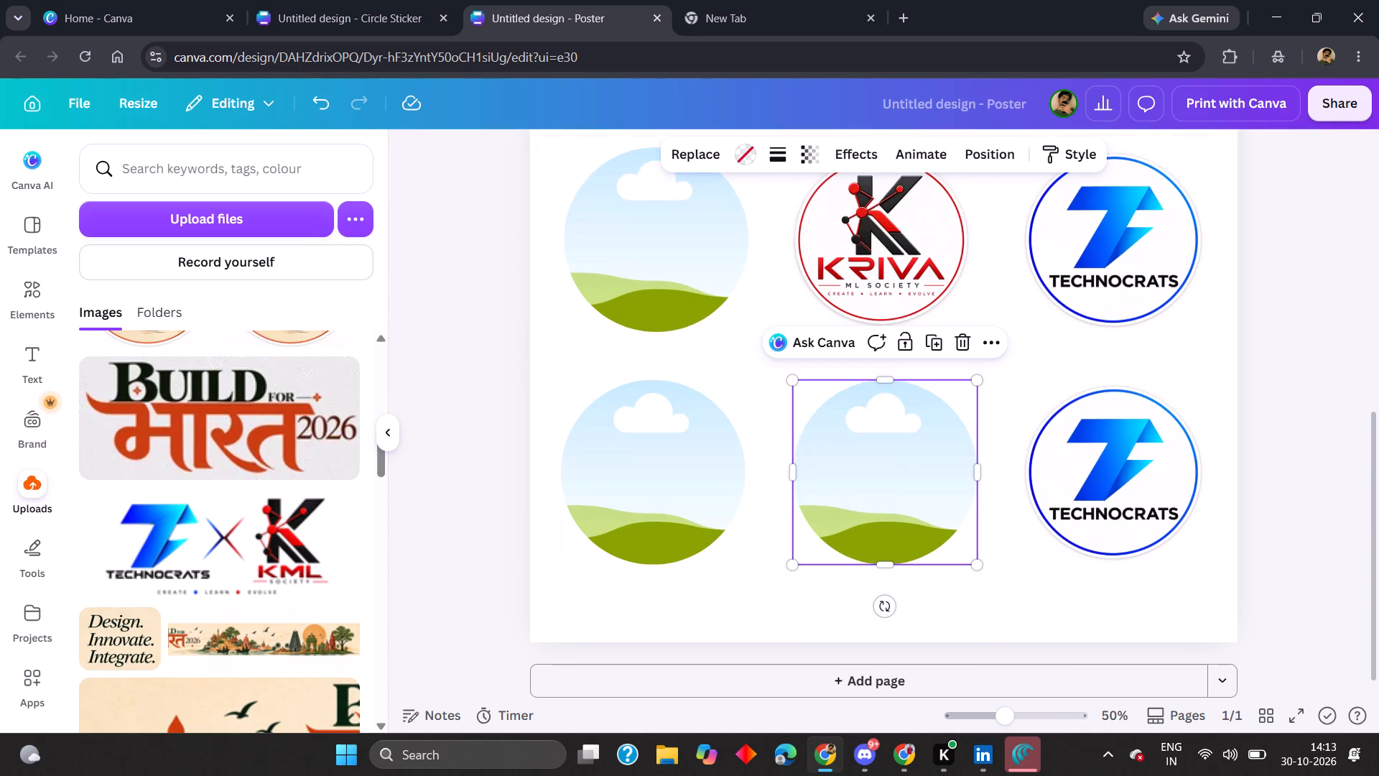
pyautogui.scroll(3, 800, 474)
pyautogui.click(860, 496)
pyautogui.press('BackSpace')
pyautogui.click(878, 308)
pyautogui.press('BackSpace')
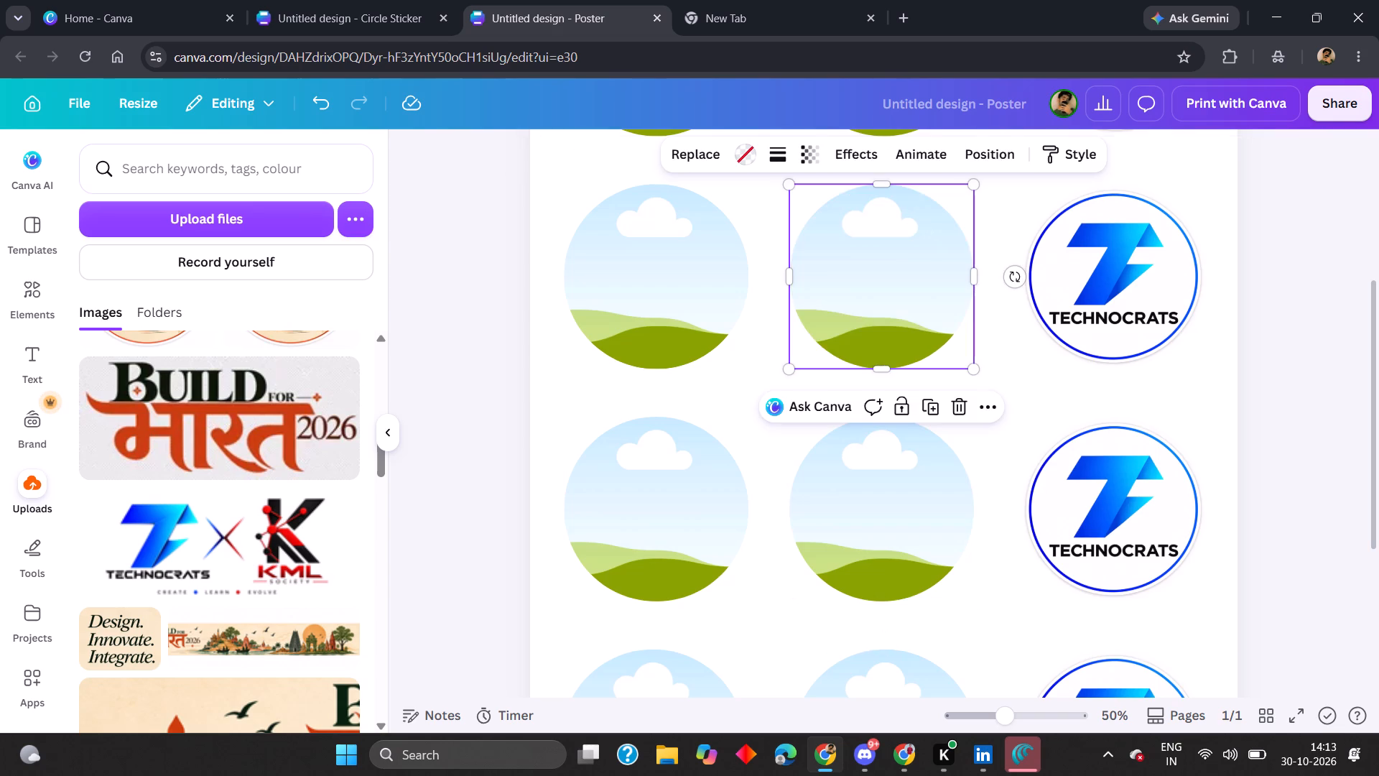
# Clear the TECHNOCRATS images from all four frames in the poster's third column.
pyautogui.scroll(2, 878, 308)
pyautogui.click(1073, 253)
pyautogui.press('BackSpace')
pyautogui.click(1133, 472)
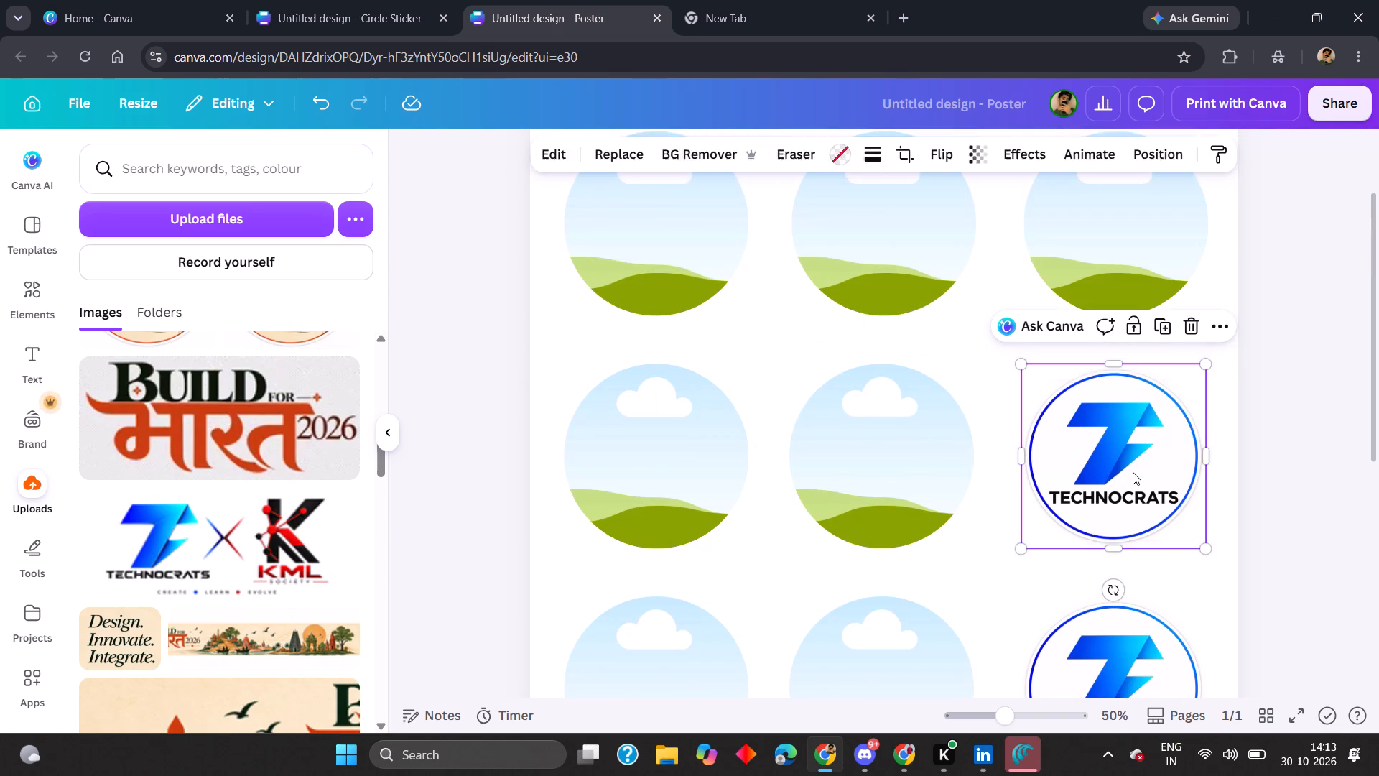
pyautogui.press('BackSpace')
pyautogui.scroll(-2, 1136, 570)
pyautogui.click(1120, 506)
pyautogui.press('BackSpace')
pyautogui.scroll(-4, 1120, 507)
pyautogui.click(1120, 509)
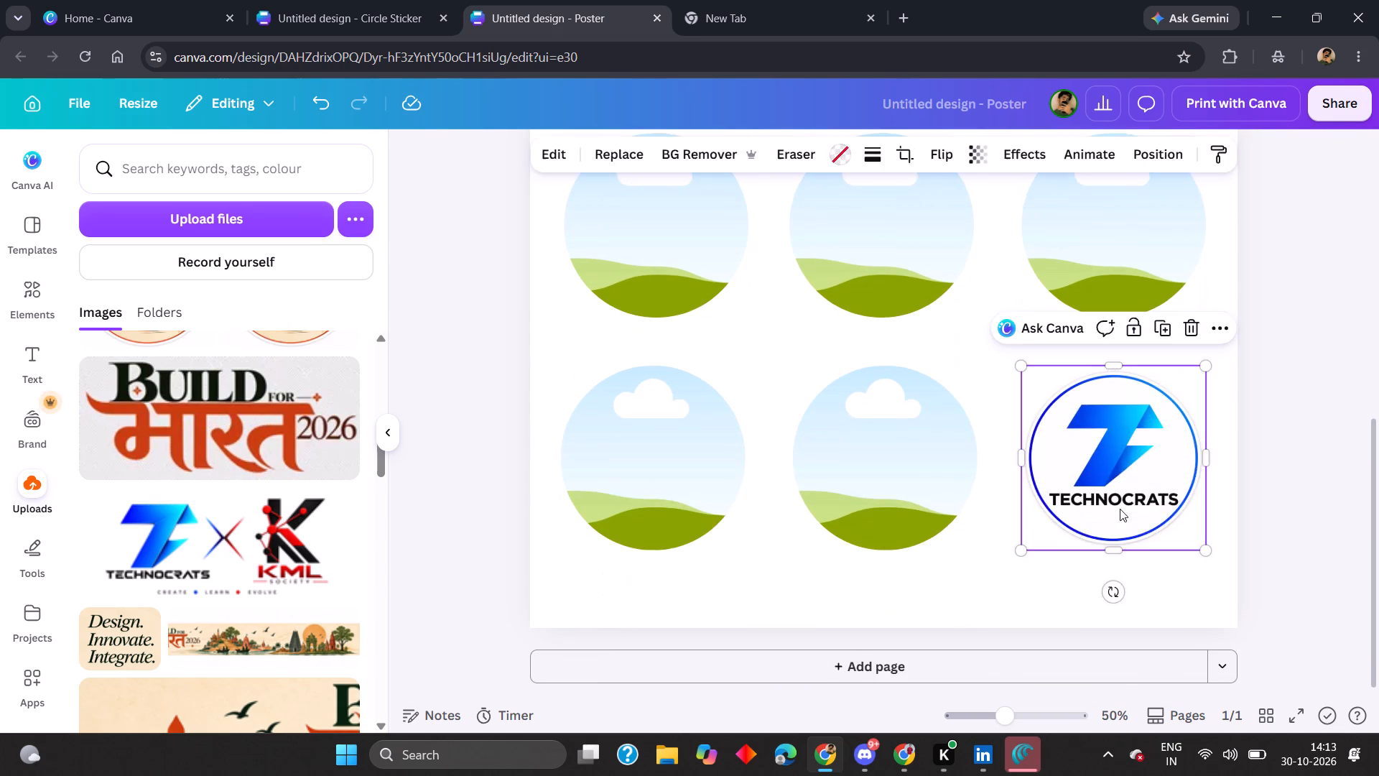
pyautogui.press('BackSpace')
# Paste the copied two-logo Build for भारत 2026 sticker three times, filling each of the three top-row frames.
pyautogui.scroll(6, 1120, 509)
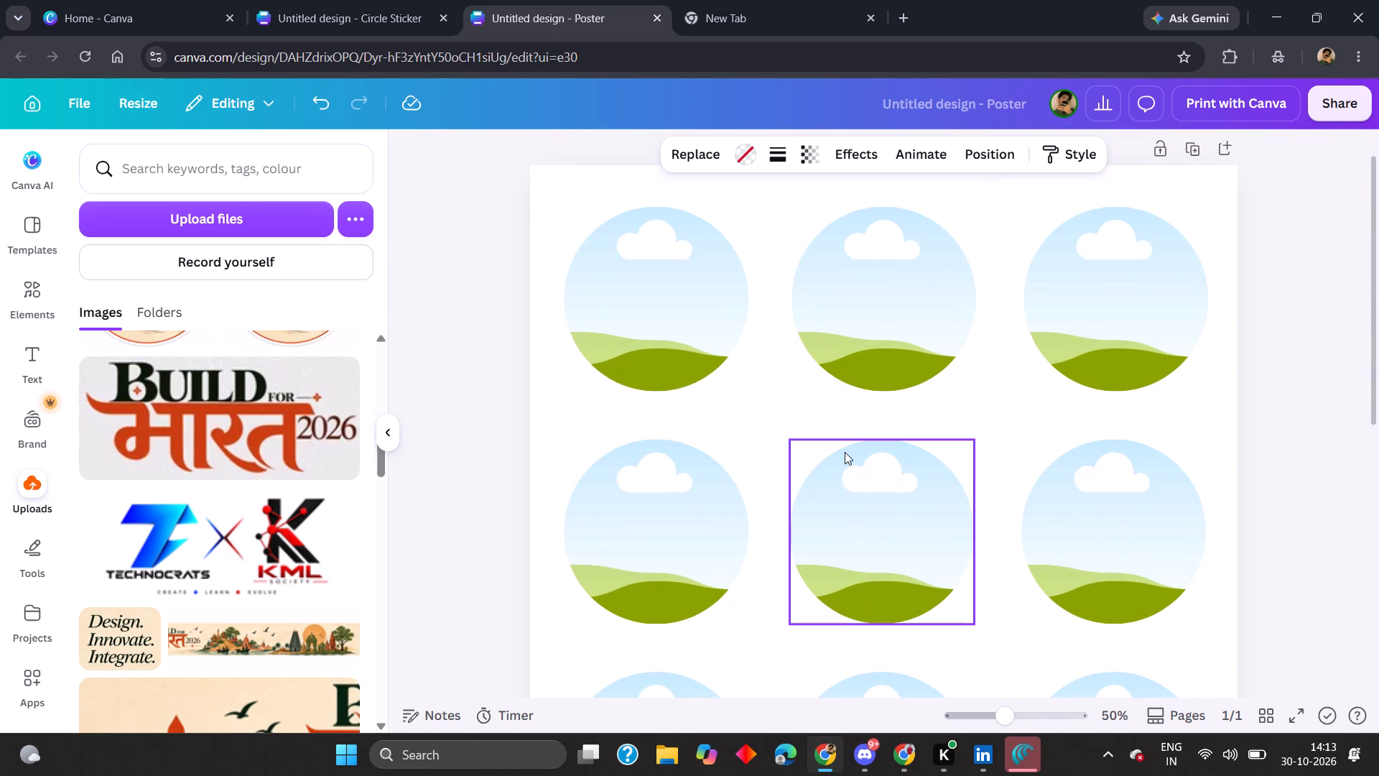
pyautogui.hotkey('ctrl', 'v')
pyautogui.moveTo(871, 545); pyautogui.dragTo(684, 282)
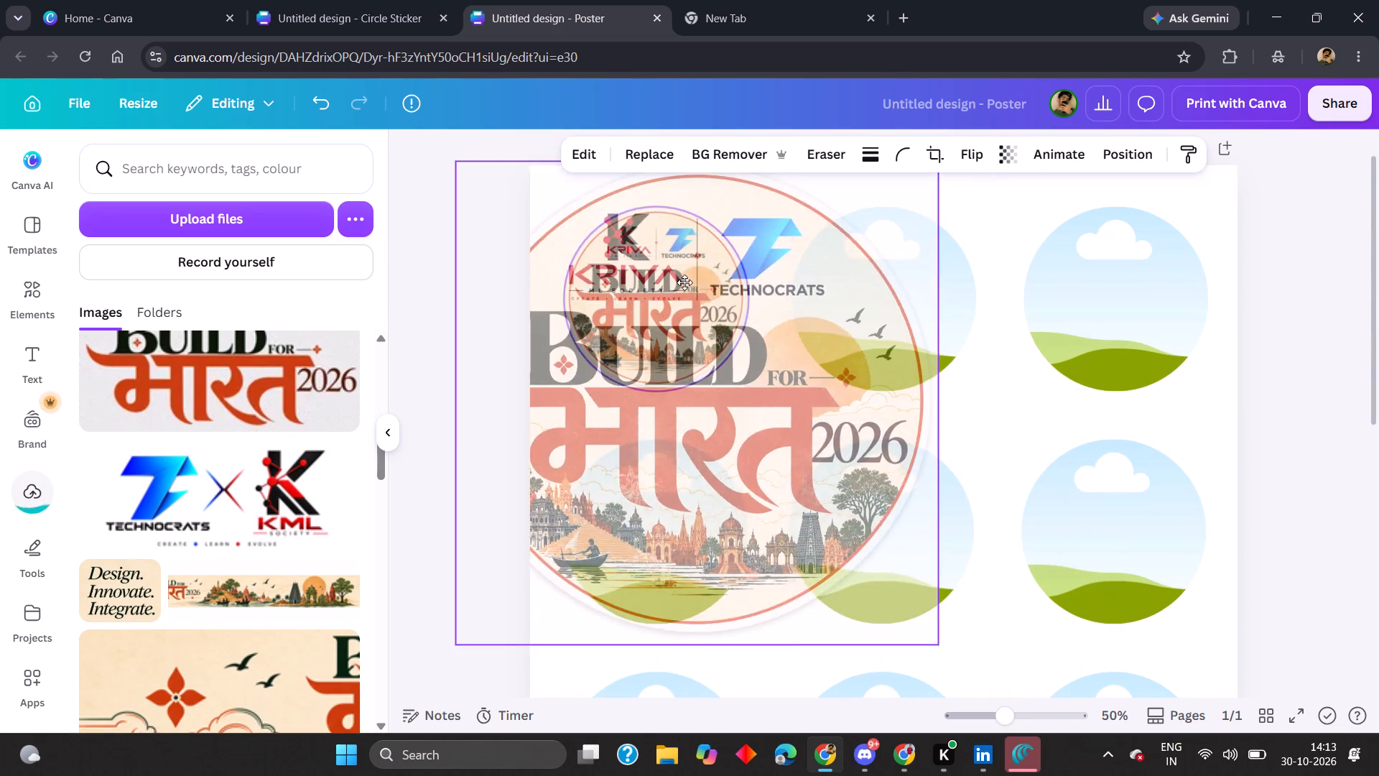
pyautogui.hotkey('ctrl', 'v')
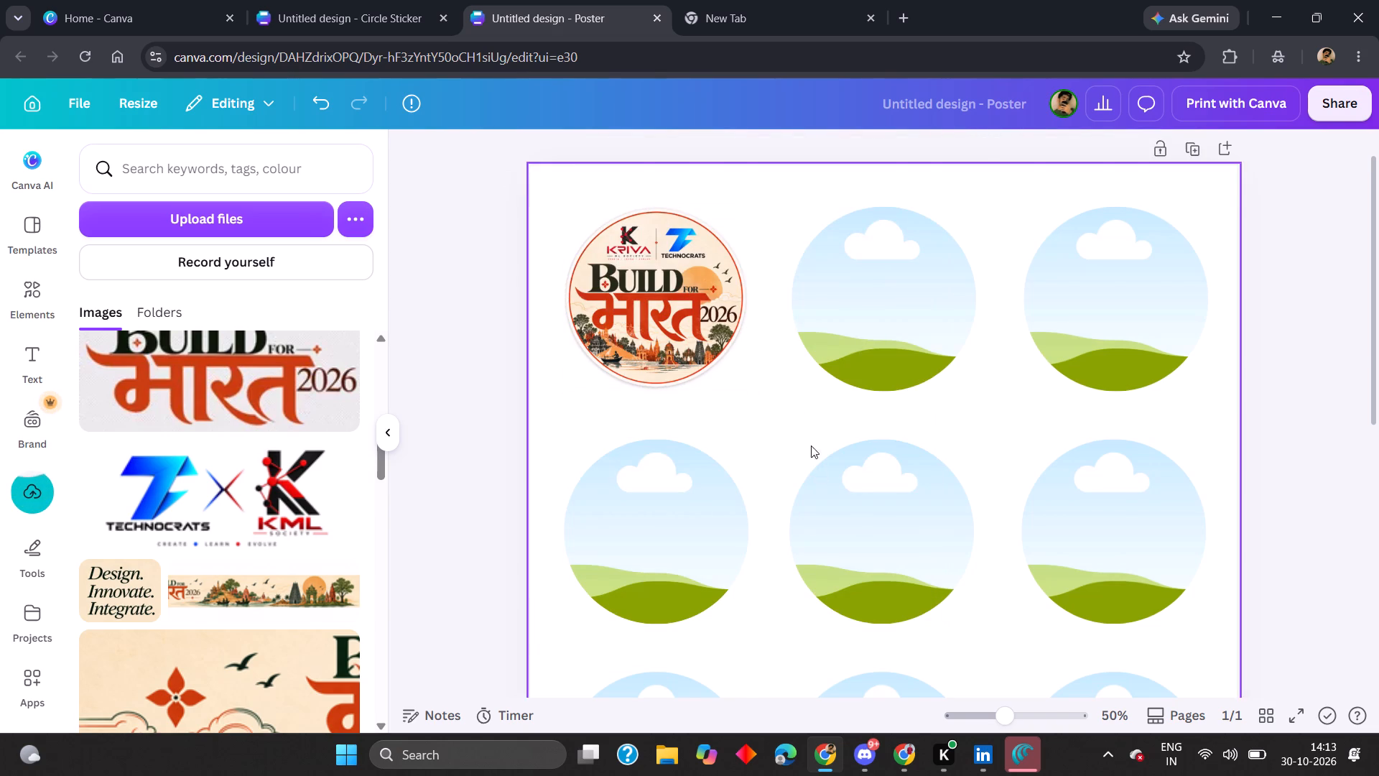
pyautogui.moveTo(837, 507); pyautogui.dragTo(873, 270)
pyautogui.press('v')
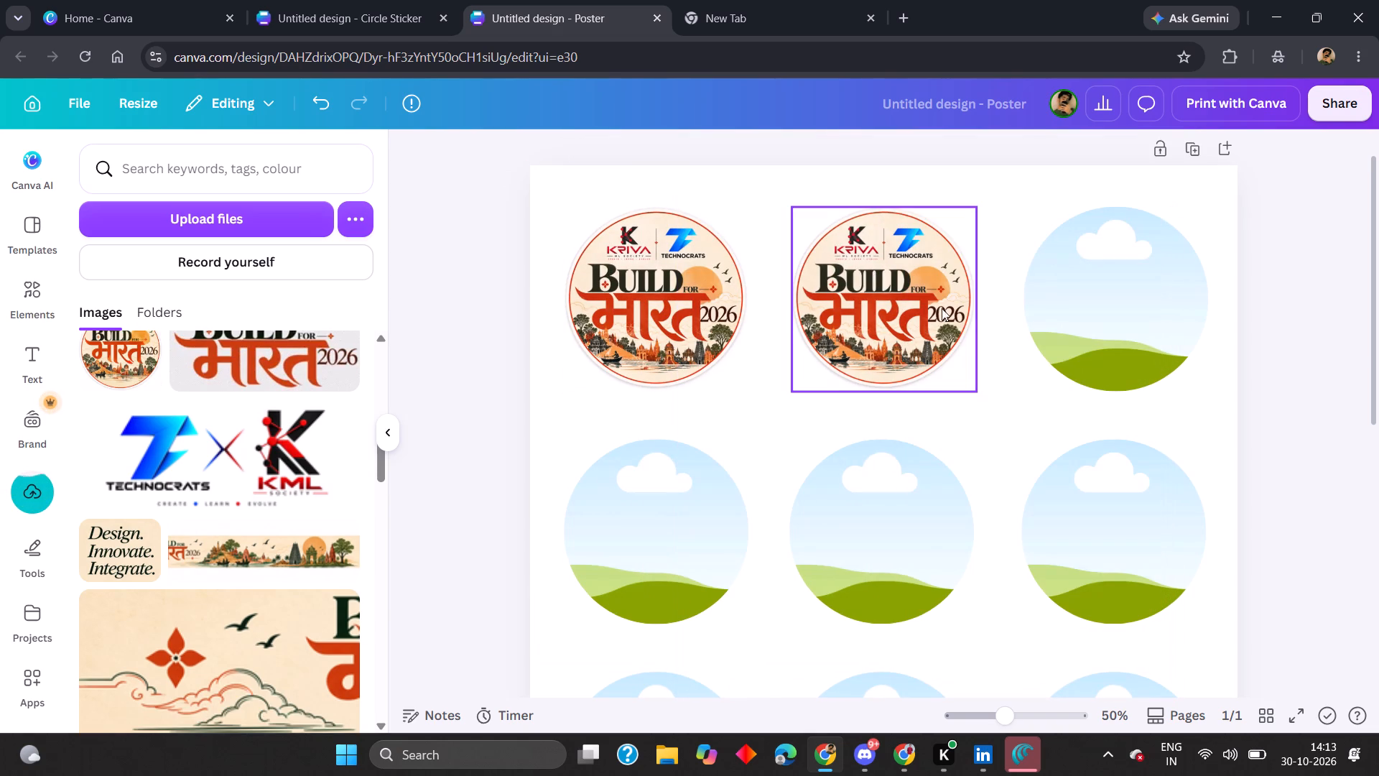
pyautogui.hotkey('ctrl', 'v')
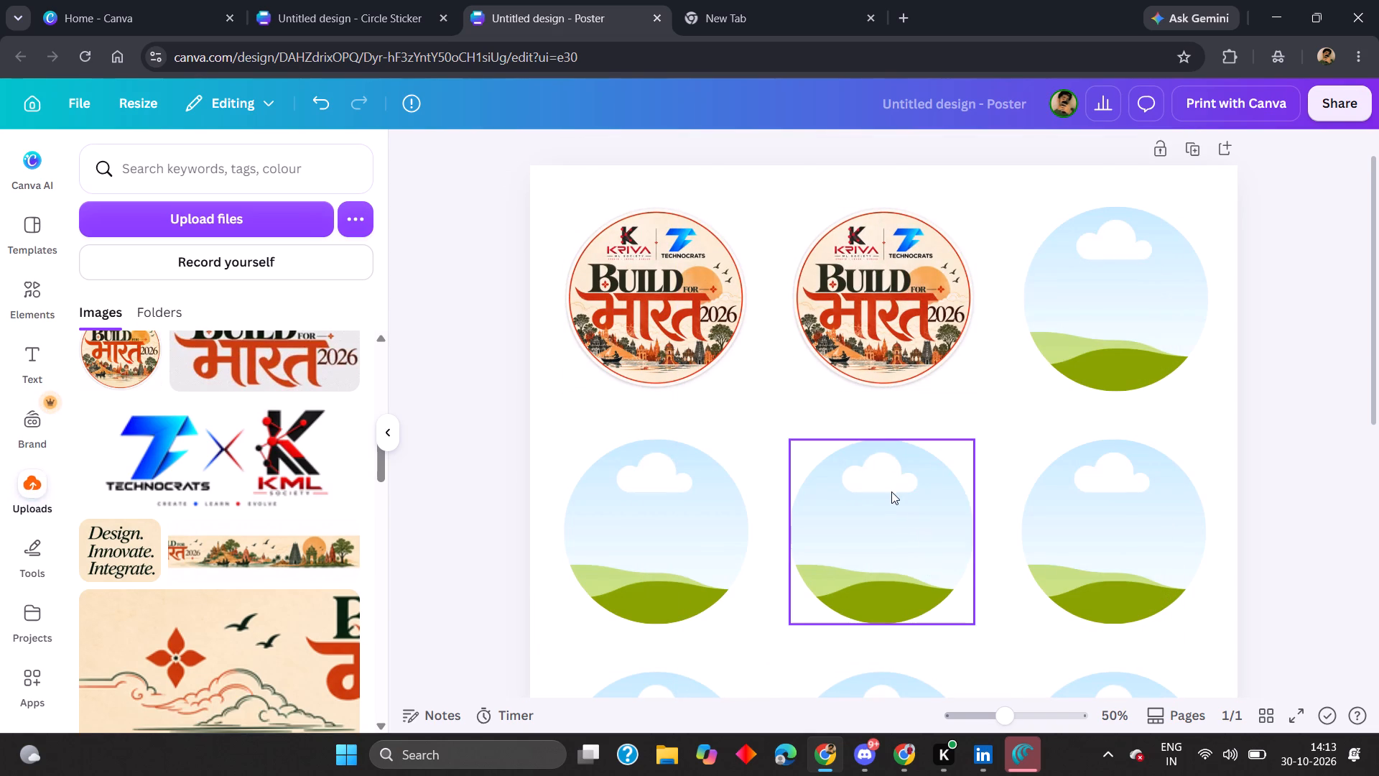
pyautogui.scroll(-3, 891, 489)
pyautogui.moveTo(891, 489); pyautogui.dragTo(1059, 265)
pyautogui.scroll(2, 1045, 267)
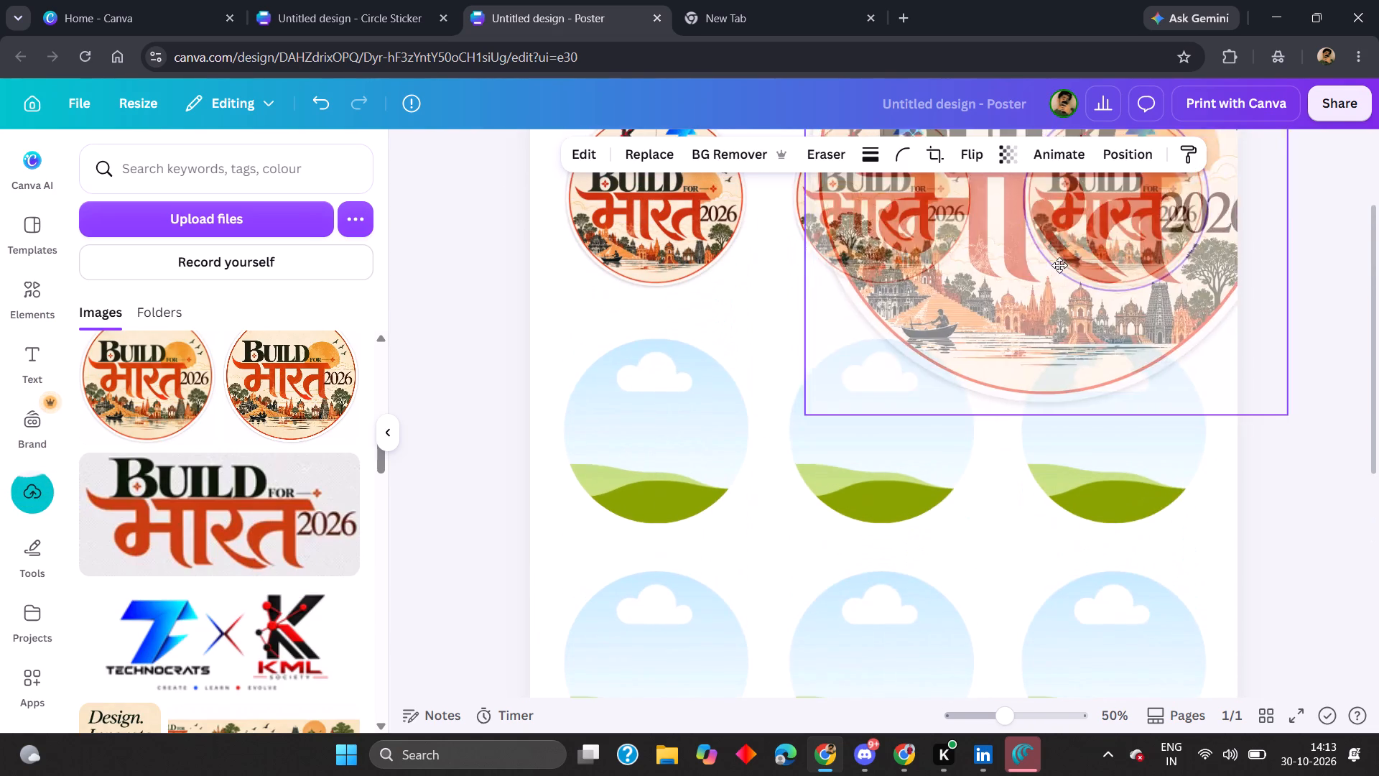
pyautogui.moveTo(1059, 265); pyautogui.dragTo(1091, 290)
# Add the KRIVA ML Society logo from the uploaded images to the poster.
pyautogui.scroll(1, 1059, 265)
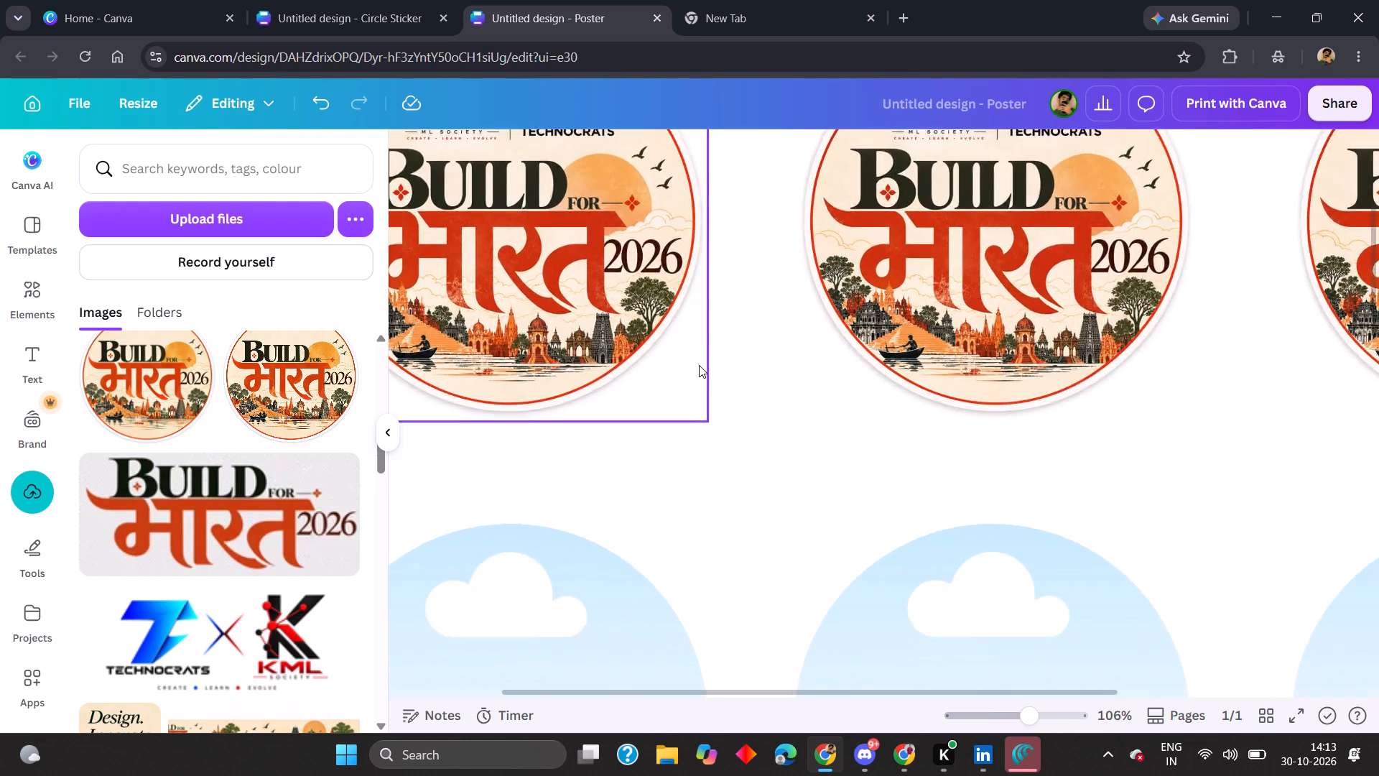
pyautogui.hscroll(6, 699, 365)
pyautogui.scroll(-1, 699, 365)
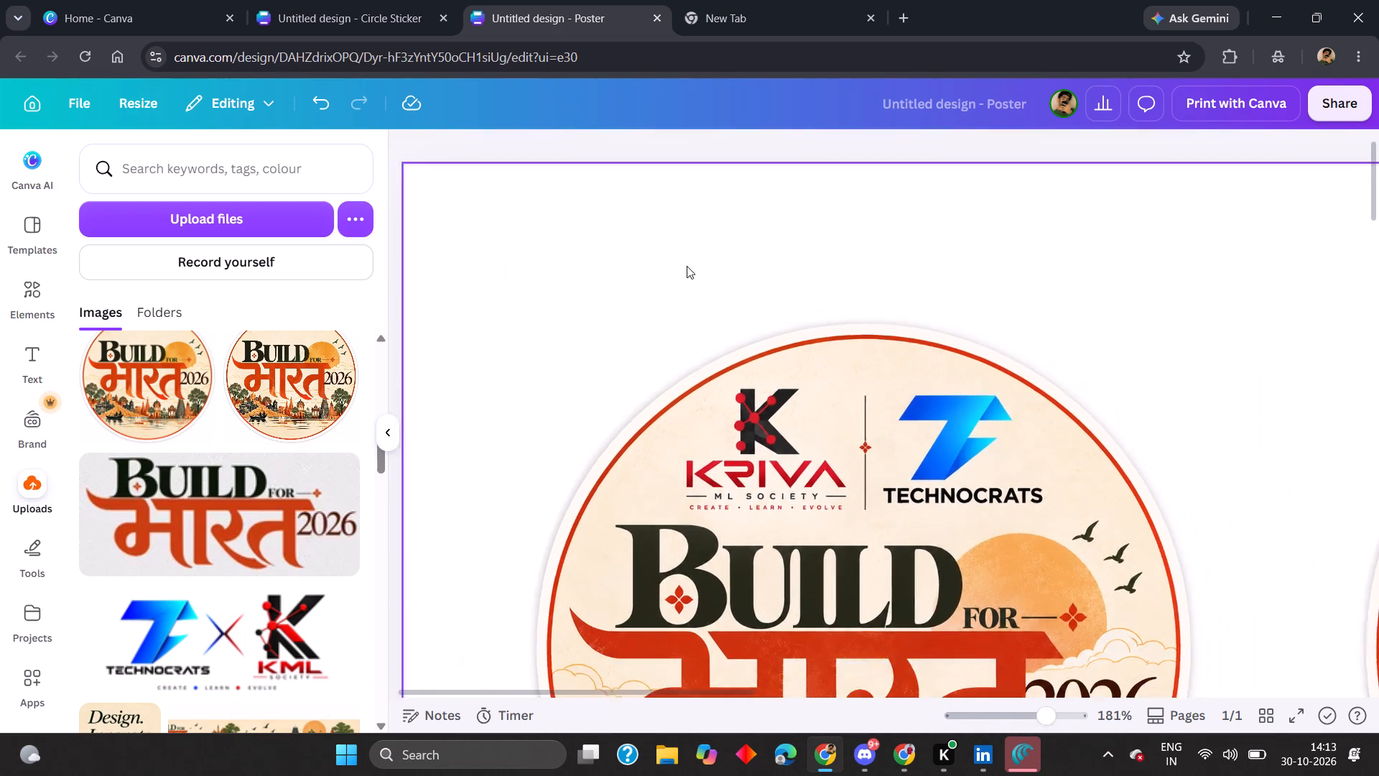
pyautogui.scroll(-10, 189, 546)
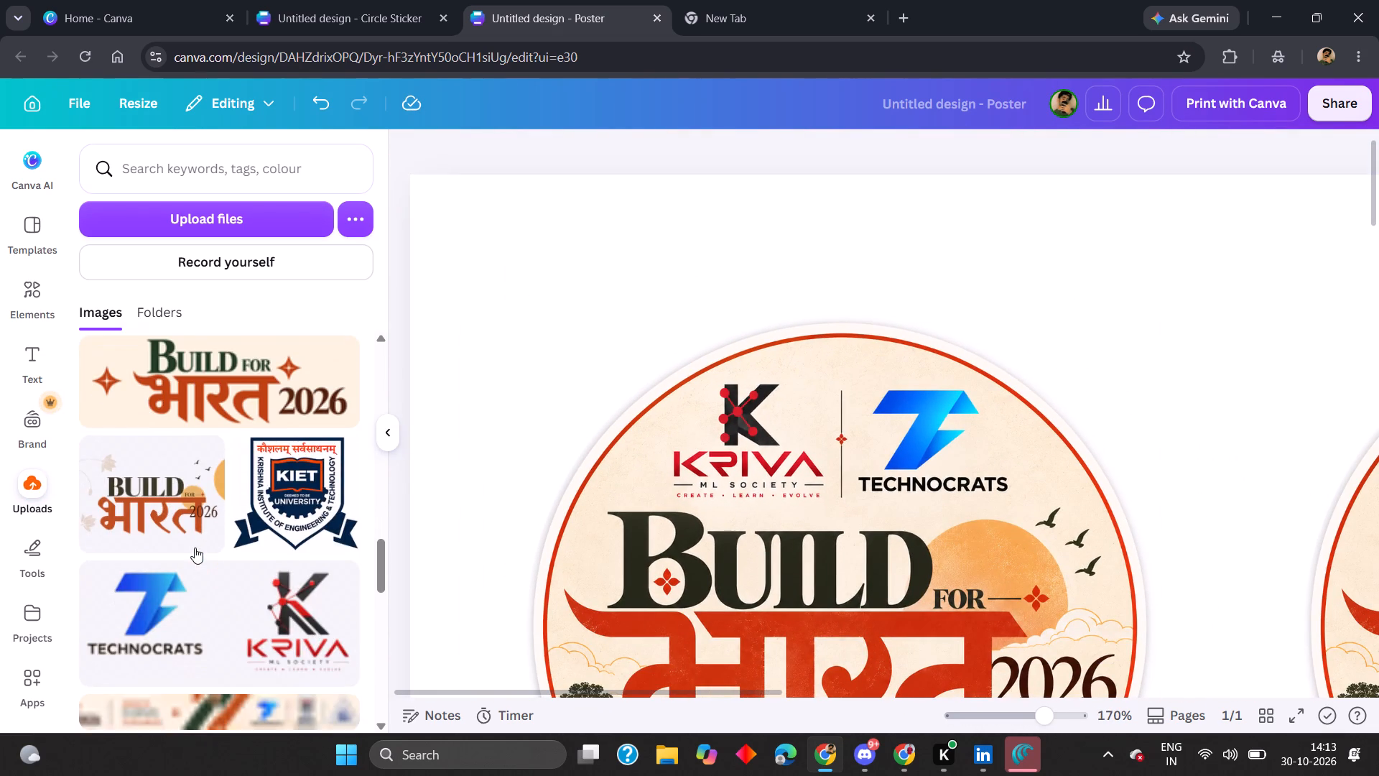
pyautogui.scroll(-8, 195, 548)
pyautogui.click(162, 551)
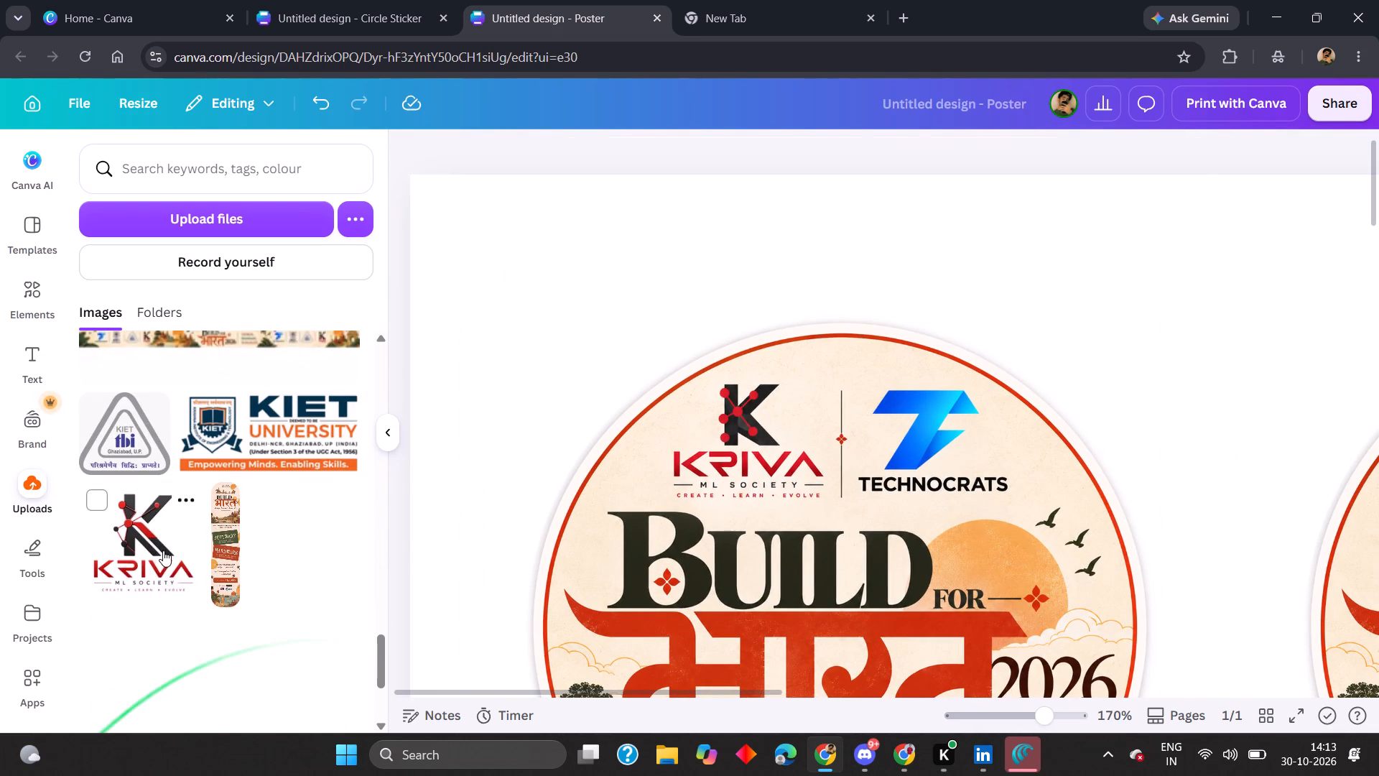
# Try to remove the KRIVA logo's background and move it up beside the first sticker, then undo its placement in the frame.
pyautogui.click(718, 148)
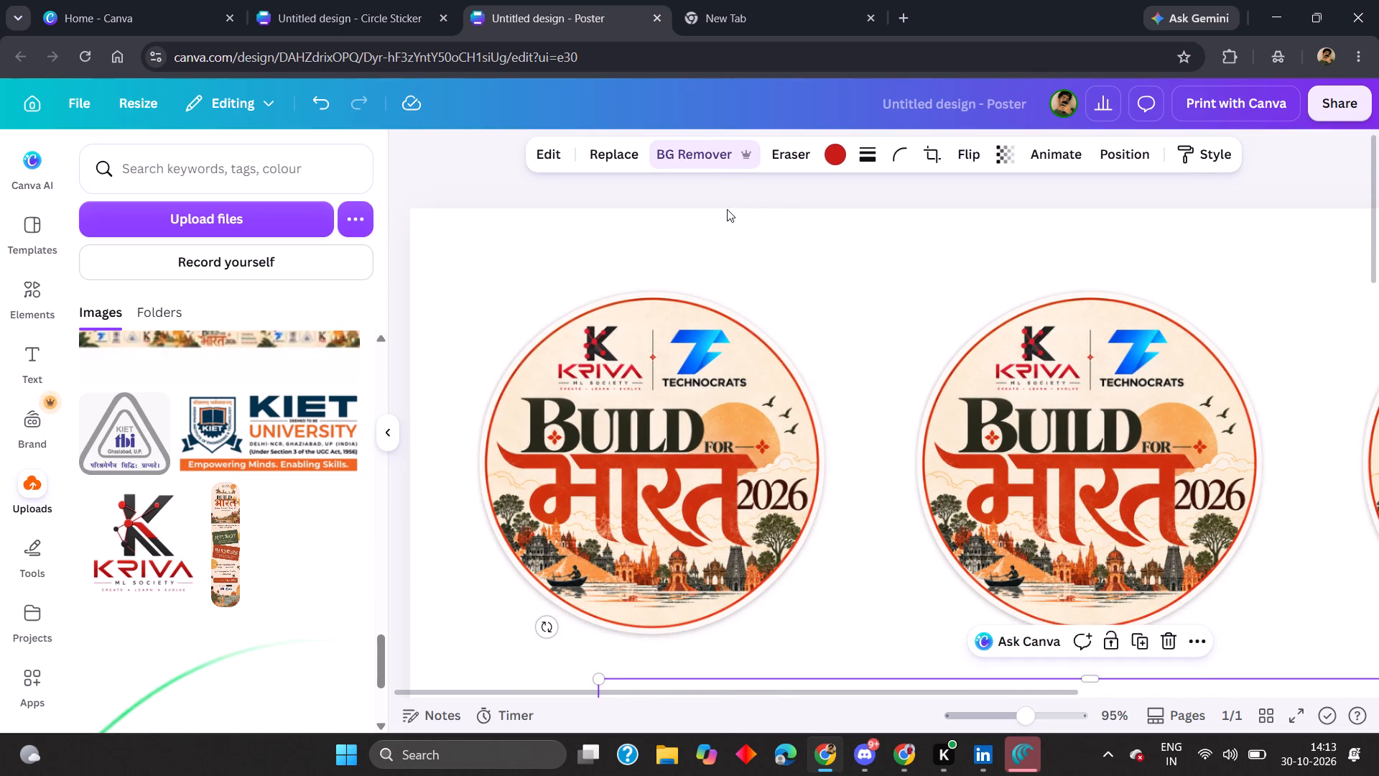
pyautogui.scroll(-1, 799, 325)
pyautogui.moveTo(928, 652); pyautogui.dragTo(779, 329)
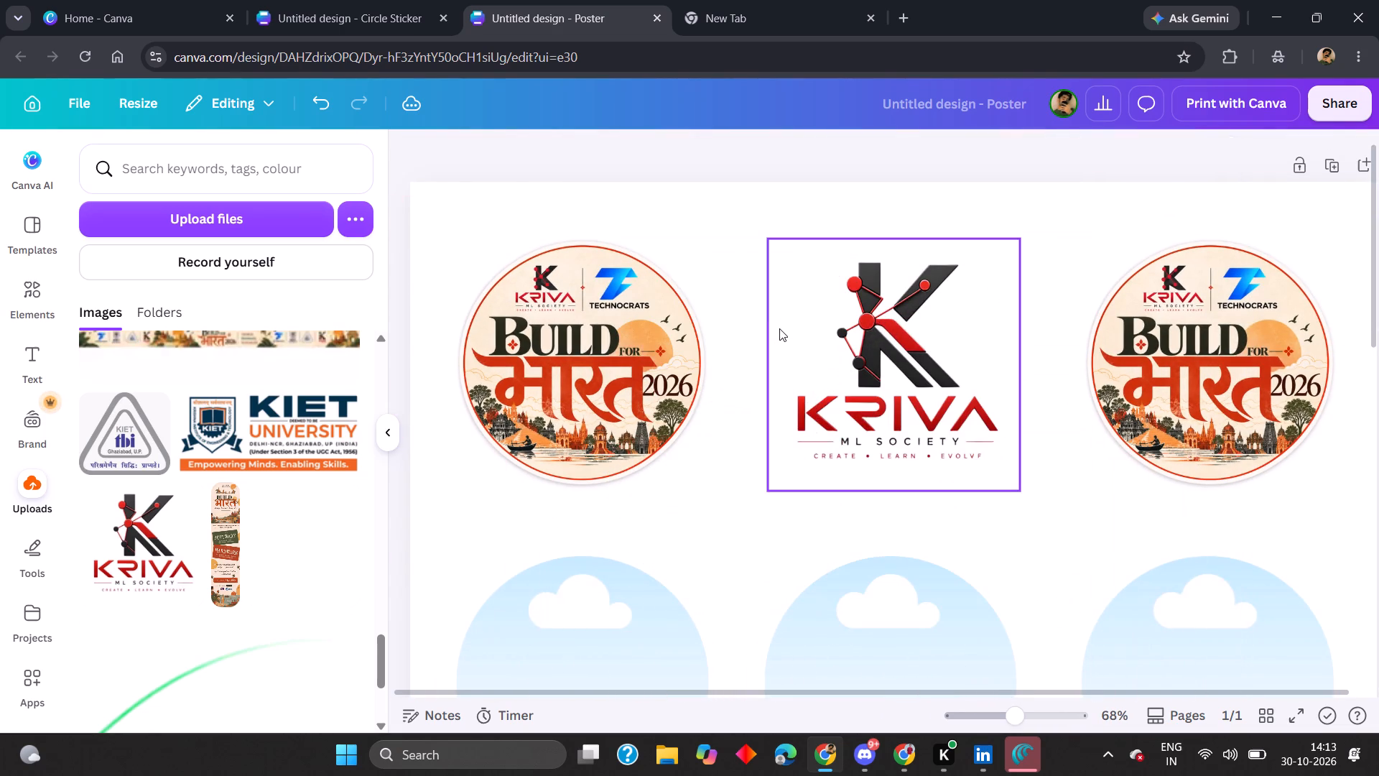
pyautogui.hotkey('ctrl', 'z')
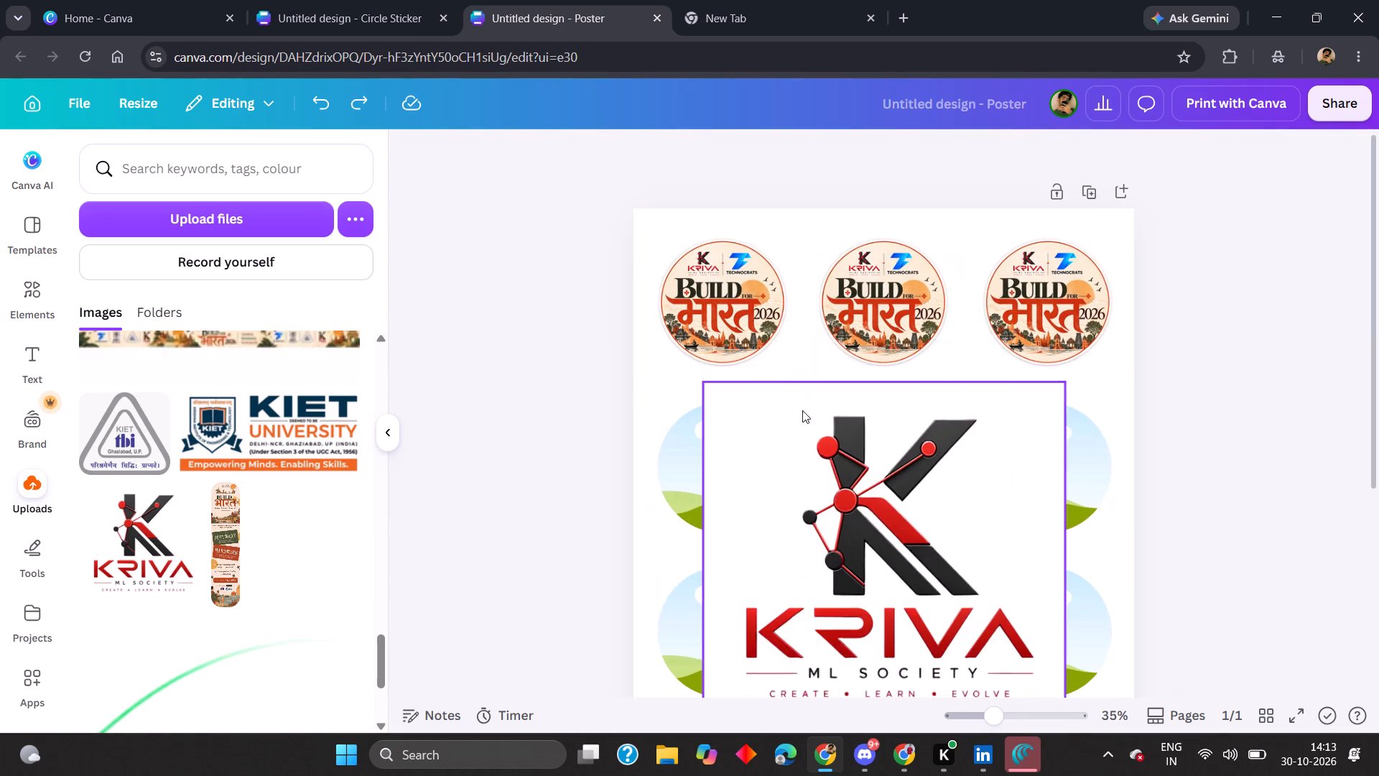
# Remove the background from the large KRIVA logo on the poster.
pyautogui.click(843, 494)
pyautogui.click(703, 160)
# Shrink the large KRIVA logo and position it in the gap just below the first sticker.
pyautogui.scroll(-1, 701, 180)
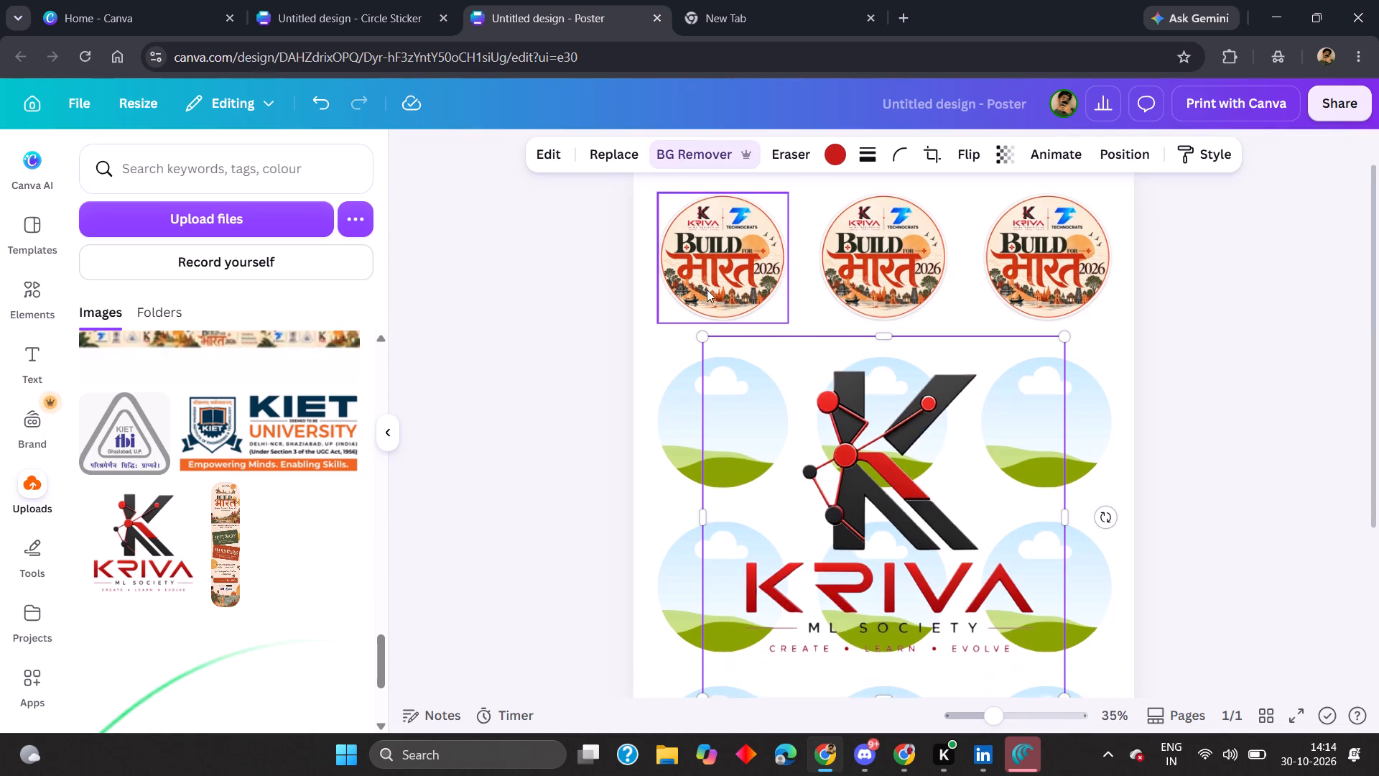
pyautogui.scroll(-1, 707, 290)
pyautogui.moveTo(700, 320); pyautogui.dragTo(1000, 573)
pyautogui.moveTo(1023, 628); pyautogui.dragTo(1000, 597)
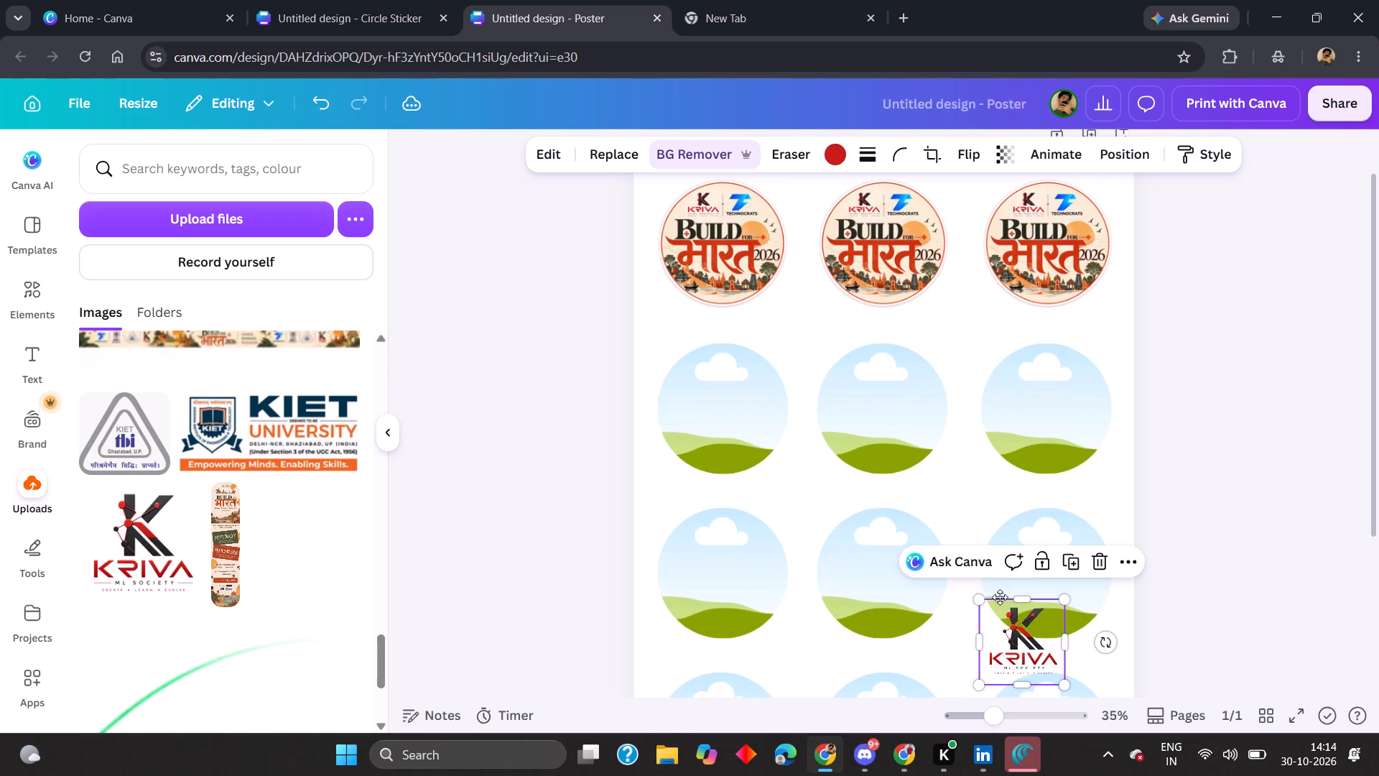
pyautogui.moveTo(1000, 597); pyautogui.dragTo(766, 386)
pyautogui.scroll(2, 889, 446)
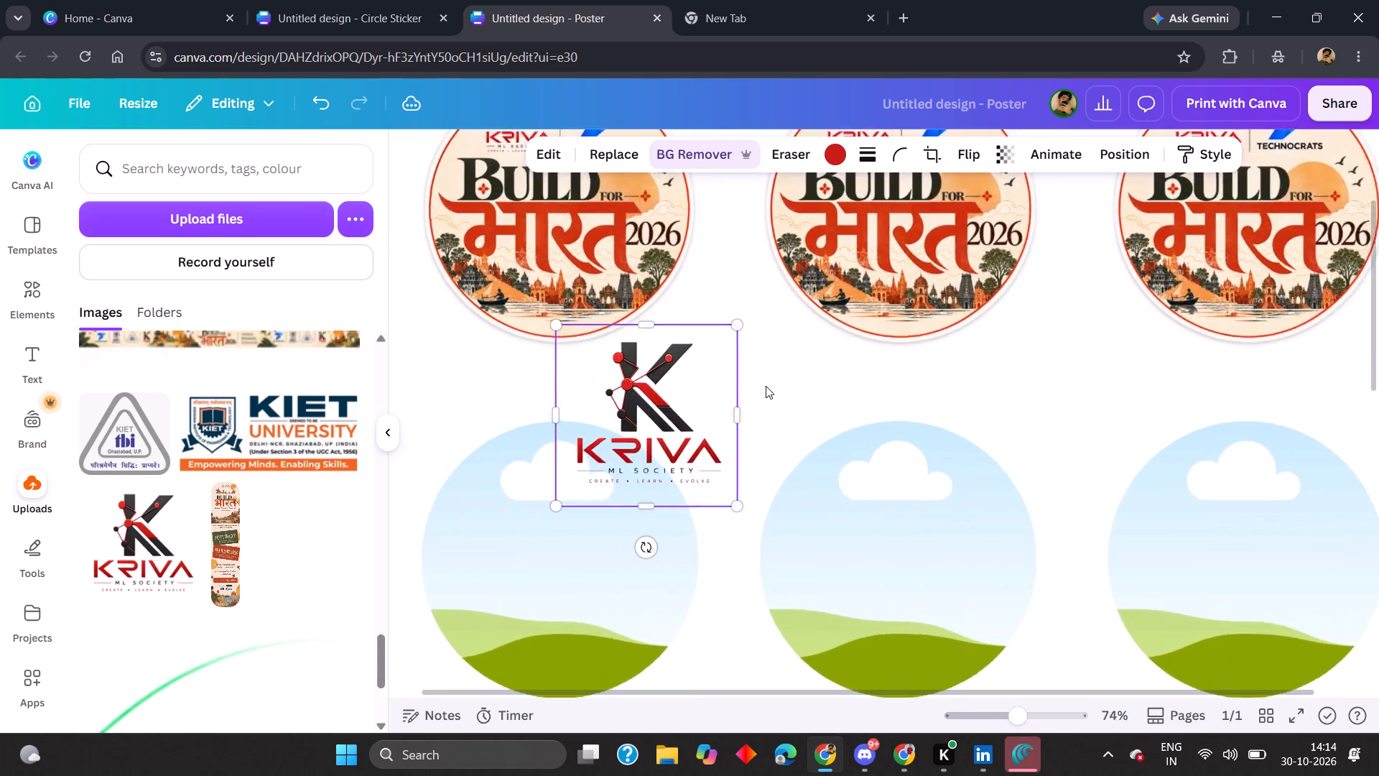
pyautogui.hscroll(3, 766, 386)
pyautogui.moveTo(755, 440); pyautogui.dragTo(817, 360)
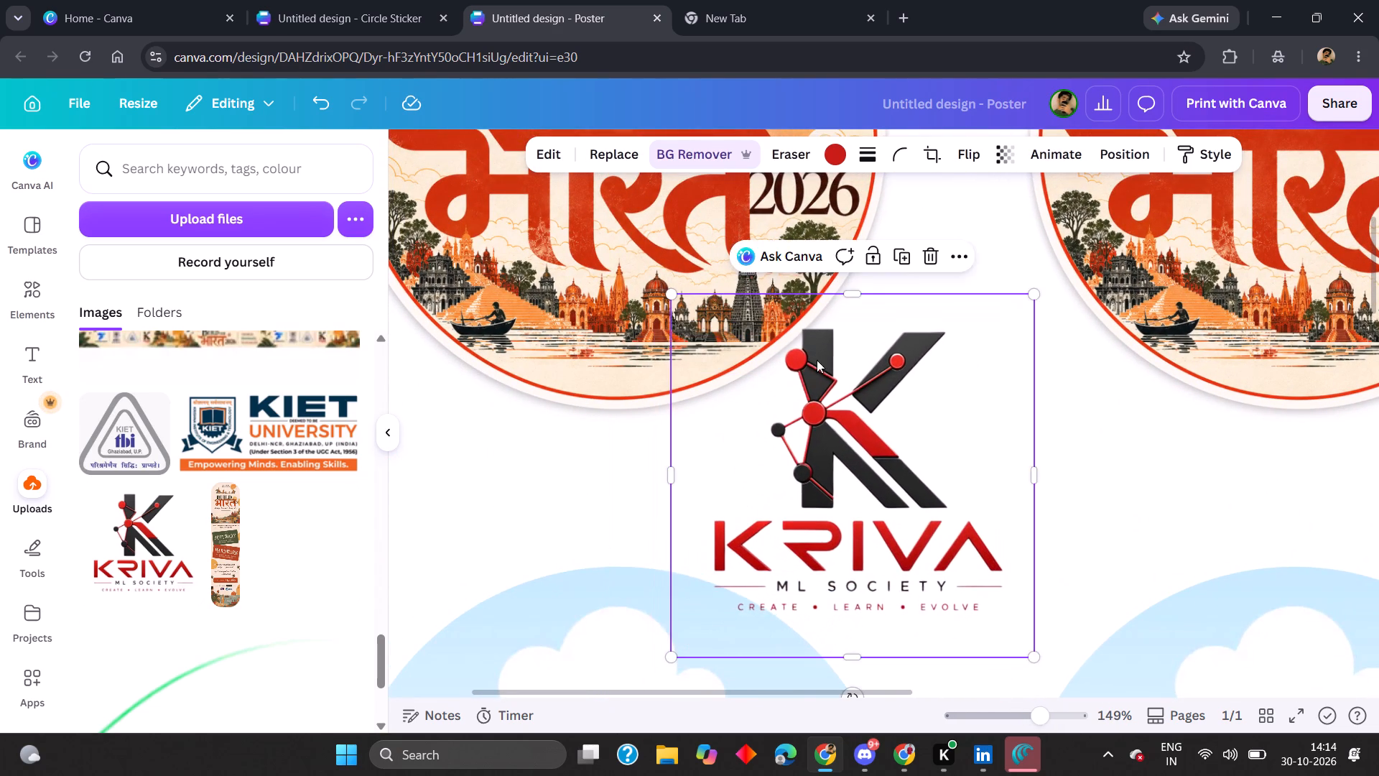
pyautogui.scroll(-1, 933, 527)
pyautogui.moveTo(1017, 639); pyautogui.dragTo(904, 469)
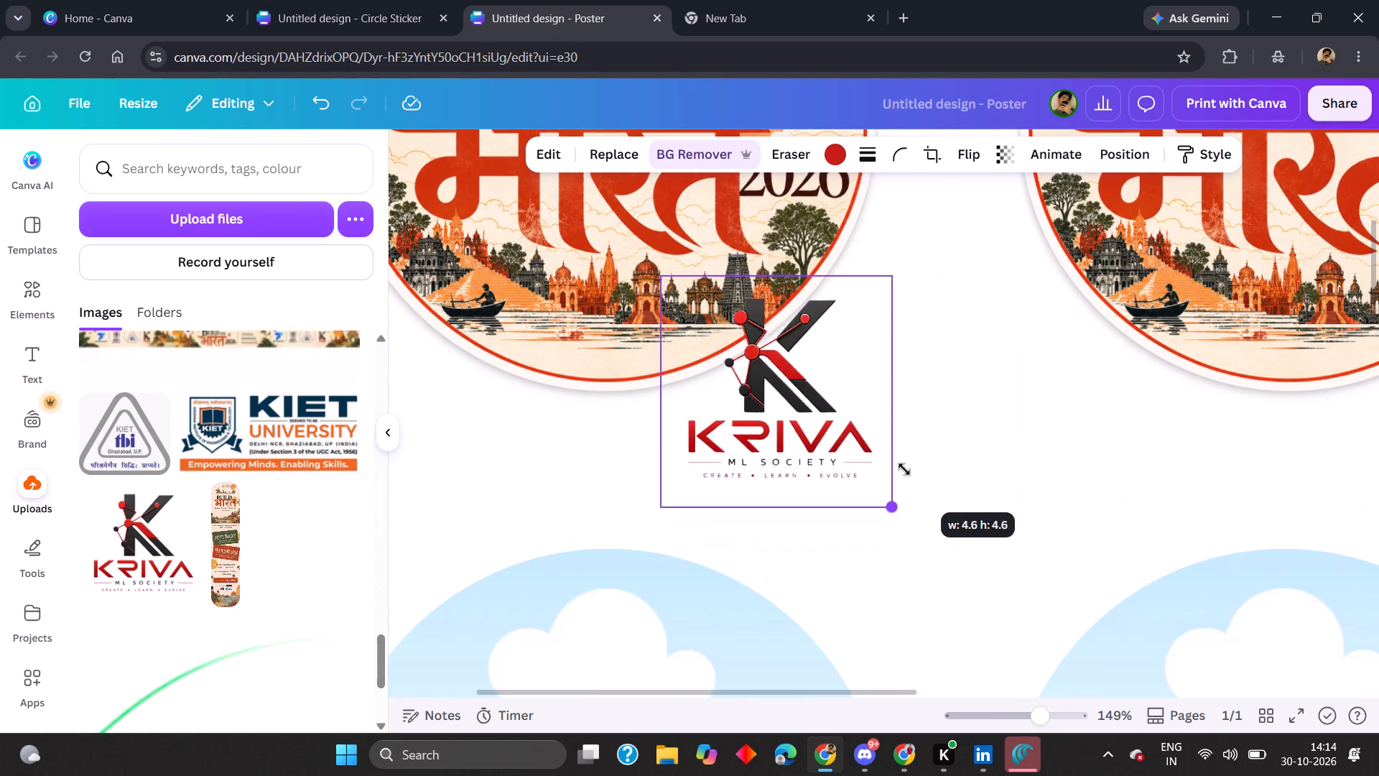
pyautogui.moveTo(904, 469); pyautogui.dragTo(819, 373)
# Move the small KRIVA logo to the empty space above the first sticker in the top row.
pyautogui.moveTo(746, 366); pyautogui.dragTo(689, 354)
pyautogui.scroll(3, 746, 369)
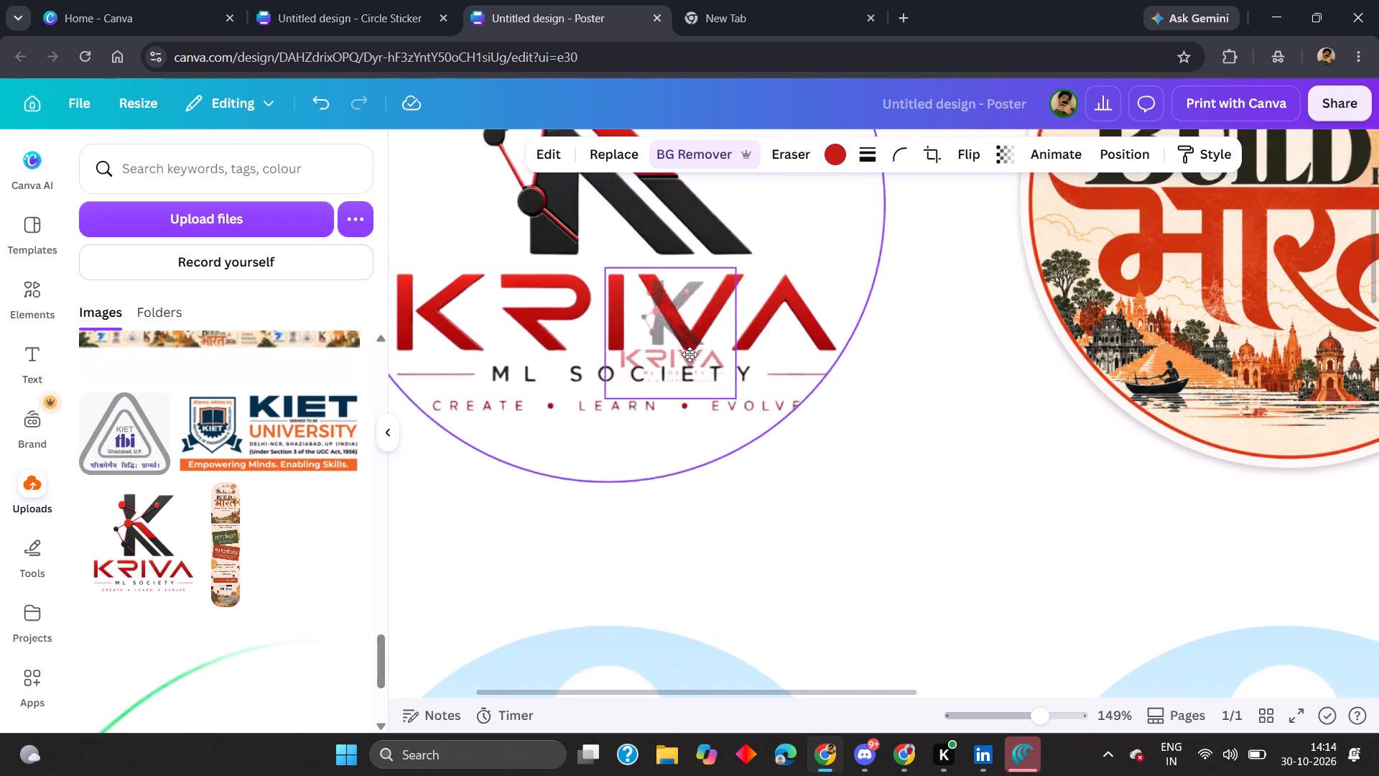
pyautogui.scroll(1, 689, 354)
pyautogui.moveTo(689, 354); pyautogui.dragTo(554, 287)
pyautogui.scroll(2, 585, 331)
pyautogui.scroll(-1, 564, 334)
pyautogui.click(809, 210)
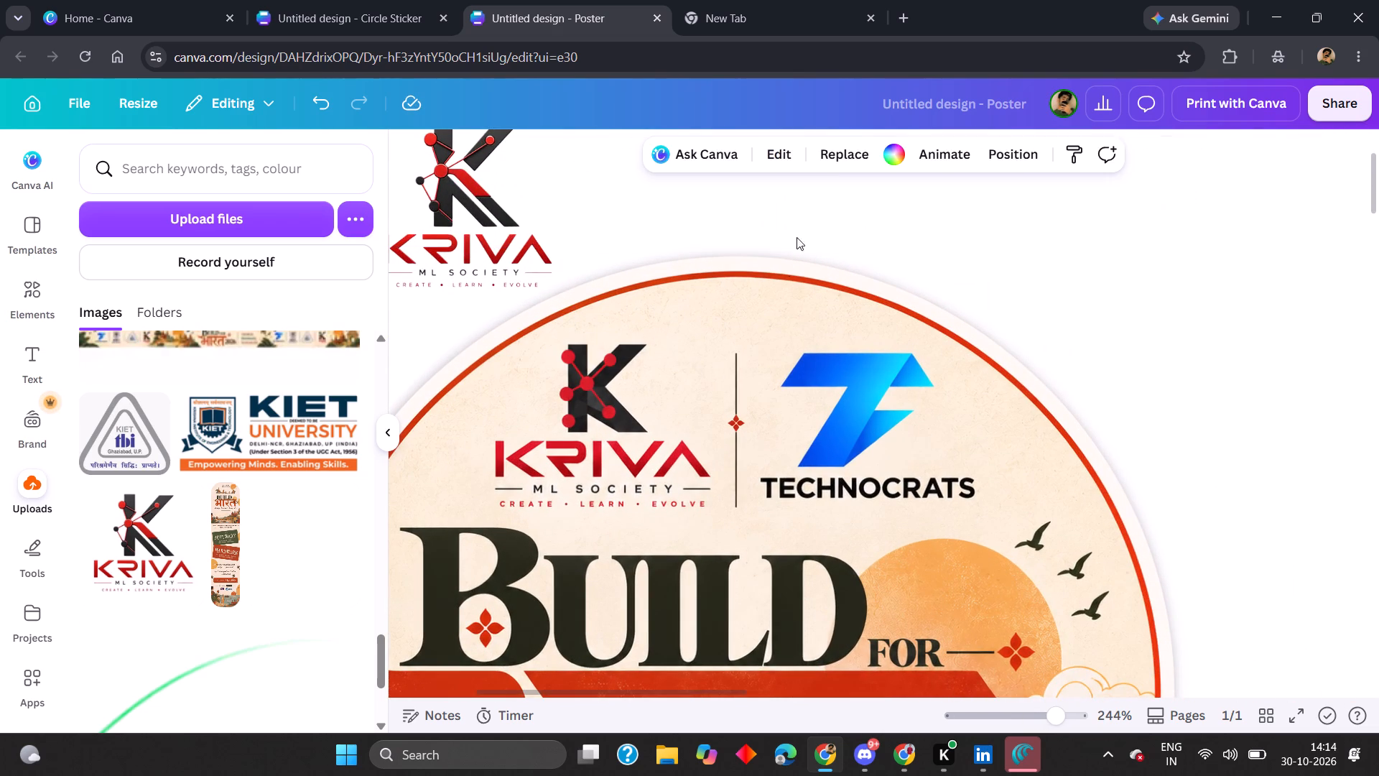
# Delete the small KRIVA logo above the first sticker.
pyautogui.click(530, 244)
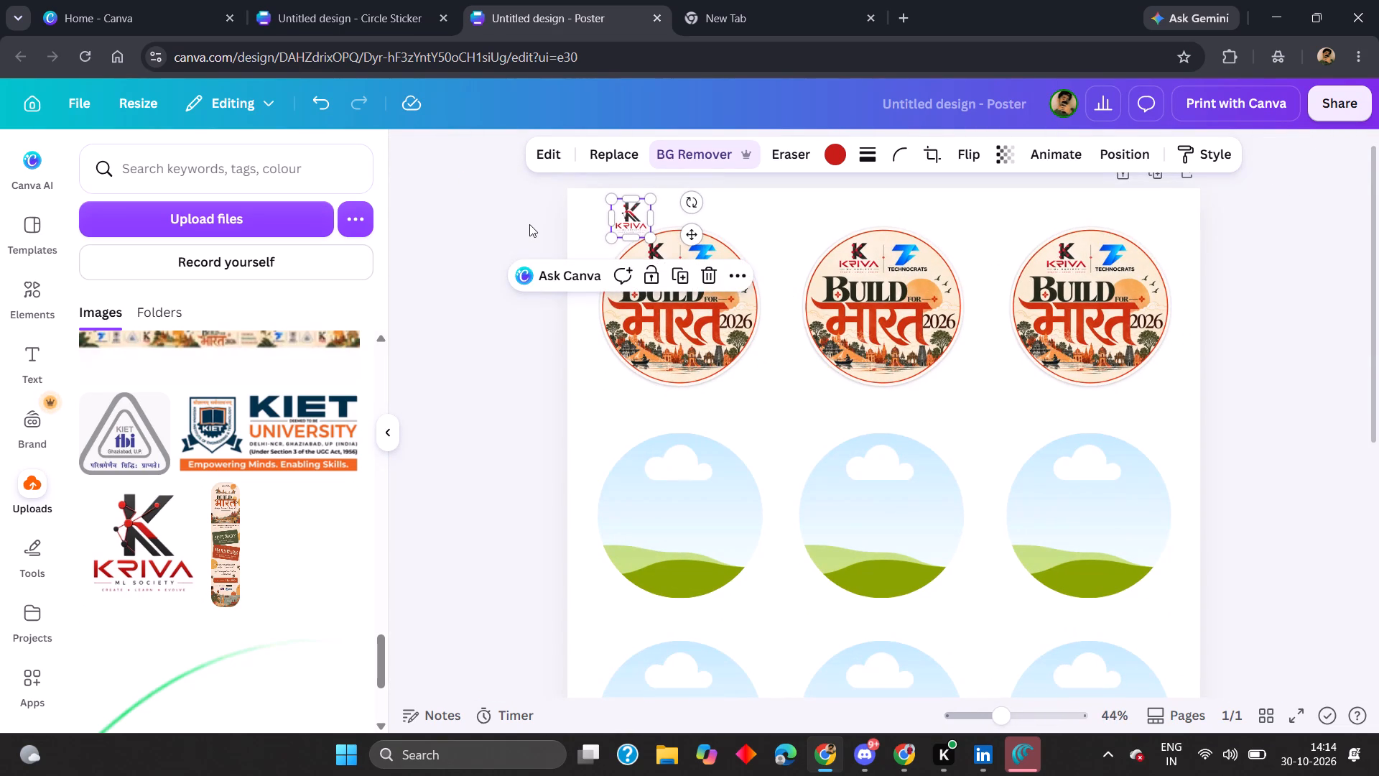
pyautogui.press('BackSpace')
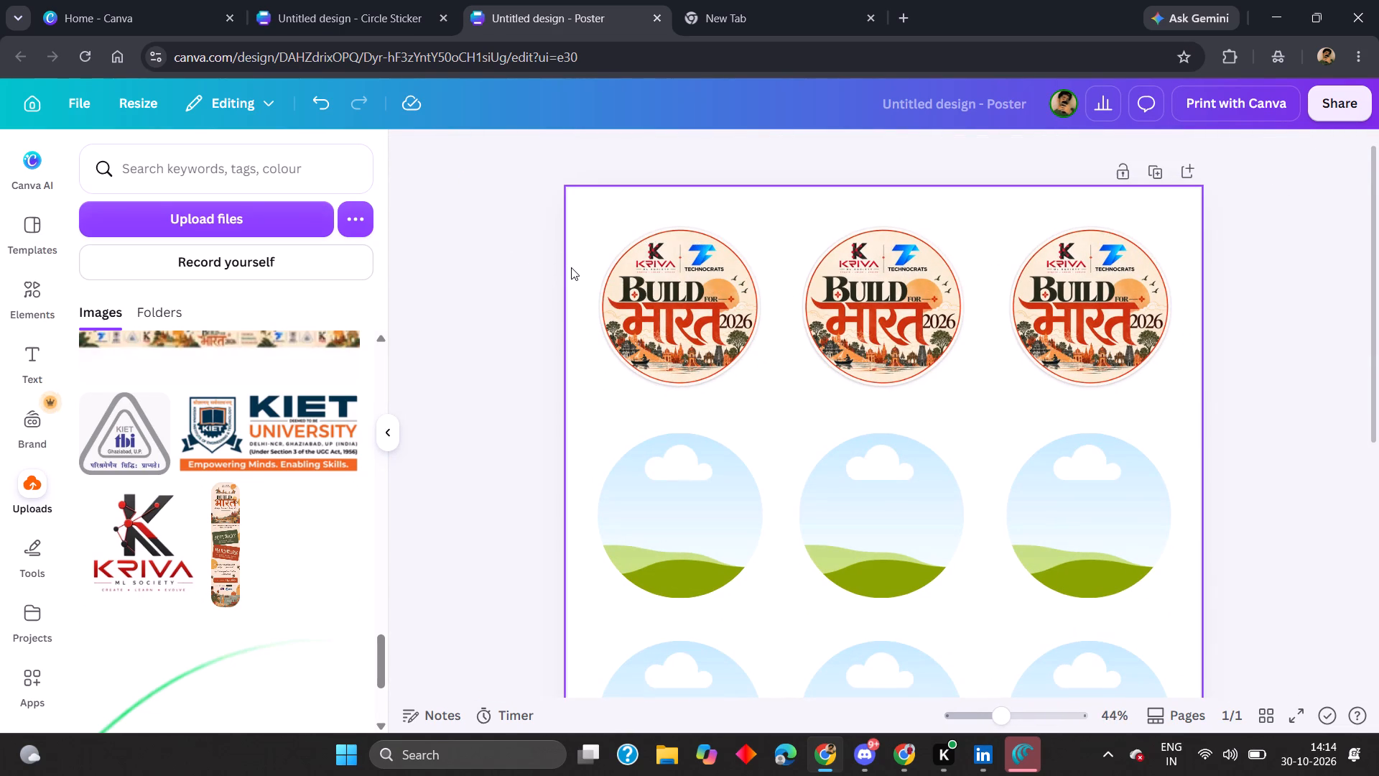
# Paste the two-logo Build for भारत 2026 sticker into the first frame of the second row.
pyautogui.hotkey('ctrl', 'v')
pyautogui.moveTo(814, 501); pyautogui.dragTo(689, 451)
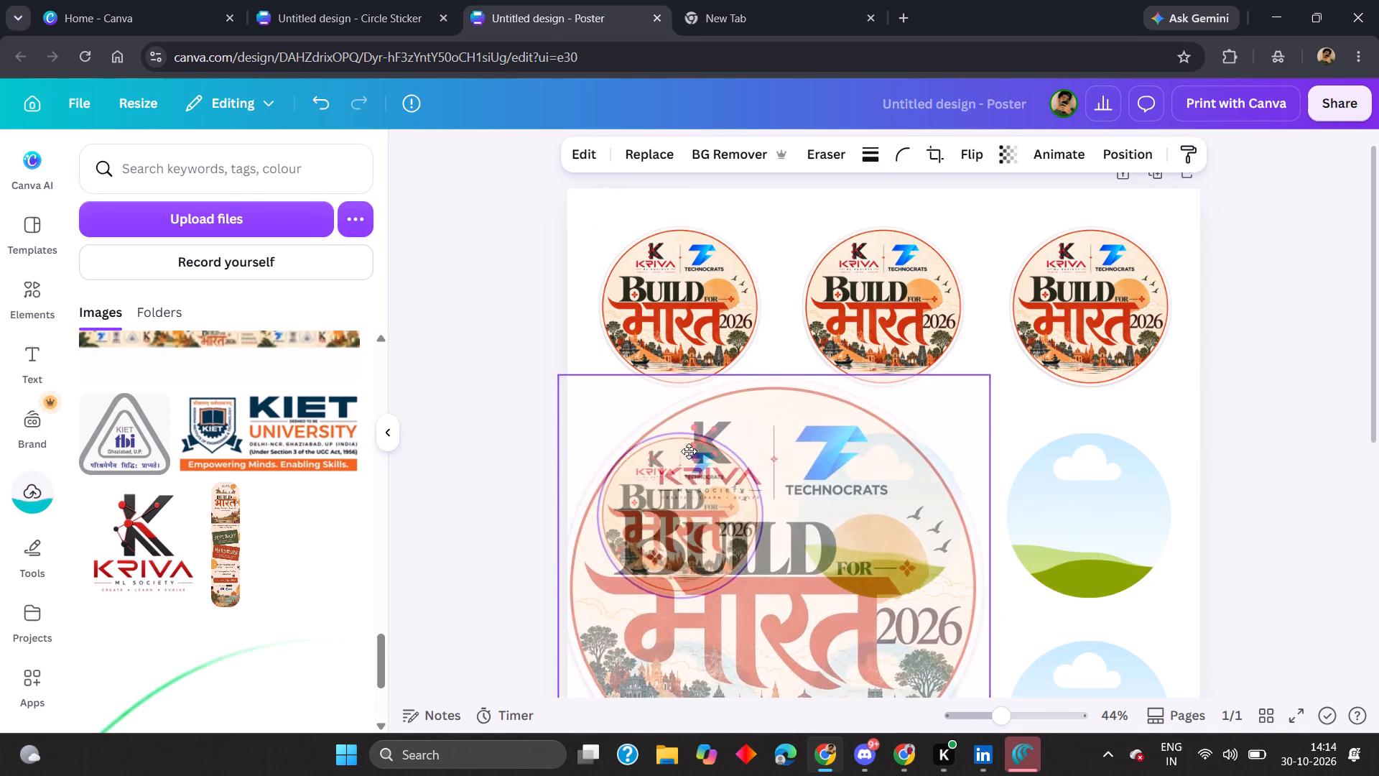
pyautogui.moveTo(689, 451); pyautogui.dragTo(684, 451)
# Paste the two-logo Build for भारत 2026 sticker into each of the three third-row frames.
pyautogui.hotkey('ctrl', 'v')
pyautogui.scroll(-4, 674, 448)
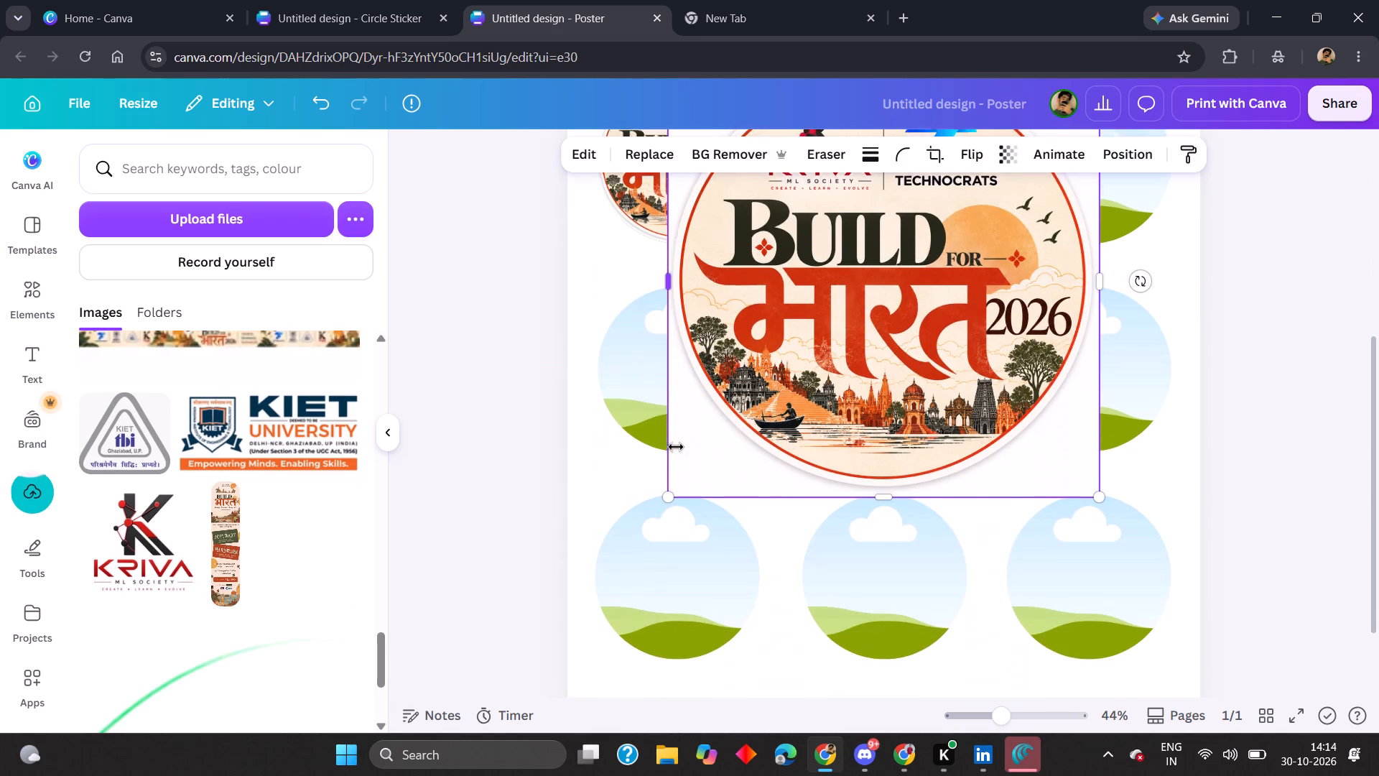
pyautogui.moveTo(839, 319); pyautogui.dragTo(883, 290)
pyautogui.hotkey('ctrl', 'v')
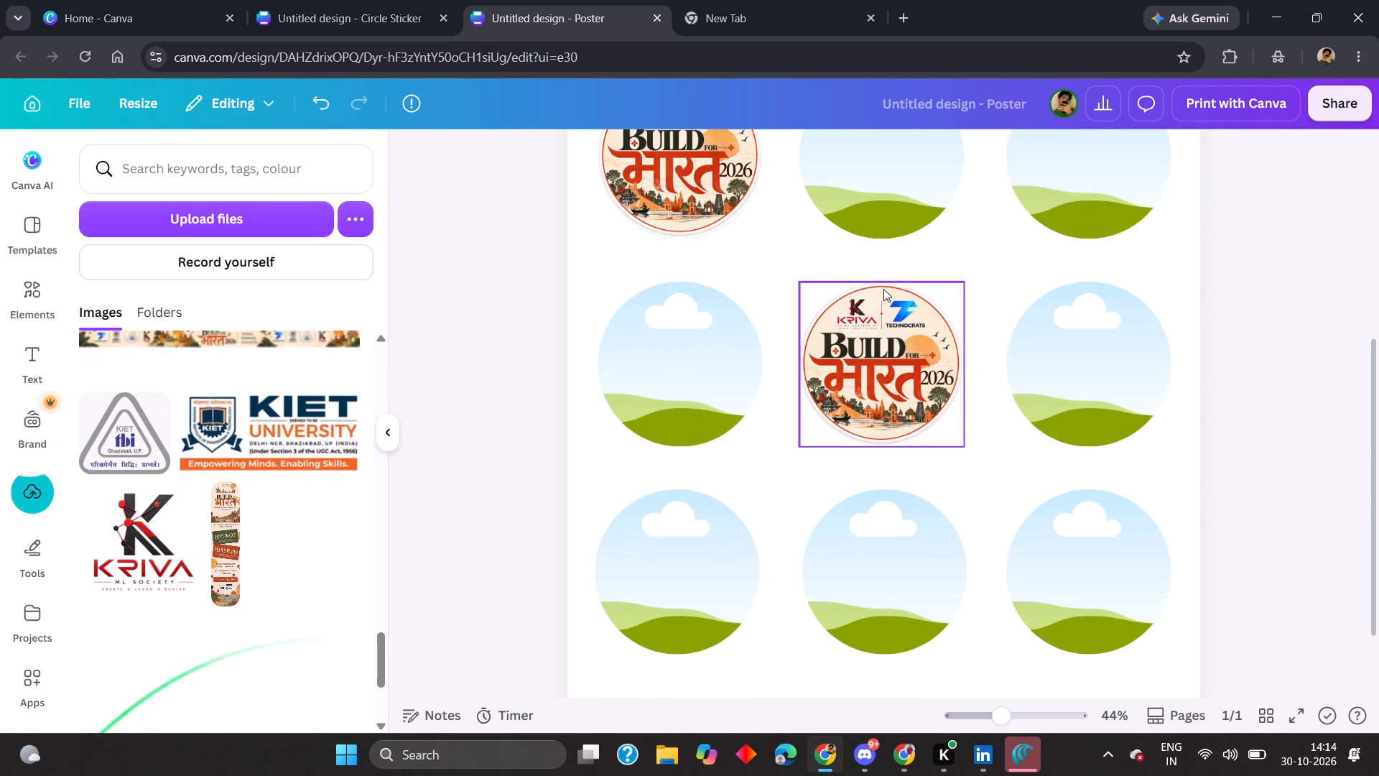
pyautogui.moveTo(891, 393); pyautogui.dragTo(1049, 407)
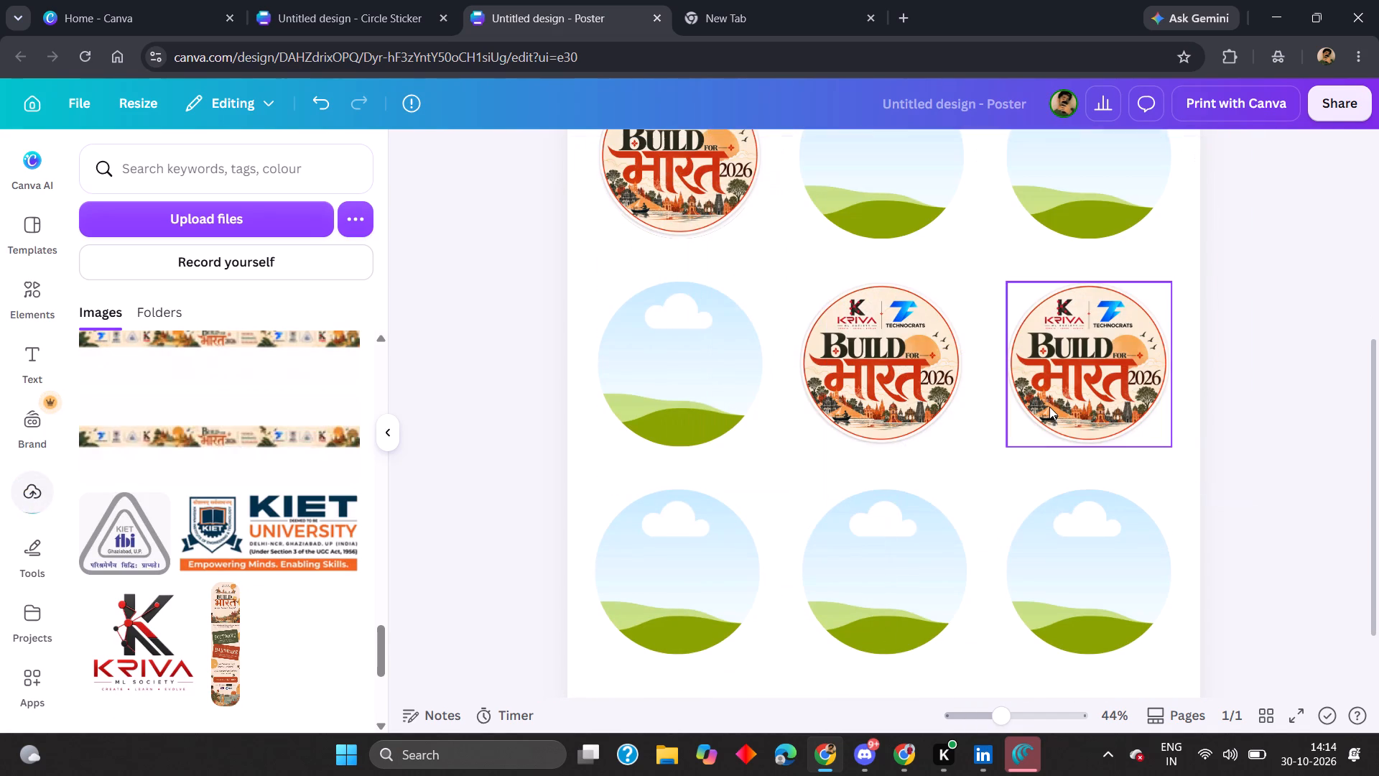
pyautogui.hotkey('ctrl', 'v')
pyautogui.moveTo(922, 409); pyautogui.dragTo(838, 412)
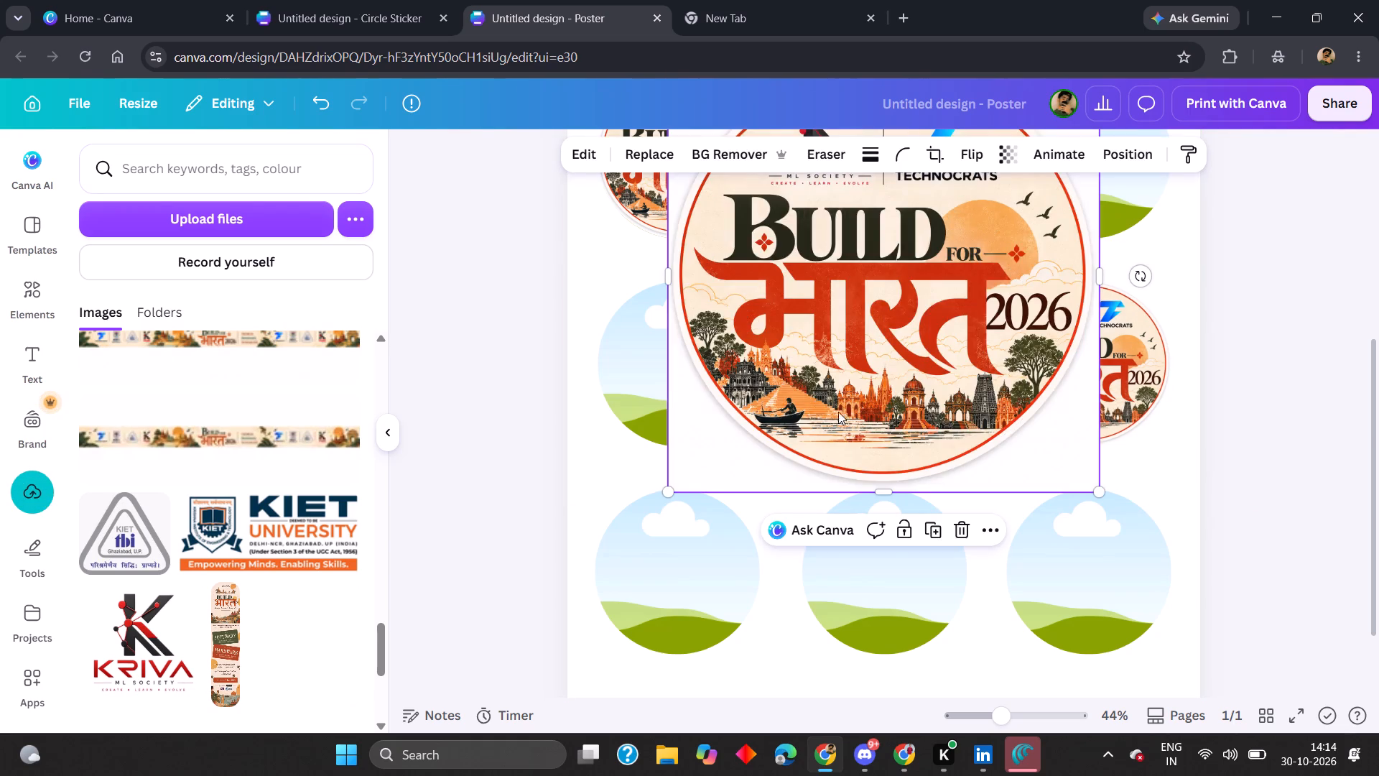
pyautogui.moveTo(838, 412); pyautogui.dragTo(725, 417)
# Paste the two-logo Build for भारत 2026 sticker into each of the three bottom-row frames.
pyautogui.hotkey('ctrl', 'v')
pyautogui.scroll(-2, 723, 426)
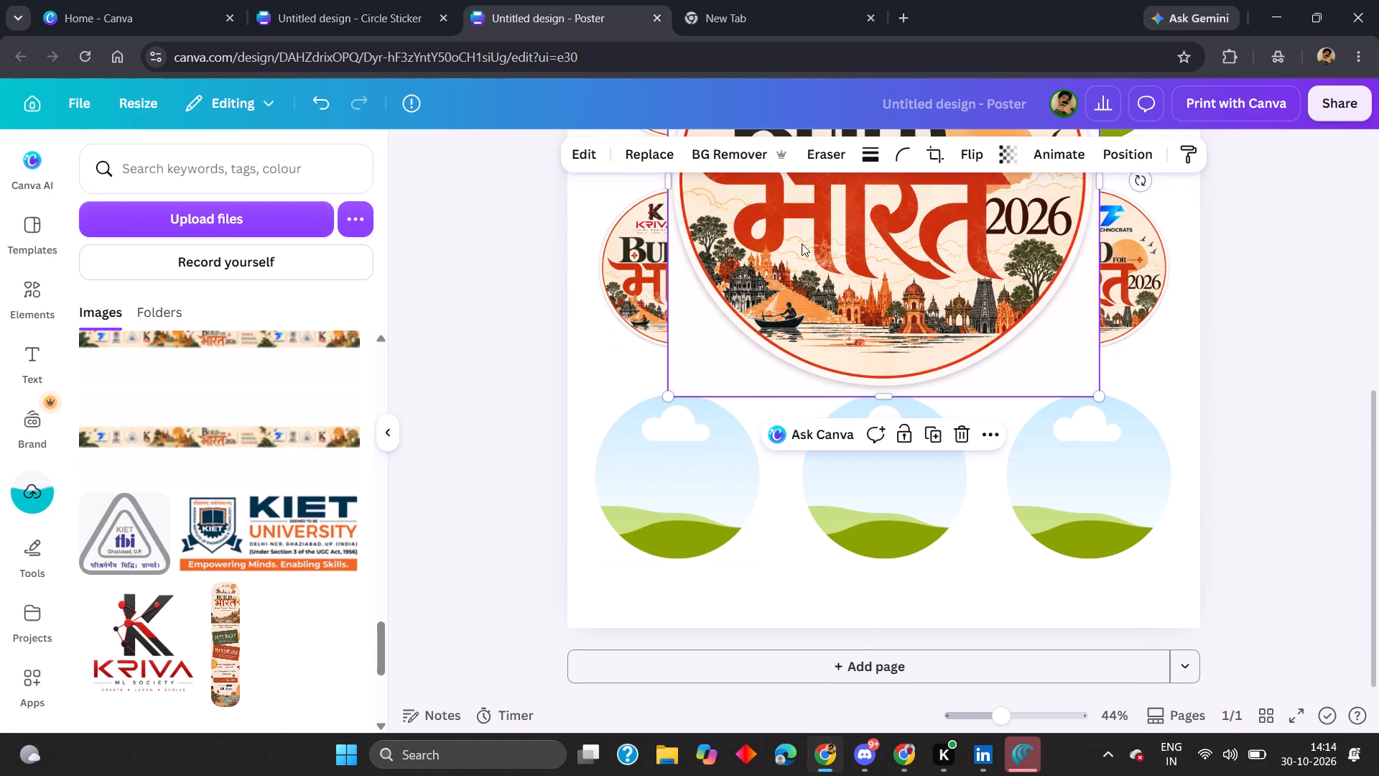
pyautogui.moveTo(802, 243); pyautogui.dragTo(660, 469)
pyautogui.hotkey('ctrl', 'v')
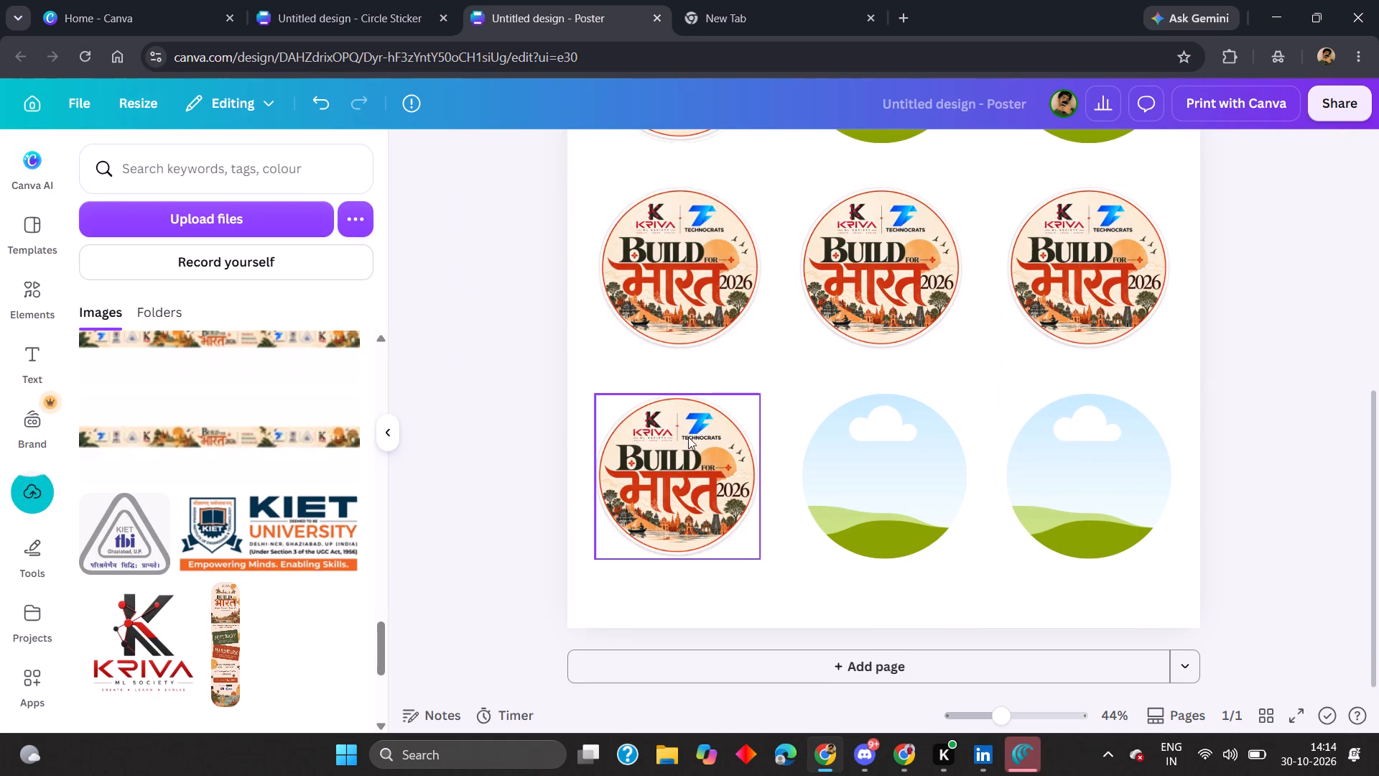
pyautogui.moveTo(738, 328); pyautogui.dragTo(801, 545)
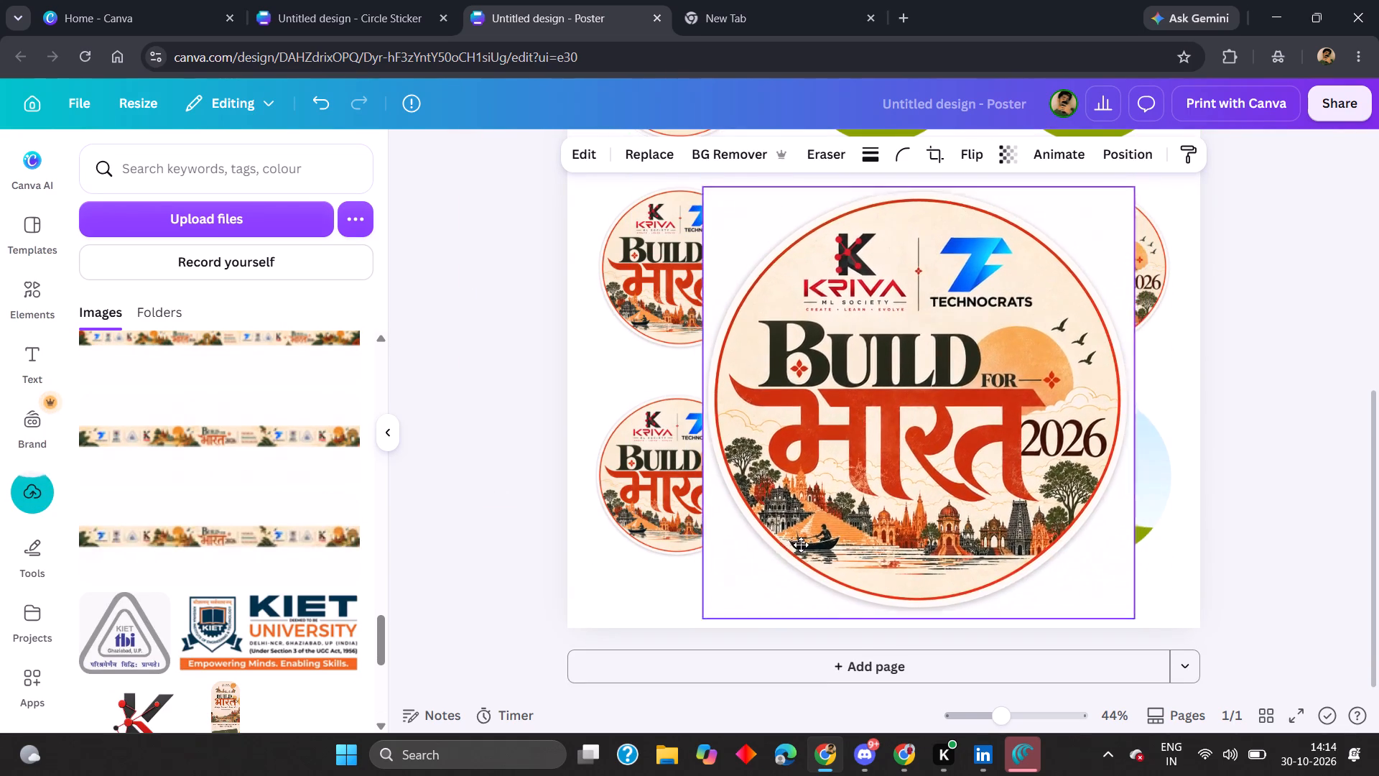
pyautogui.moveTo(801, 545); pyautogui.dragTo(798, 550)
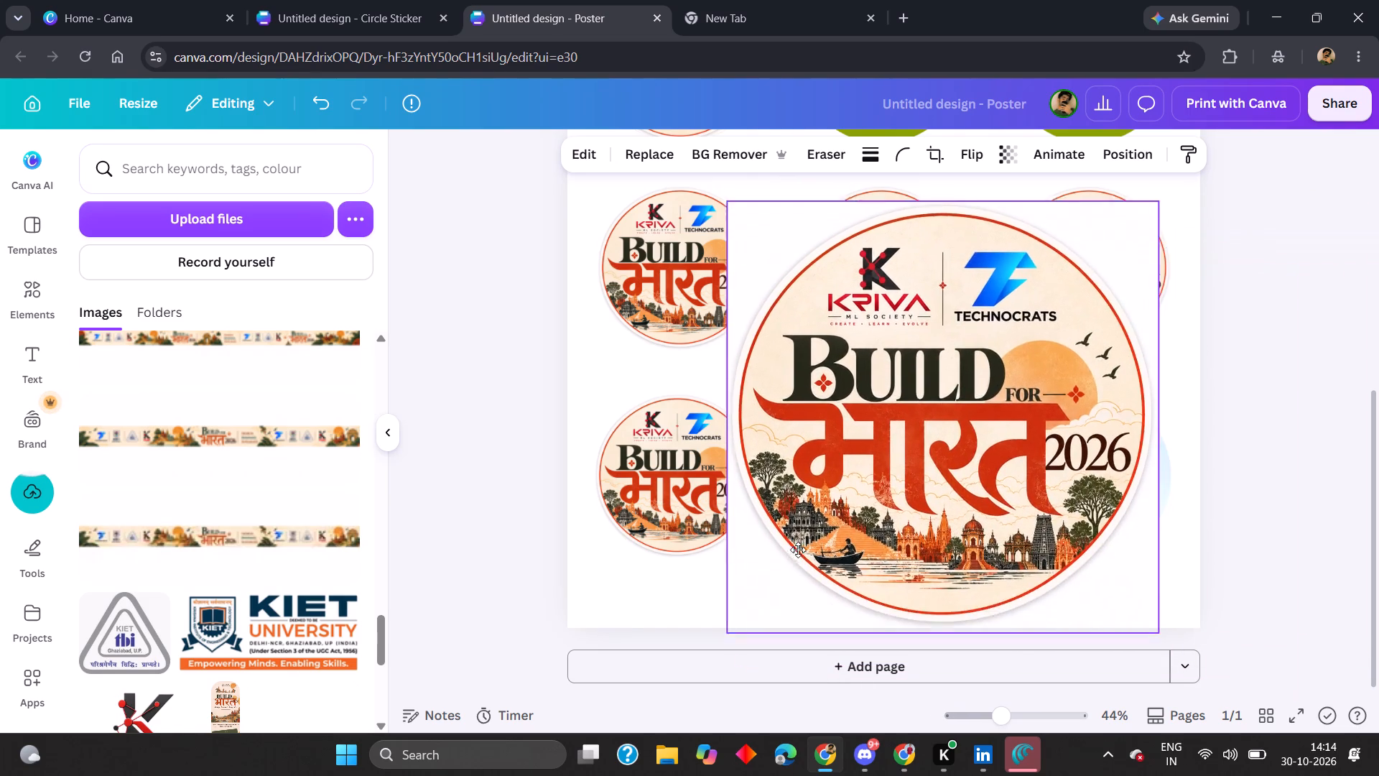
pyautogui.moveTo(798, 550); pyautogui.dragTo(807, 537)
pyautogui.moveTo(866, 445); pyautogui.dragTo(824, 495)
pyautogui.hotkey('ctrl', 'v')
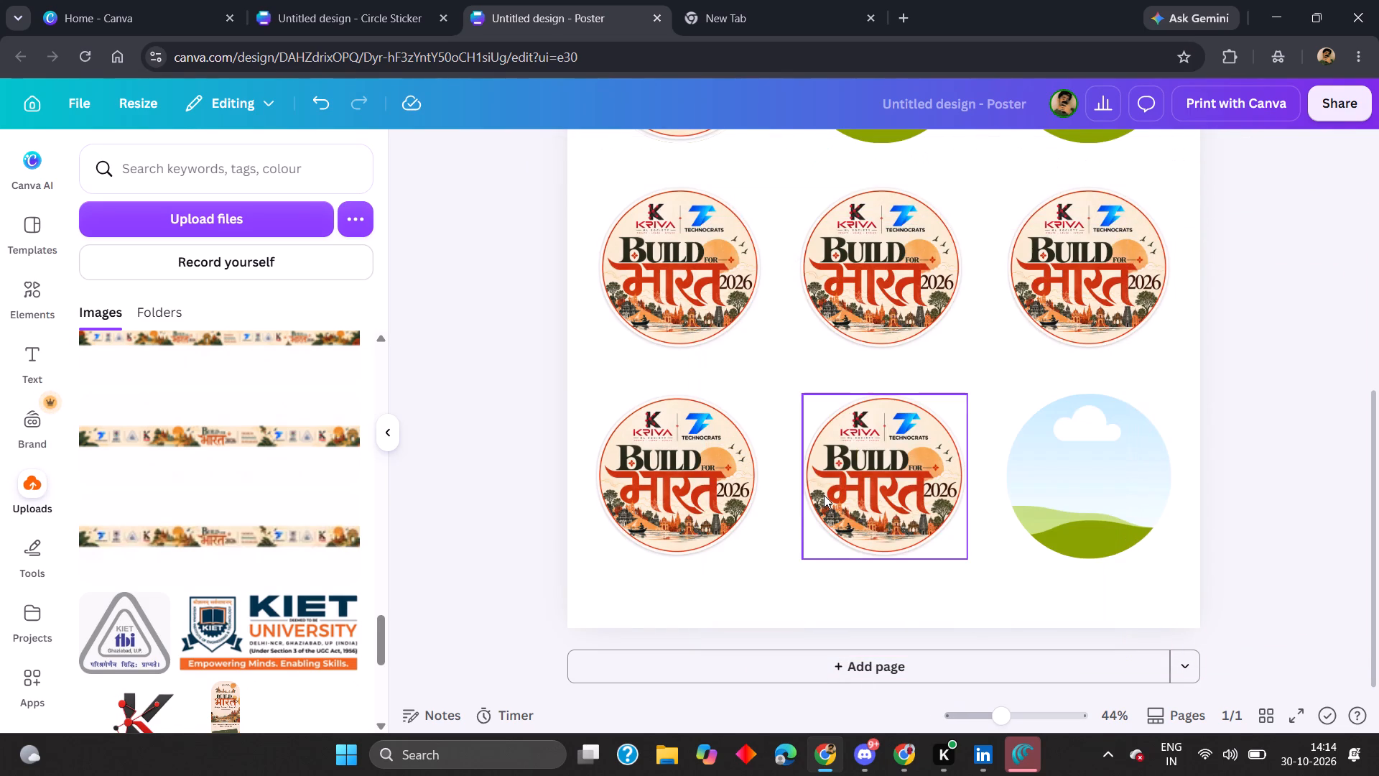
pyautogui.moveTo(814, 308); pyautogui.dragTo(1034, 585)
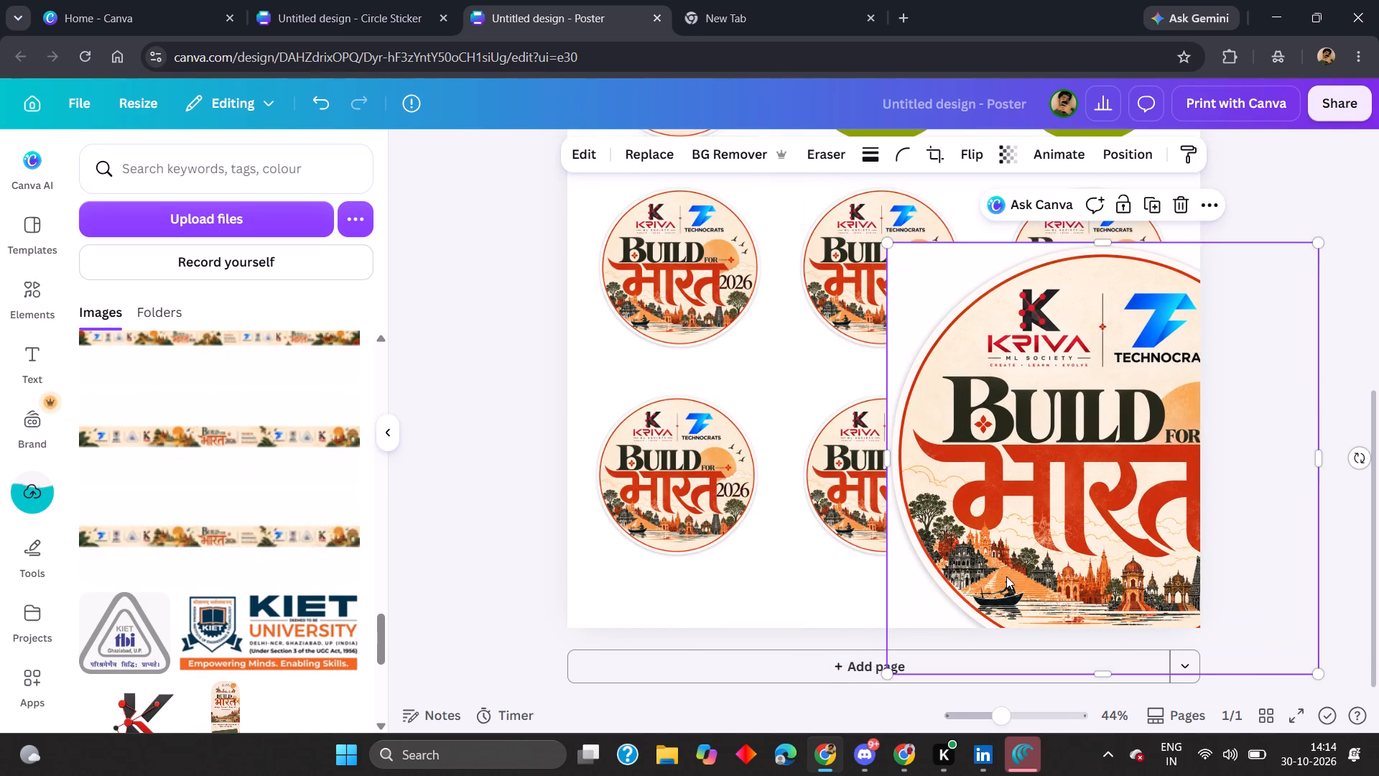
pyautogui.moveTo(992, 542); pyautogui.dragTo(1040, 504)
# Paste the two-logo sticker into the remaining middle and last frames of the second row.
pyautogui.scroll(2, 884, 500)
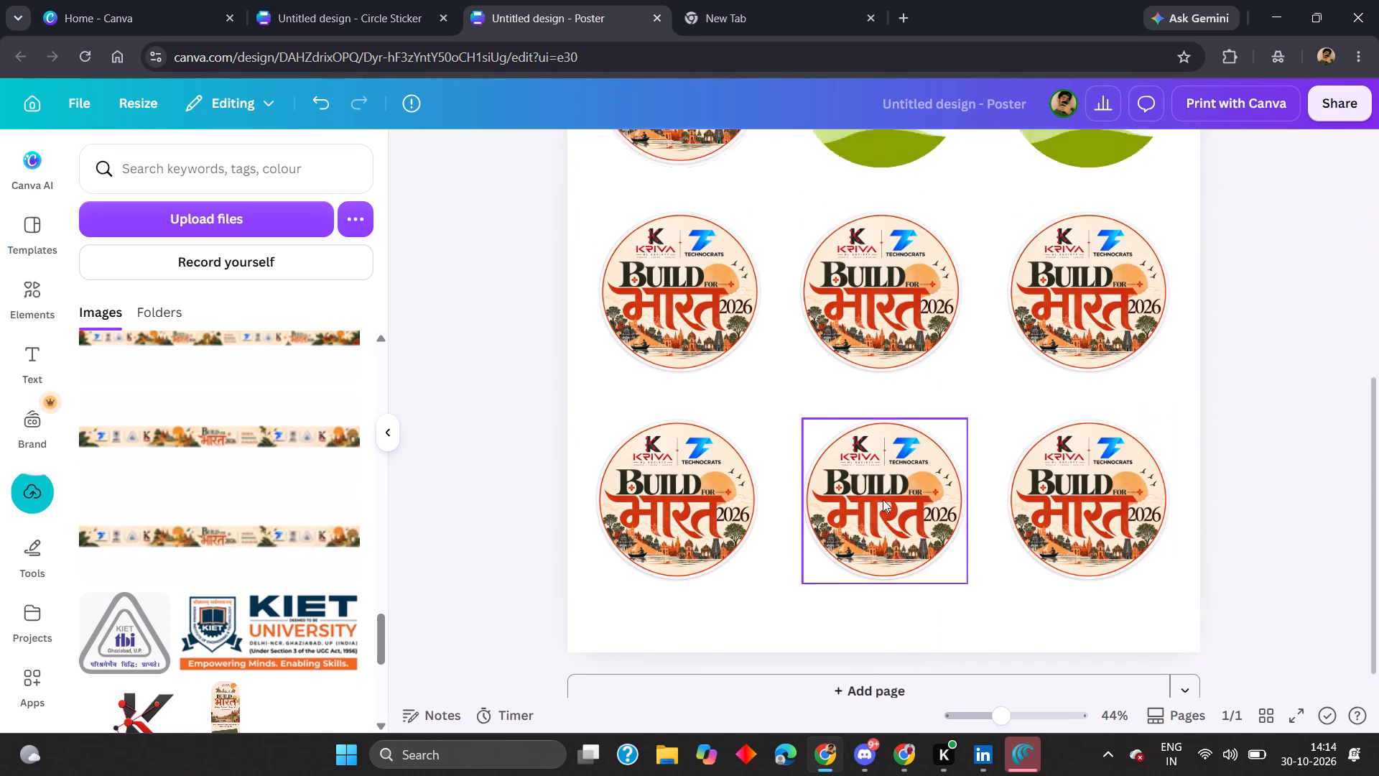
pyautogui.scroll(2, 883, 499)
pyautogui.hotkey('ctrl', 'v')
pyautogui.moveTo(834, 447); pyautogui.dragTo(873, 397)
pyautogui.hotkey('ctrl', 'v')
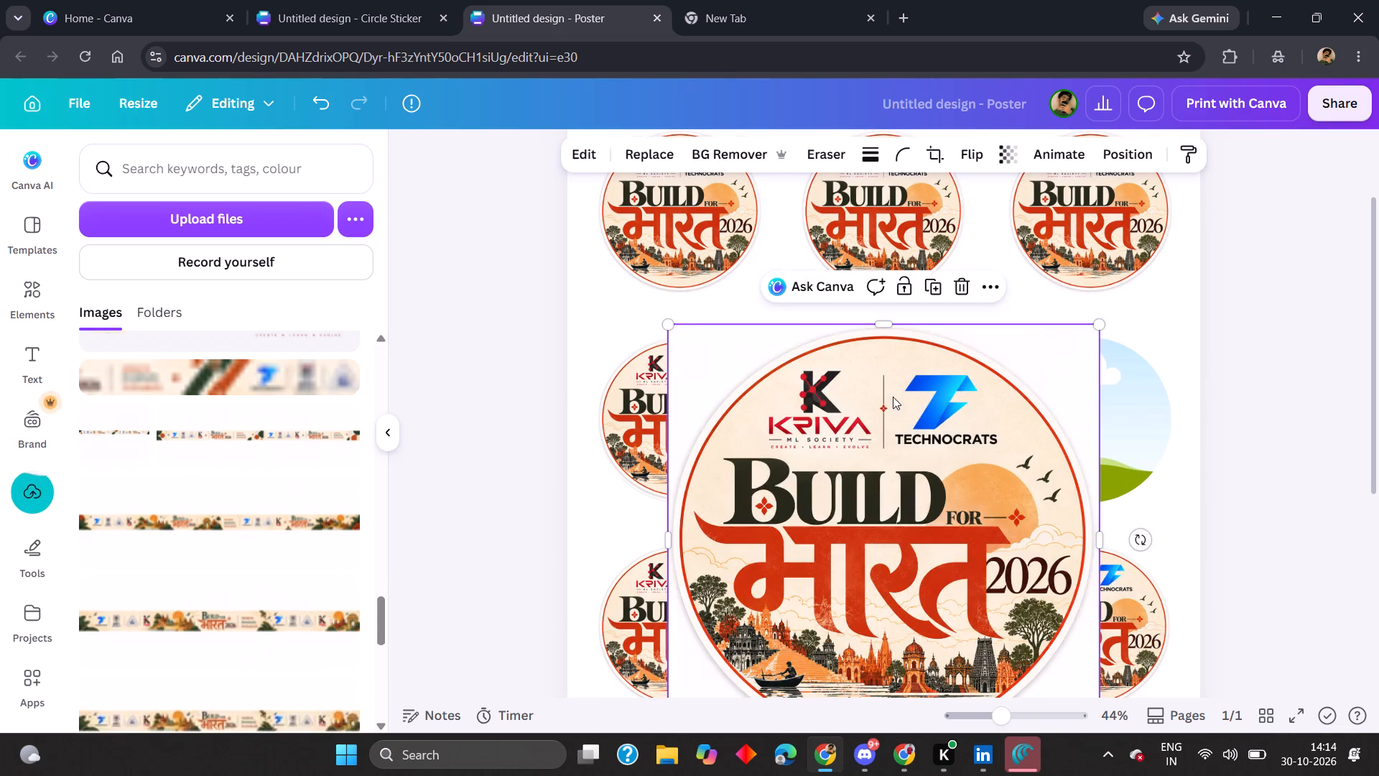
pyautogui.moveTo(904, 433); pyautogui.dragTo(1016, 377)
pyautogui.moveTo(1031, 374); pyautogui.dragTo(1102, 348)
pyautogui.click(1258, 338)
# Download the completed sticker poster as a PDF Print file.
pyautogui.scroll(2, 1249, 346)
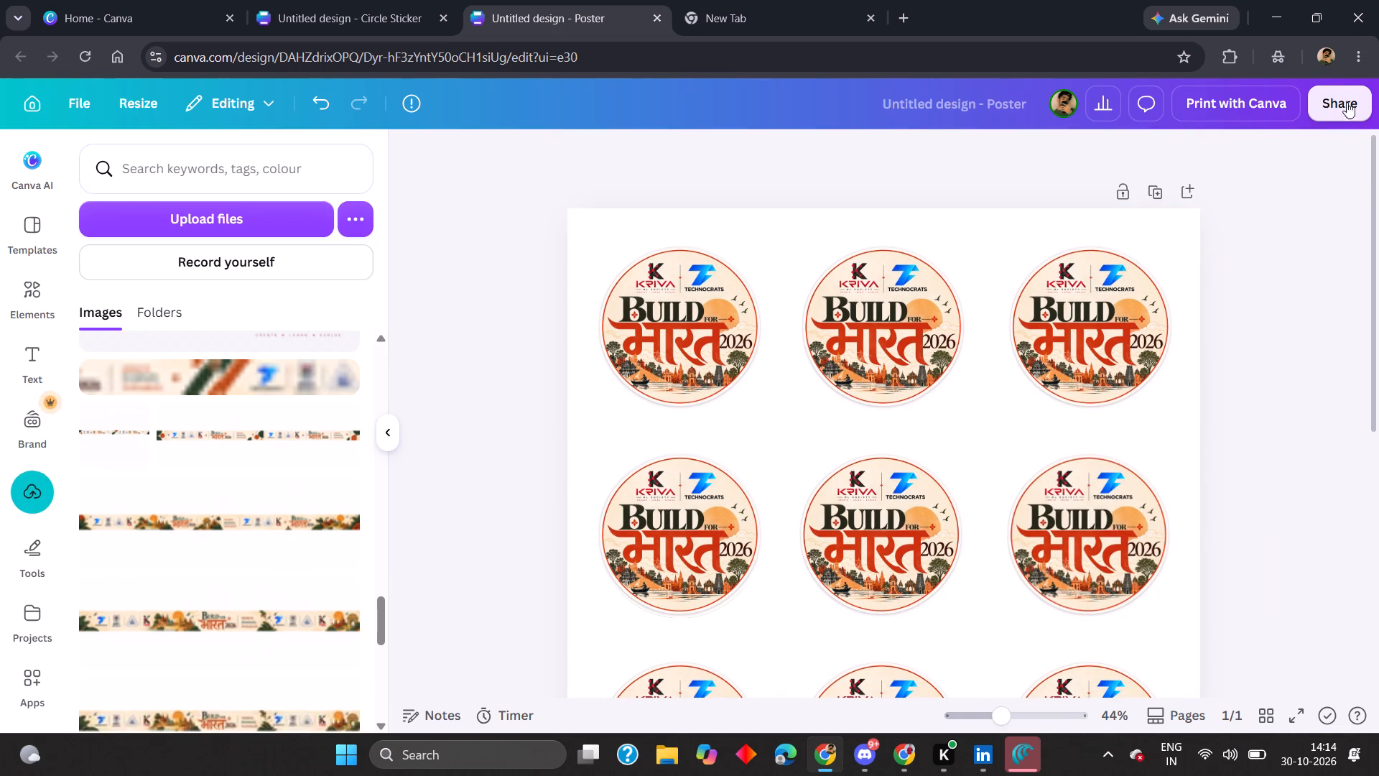
pyautogui.click(1353, 91)
pyautogui.click(1072, 527)
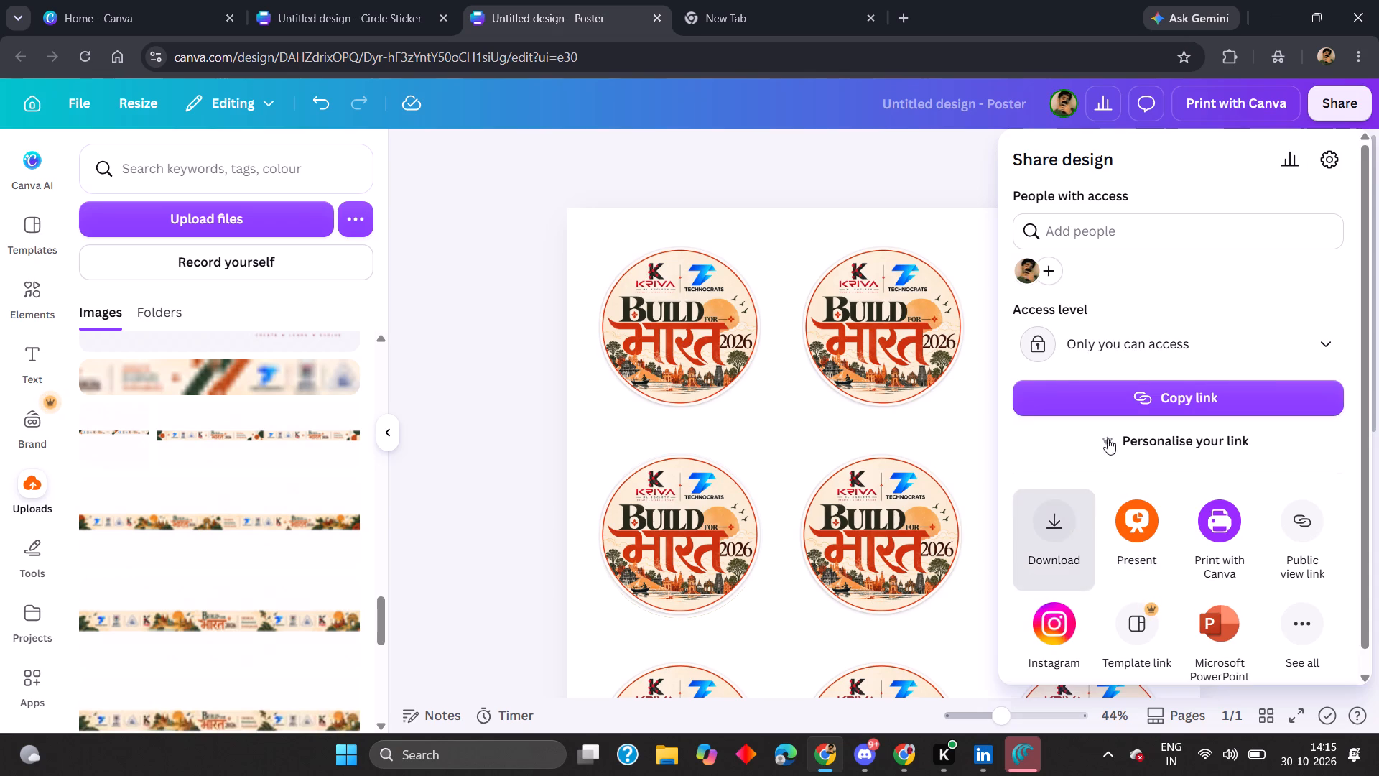
pyautogui.click(1232, 481)
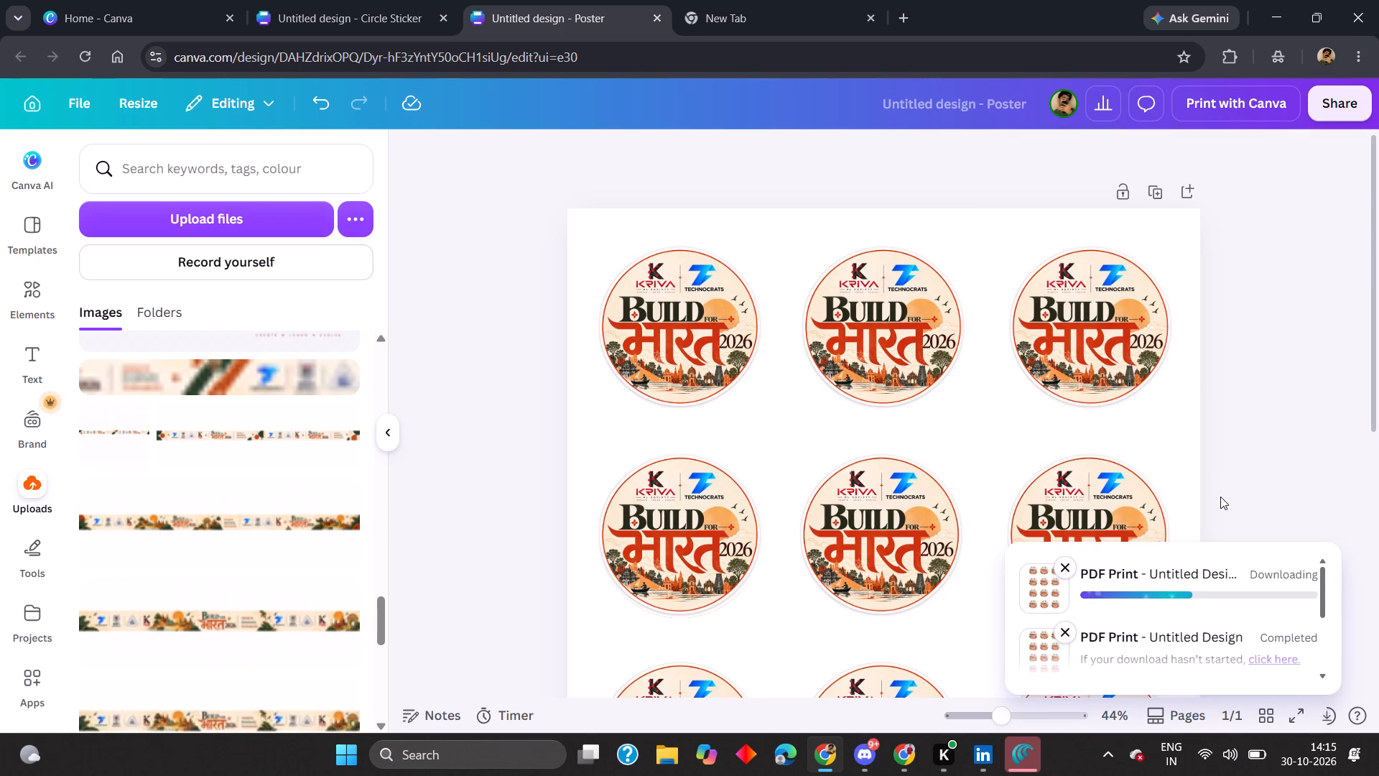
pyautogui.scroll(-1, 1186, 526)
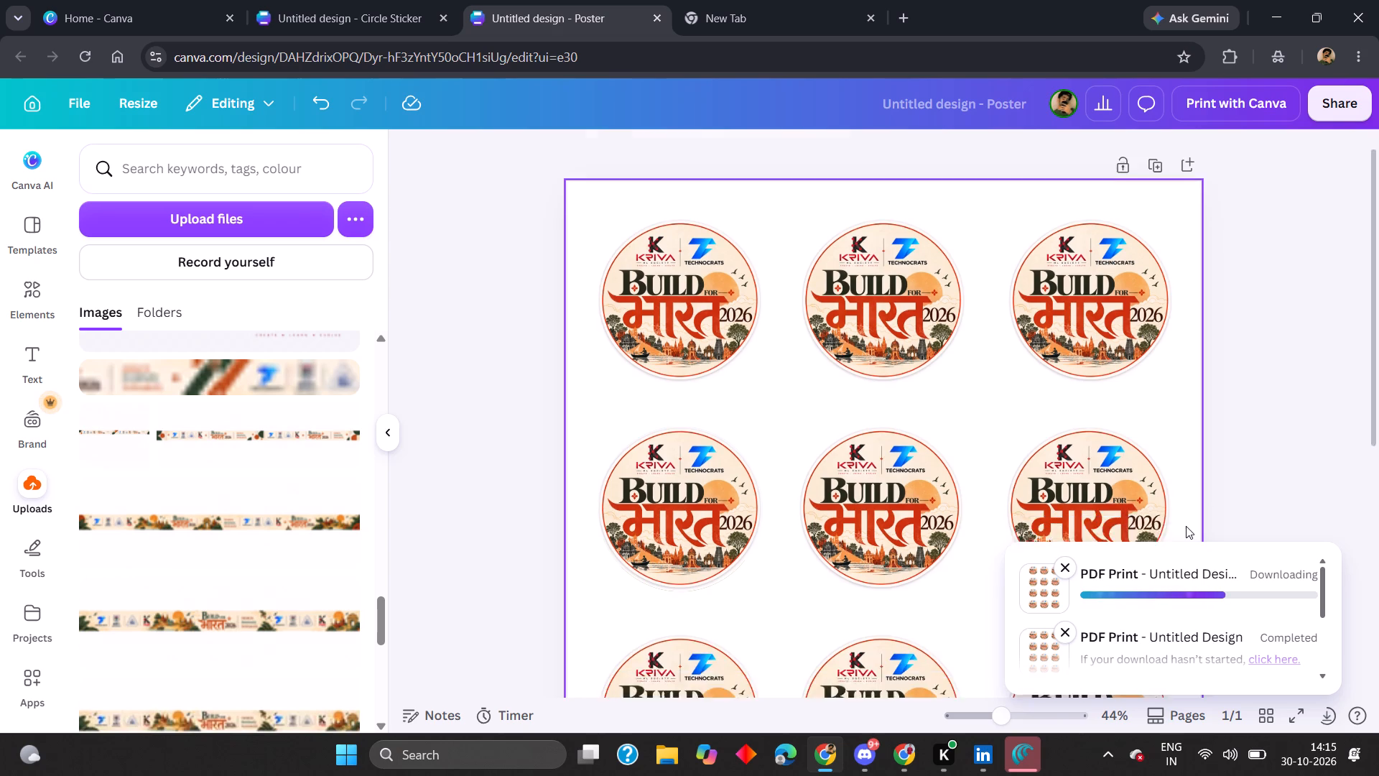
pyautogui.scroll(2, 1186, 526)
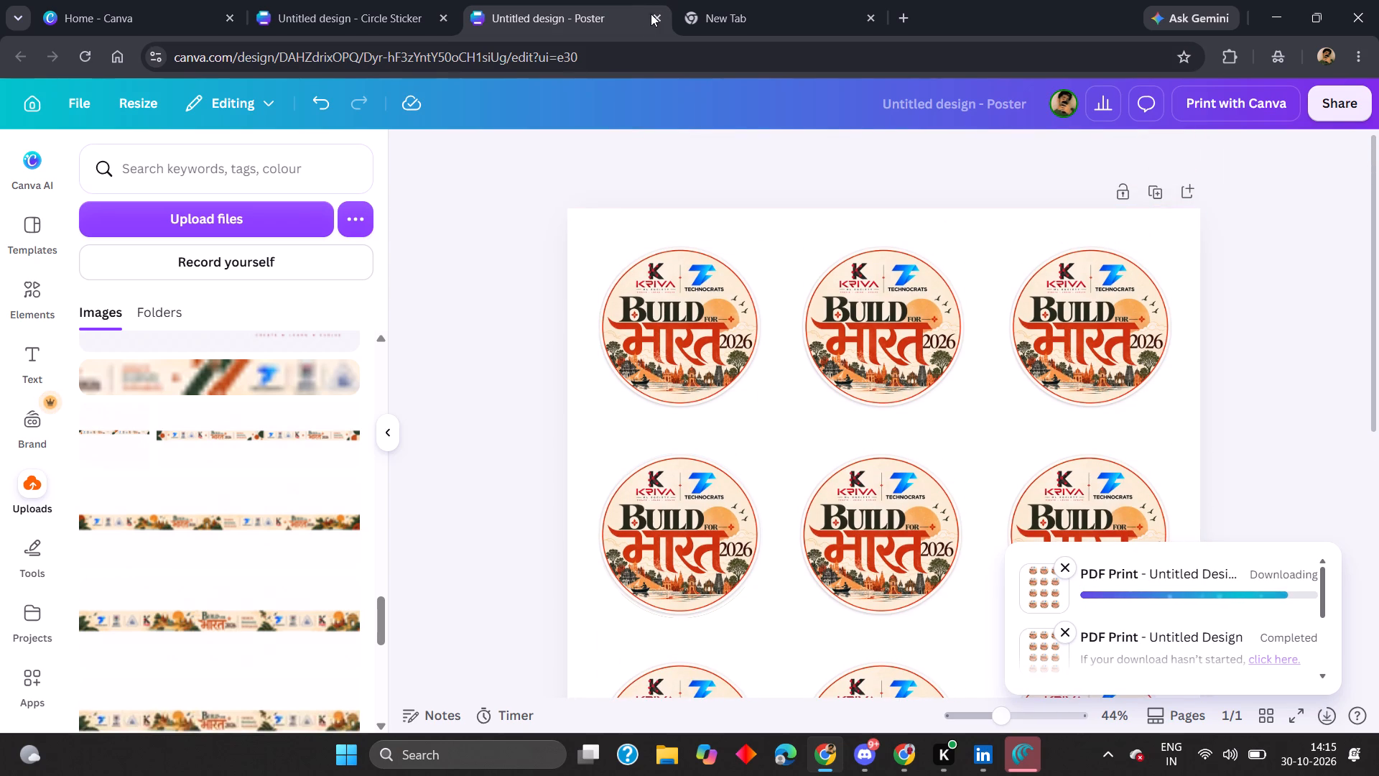
# Add a blank second page after the sticker page.
pyautogui.scroll(-9, 601, 346)
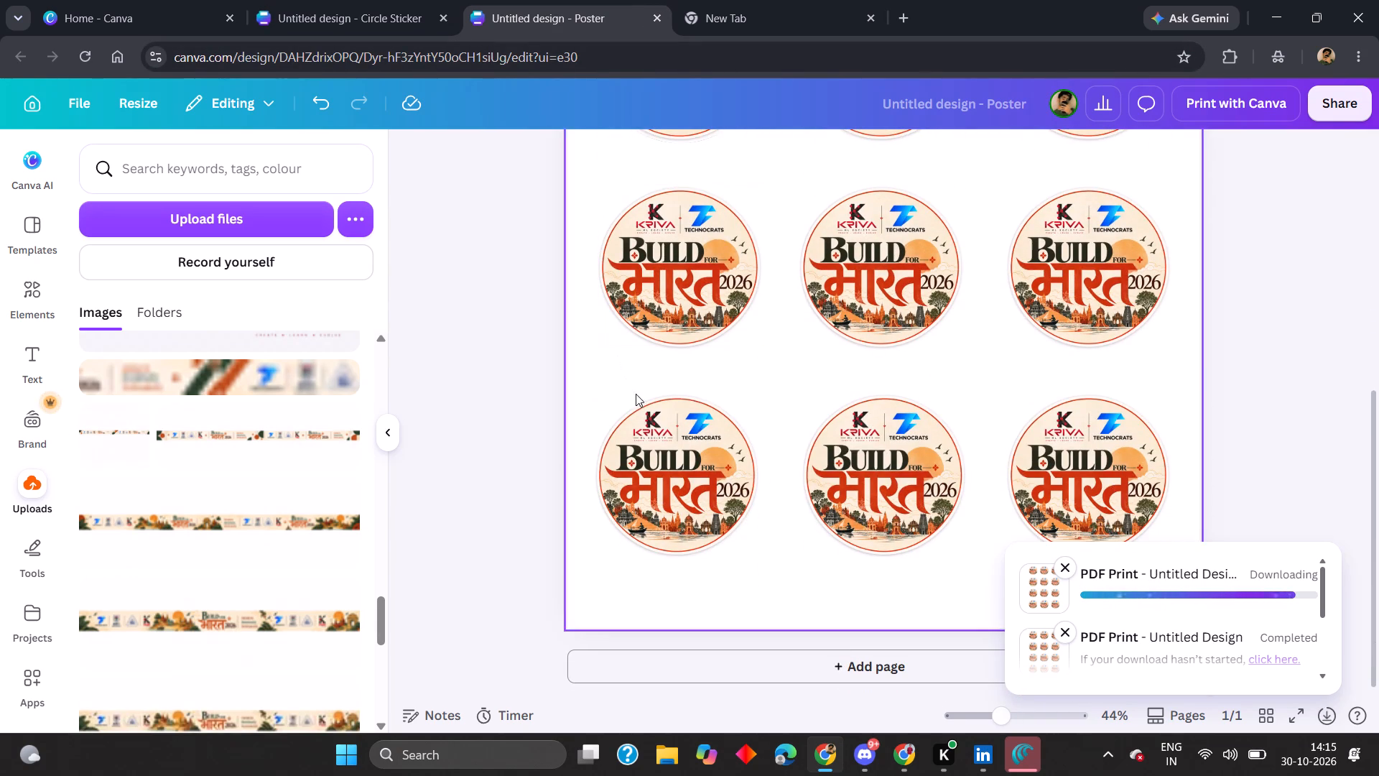
pyautogui.click(733, 671)
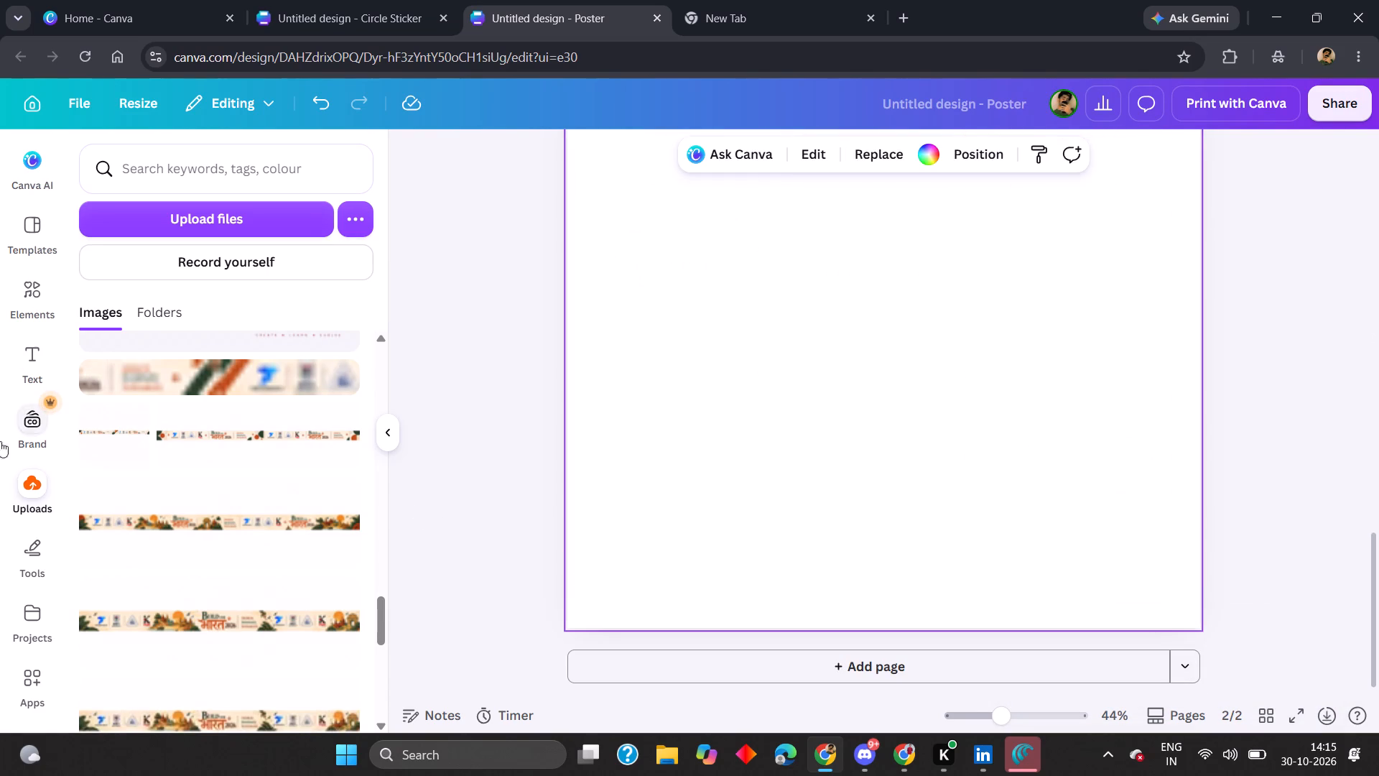
# Upload Untitled design (18).pdf from the Downloads folder.
pyautogui.click(163, 213)
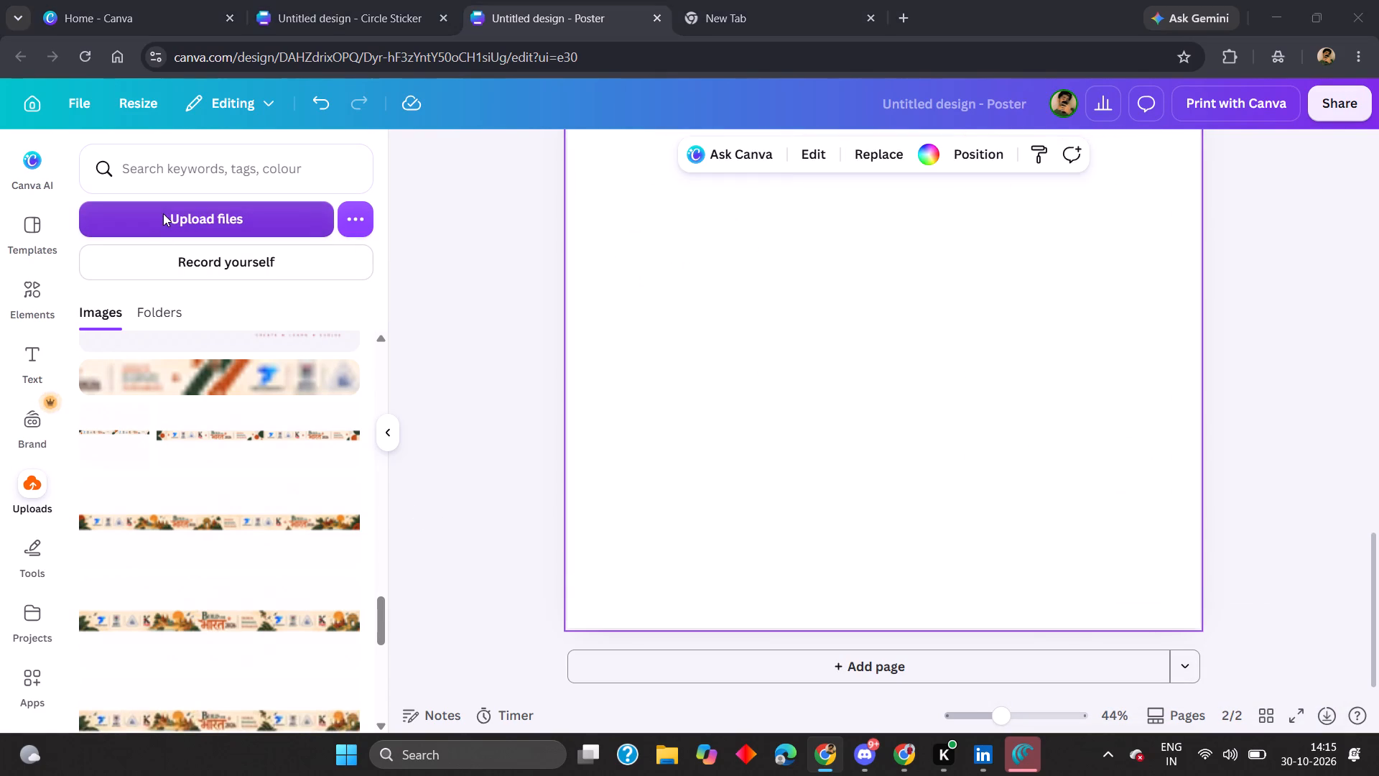
pyautogui.doubleClick(173, 166)
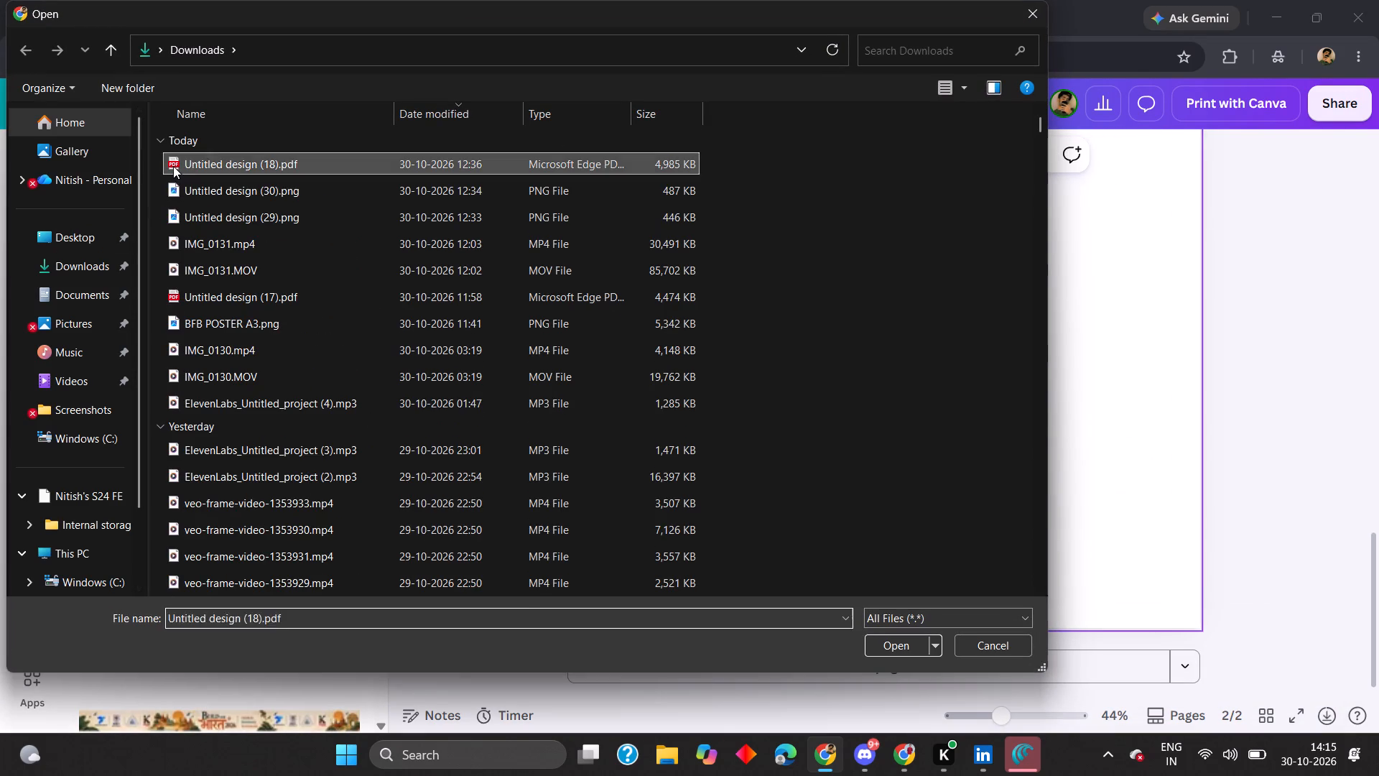
# Place the uploaded Untitled design (18) sticker sheet on the blank page 2.
pyautogui.click(168, 382)
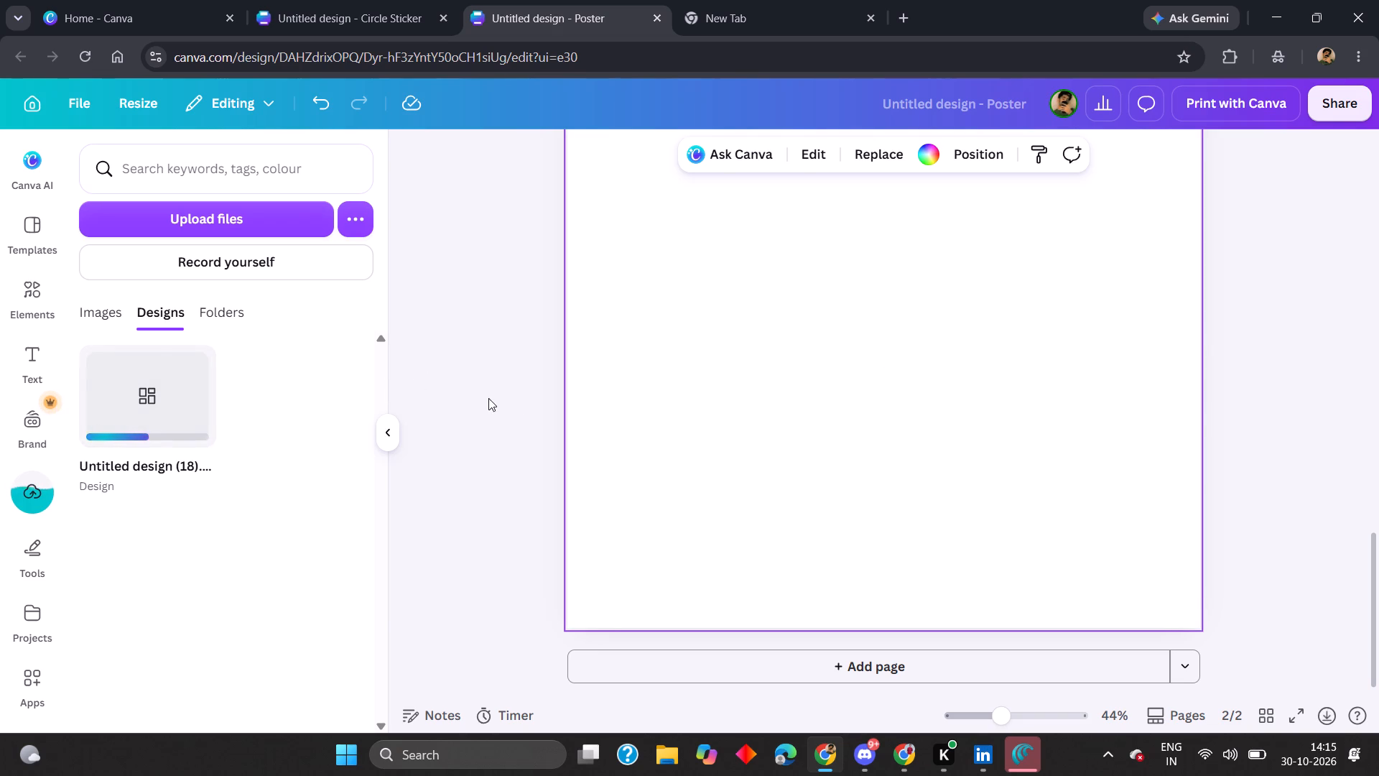
pyautogui.moveTo(488, 398); pyautogui.dragTo(463, 406)
pyautogui.click(175, 400)
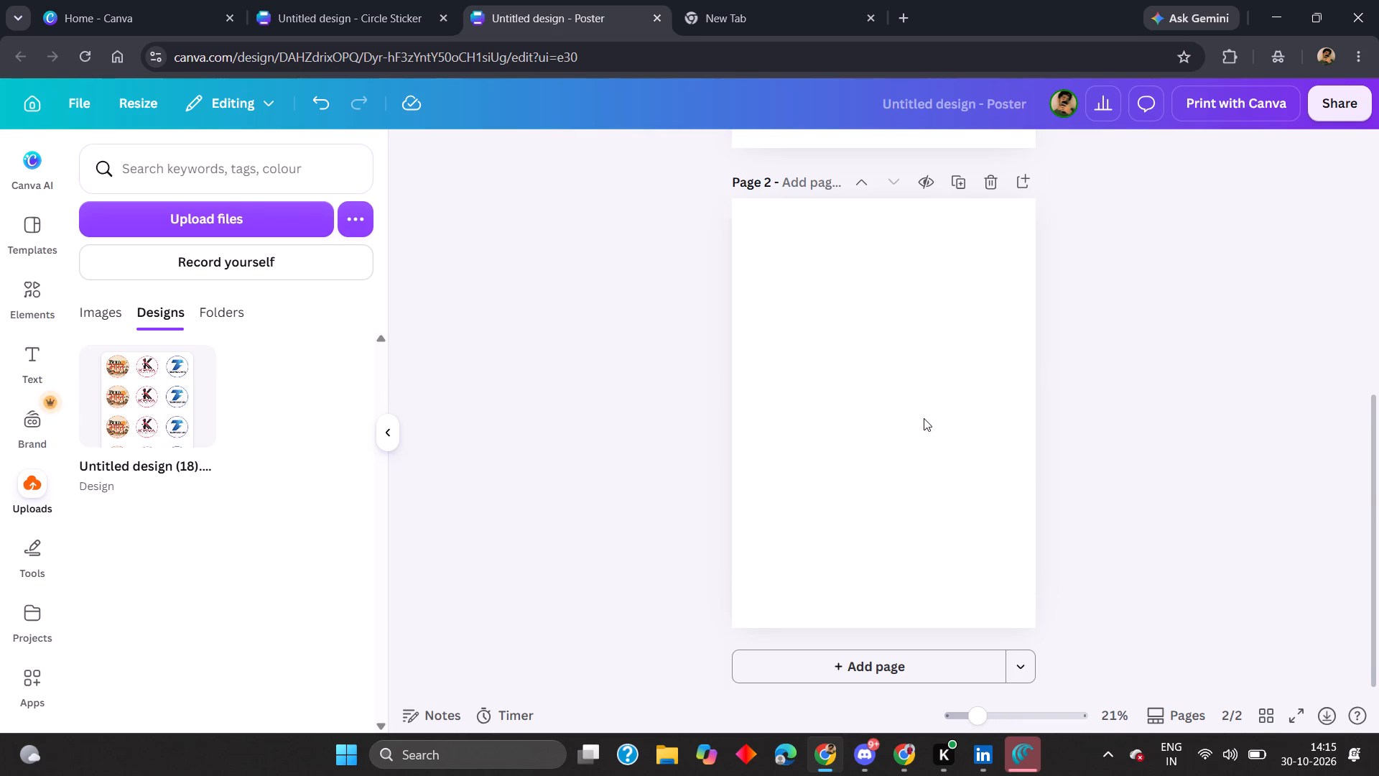
pyautogui.click(136, 400)
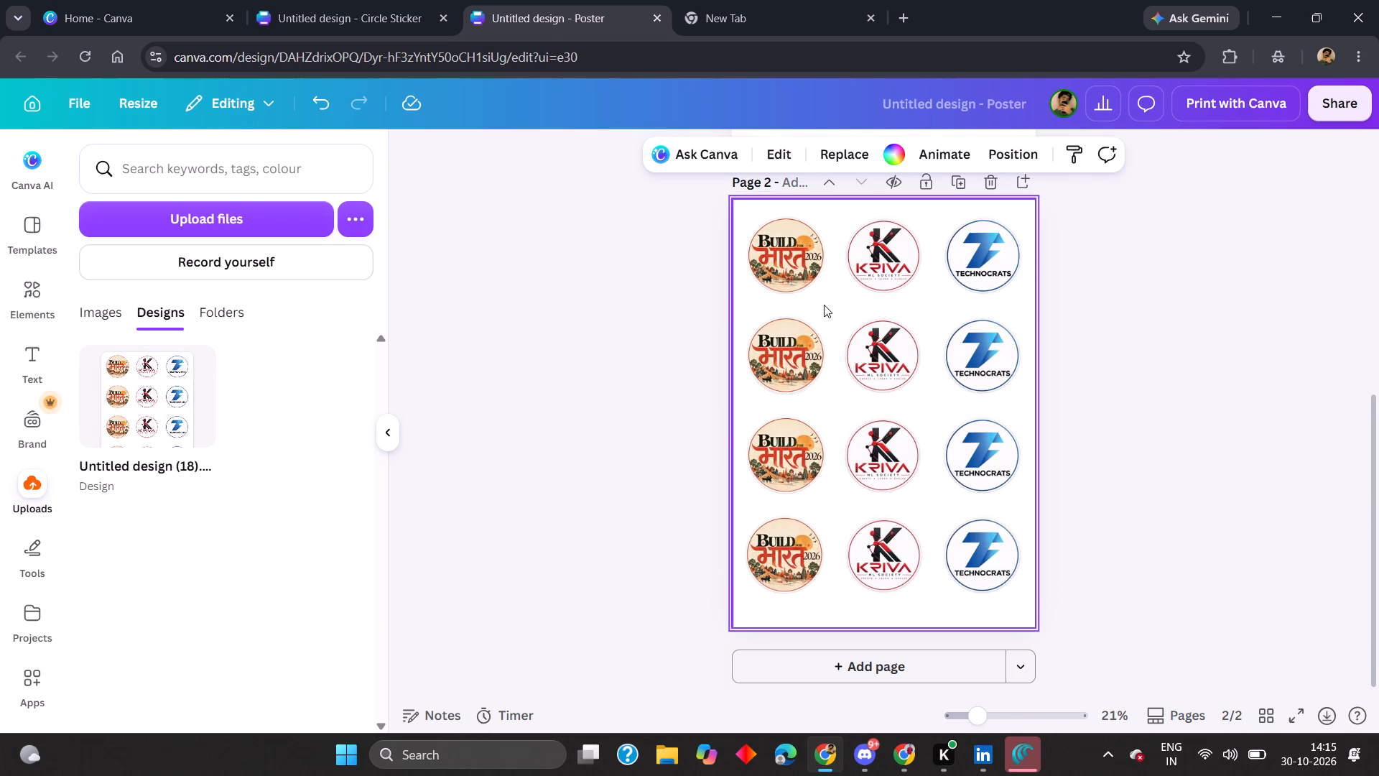
# Try to delete the blank background between the stickers on page 2.
pyautogui.click(825, 310)
pyautogui.press('BackSpace')
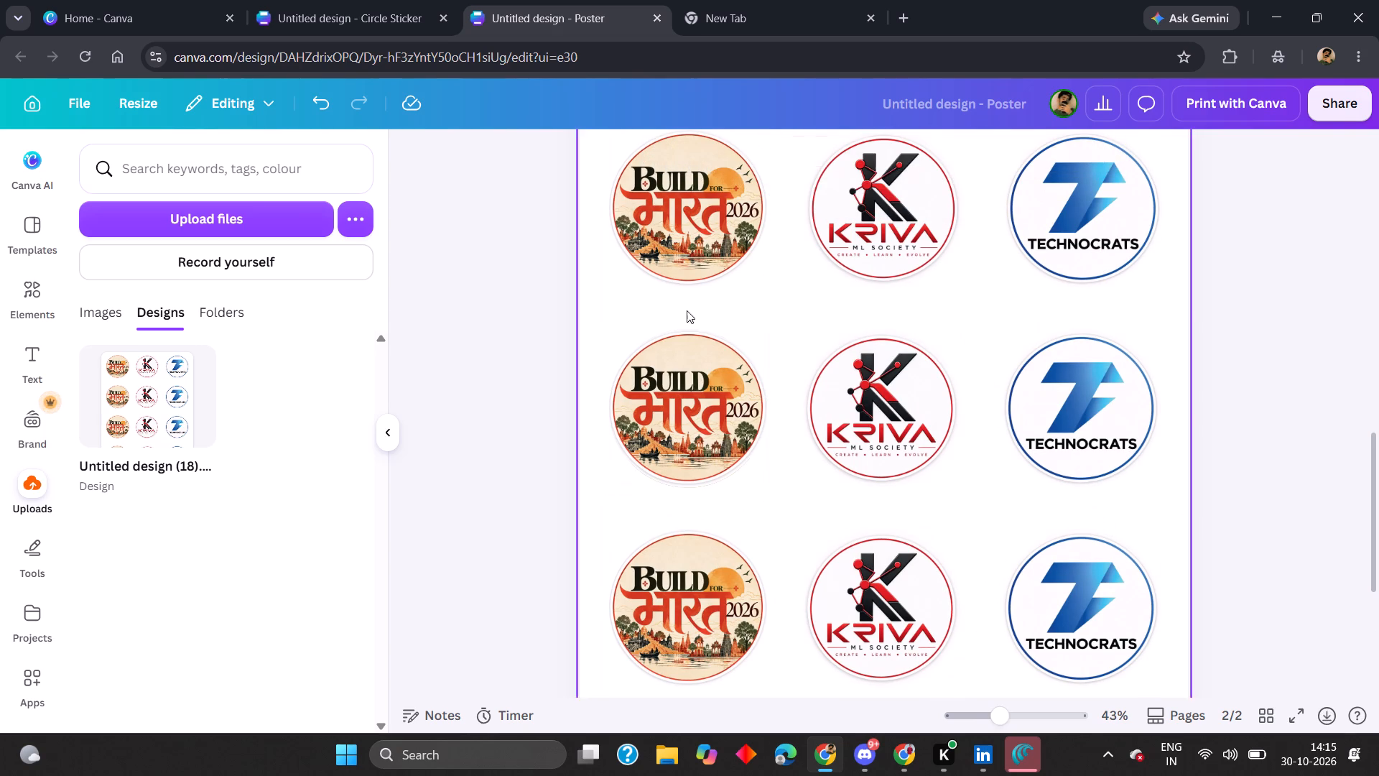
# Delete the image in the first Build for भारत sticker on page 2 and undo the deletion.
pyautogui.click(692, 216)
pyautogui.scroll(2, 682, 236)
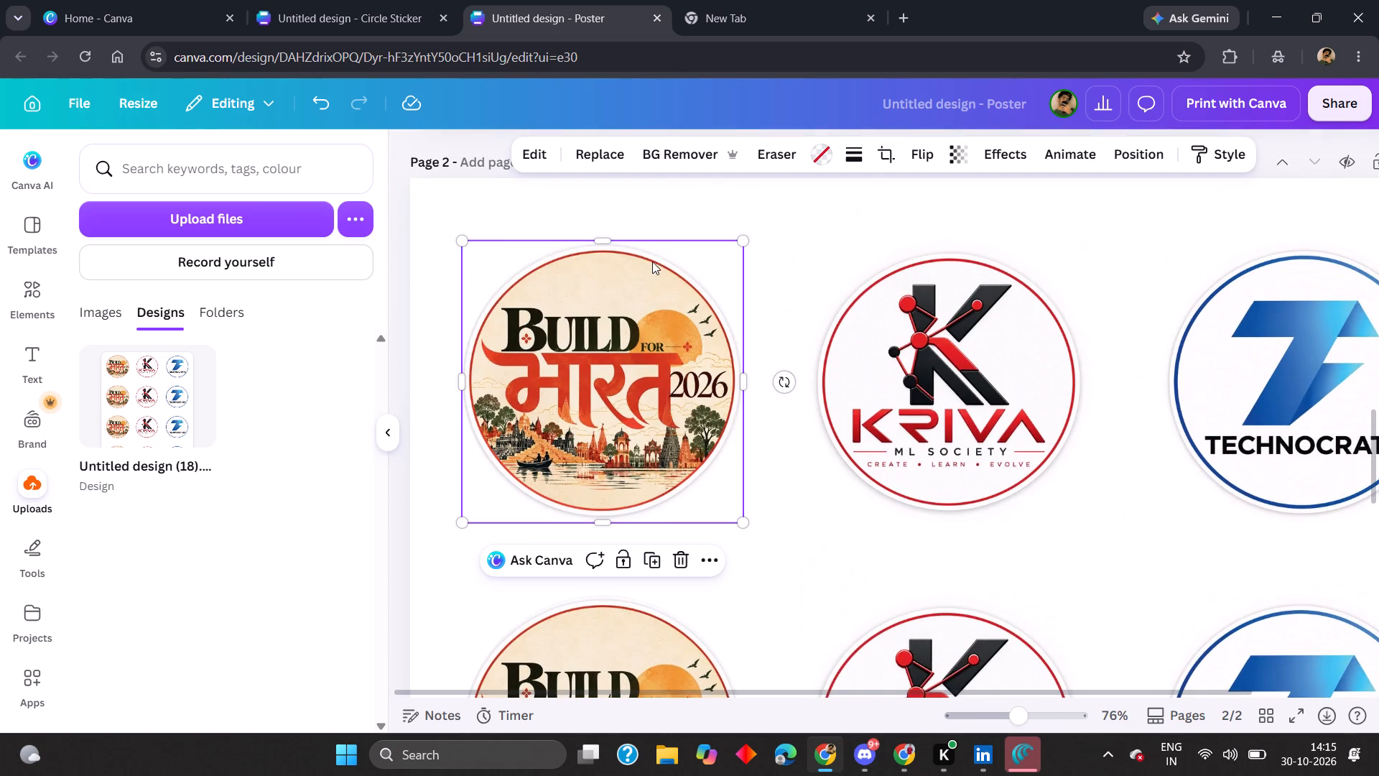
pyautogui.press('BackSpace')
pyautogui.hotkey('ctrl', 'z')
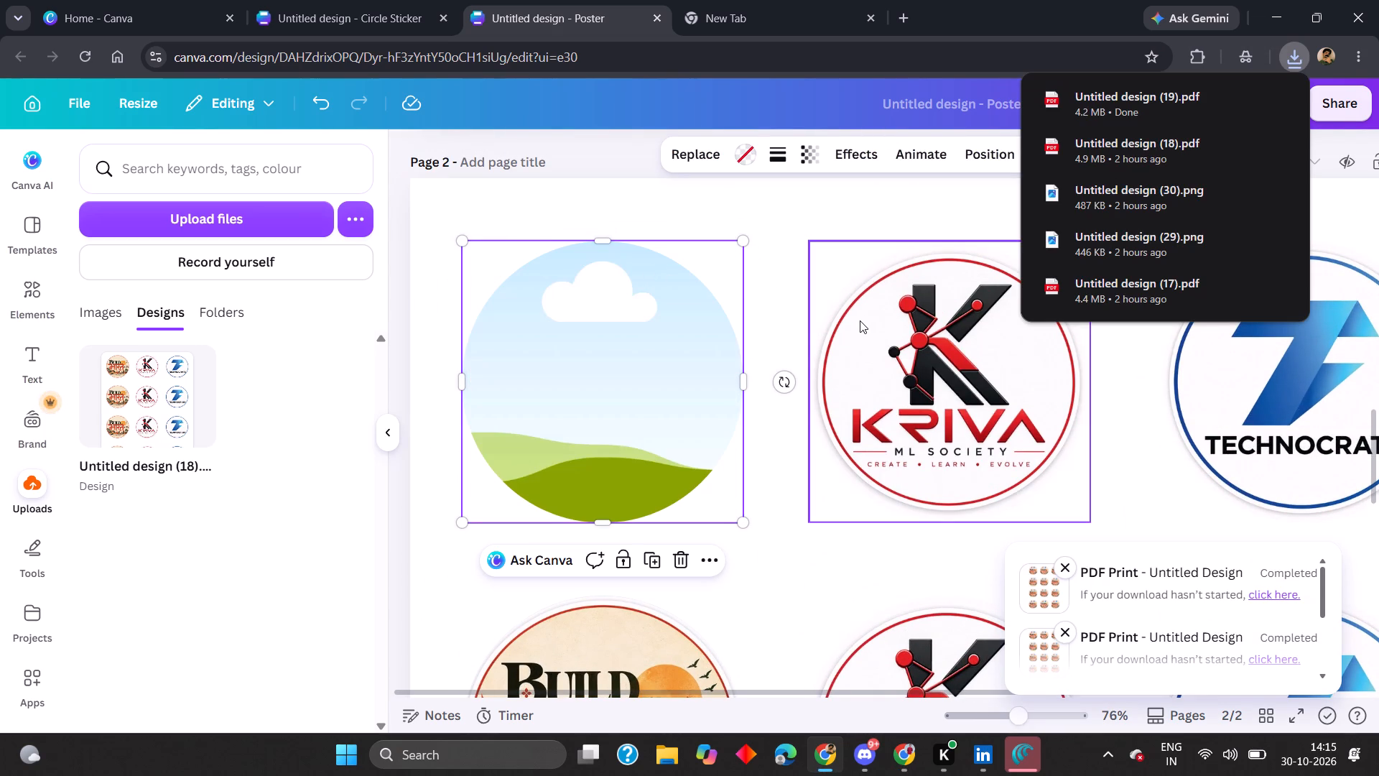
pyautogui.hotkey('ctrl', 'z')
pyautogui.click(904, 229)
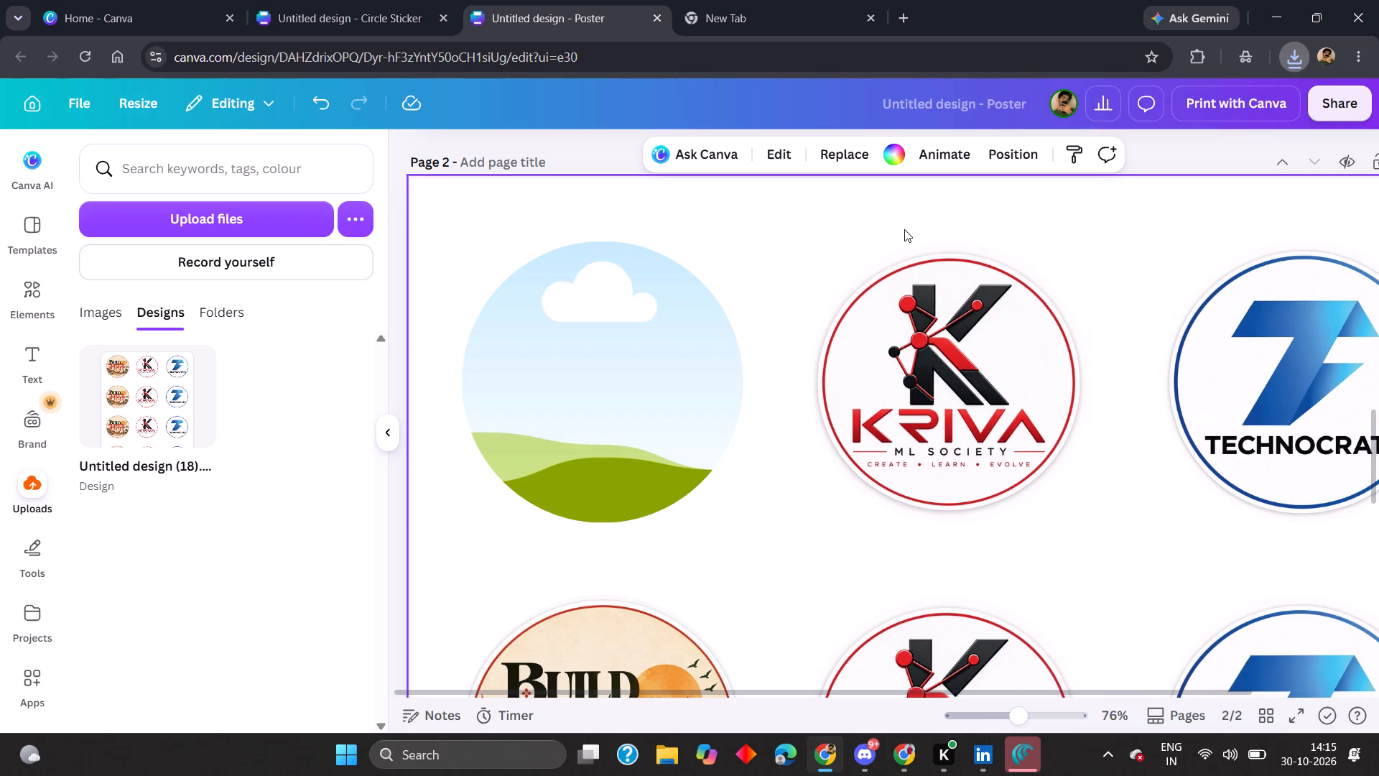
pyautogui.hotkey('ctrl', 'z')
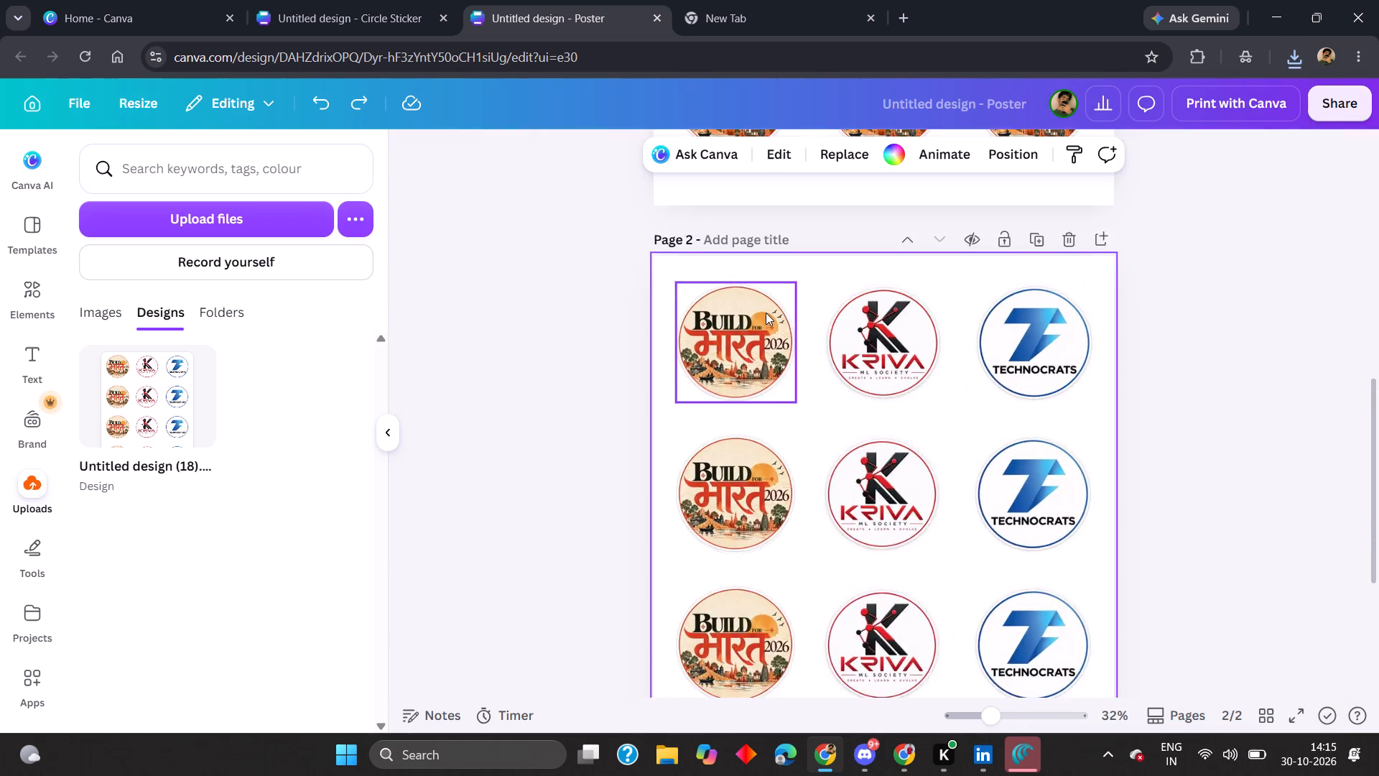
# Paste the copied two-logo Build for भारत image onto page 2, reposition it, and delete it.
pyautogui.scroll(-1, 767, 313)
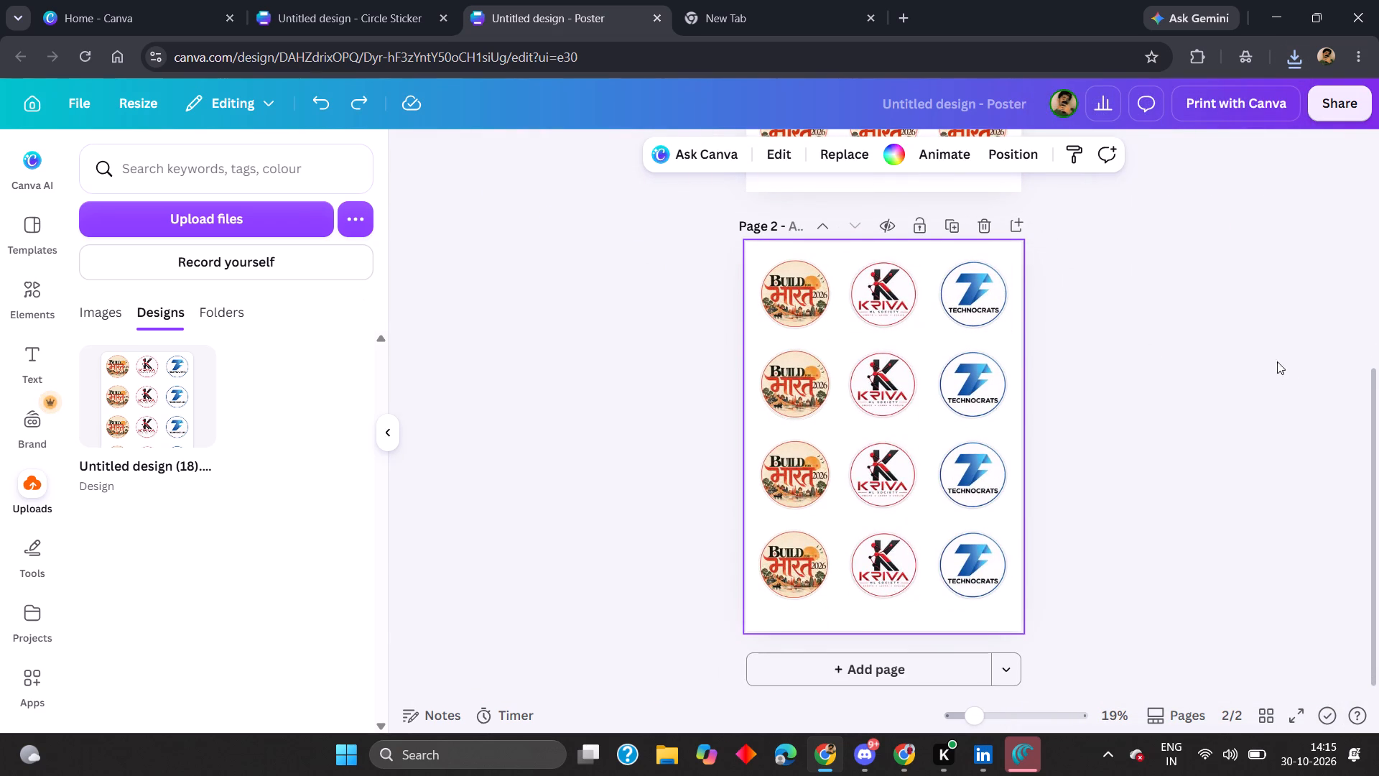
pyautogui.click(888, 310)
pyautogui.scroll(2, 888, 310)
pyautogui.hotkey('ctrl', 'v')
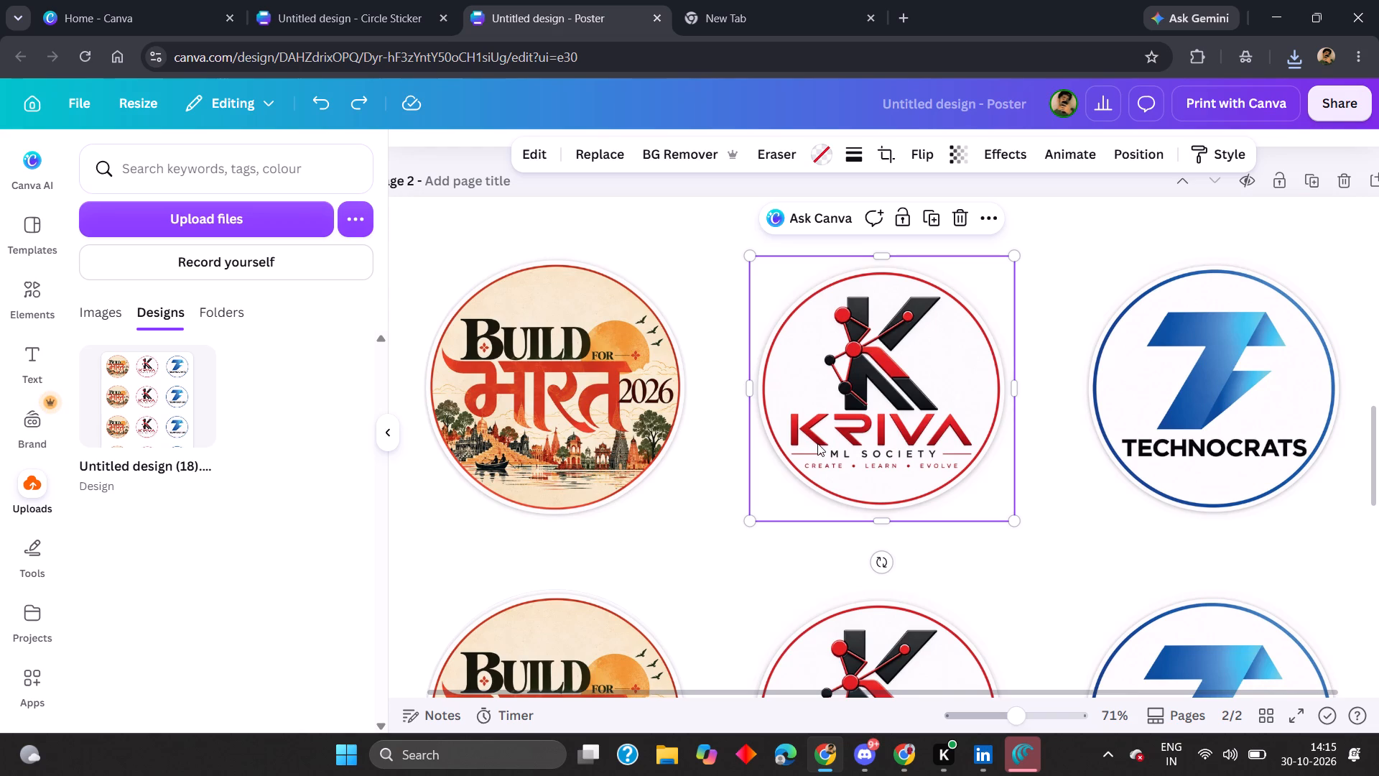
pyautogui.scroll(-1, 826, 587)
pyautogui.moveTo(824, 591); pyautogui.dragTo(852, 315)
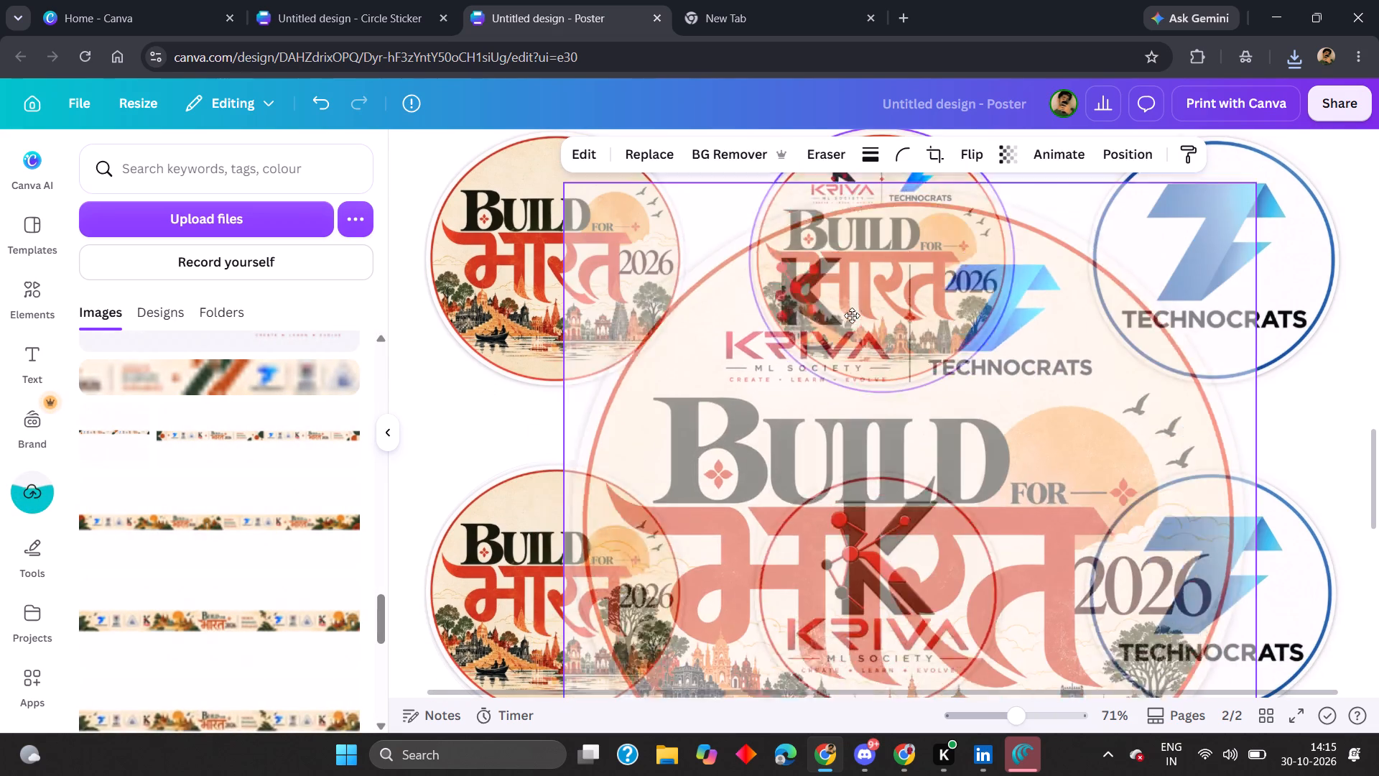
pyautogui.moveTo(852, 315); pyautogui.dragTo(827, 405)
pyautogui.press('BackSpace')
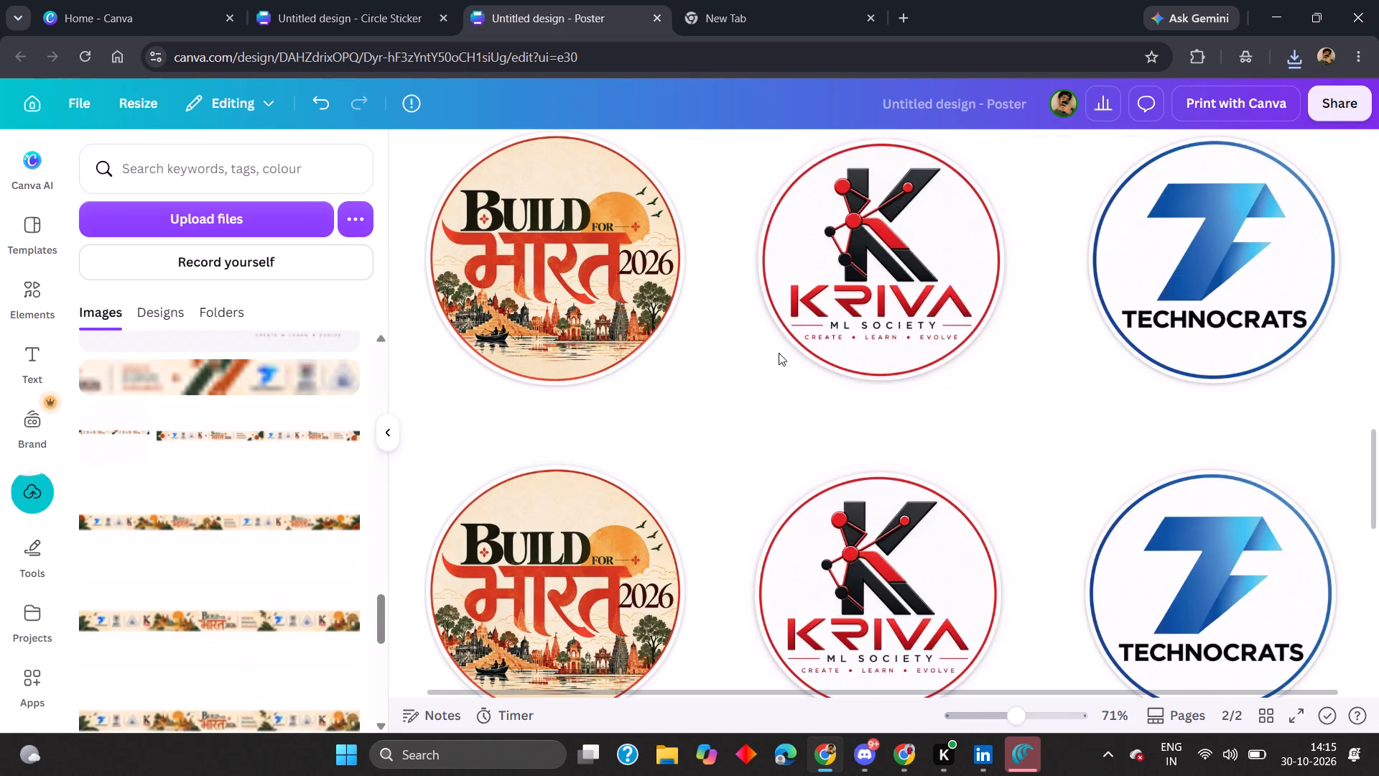
# Add the uploaded KRIVA ML Society logo to page 1 and shrink it to smaller than one sticker.
pyautogui.scroll(1, 735, 303)
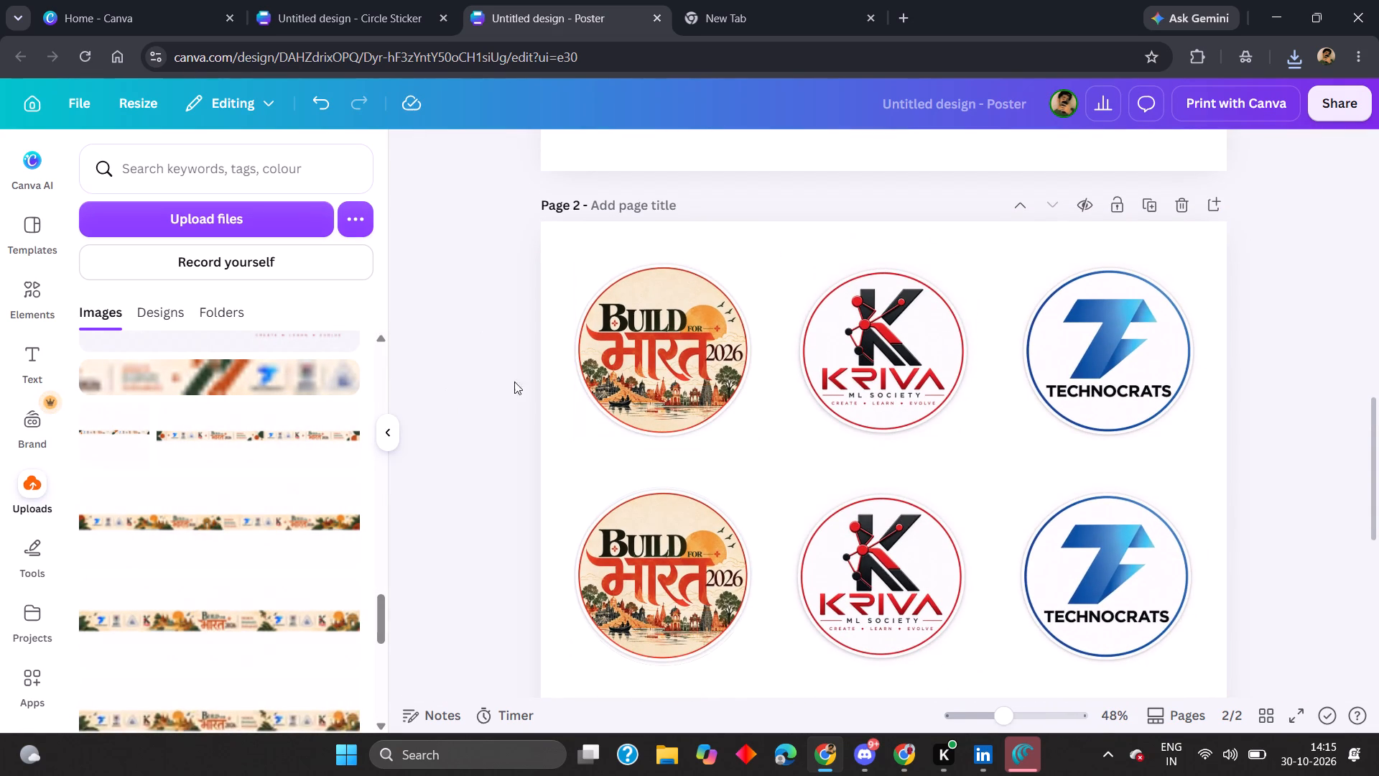
pyautogui.scroll(11, 530, 371)
pyautogui.scroll(-6, 278, 522)
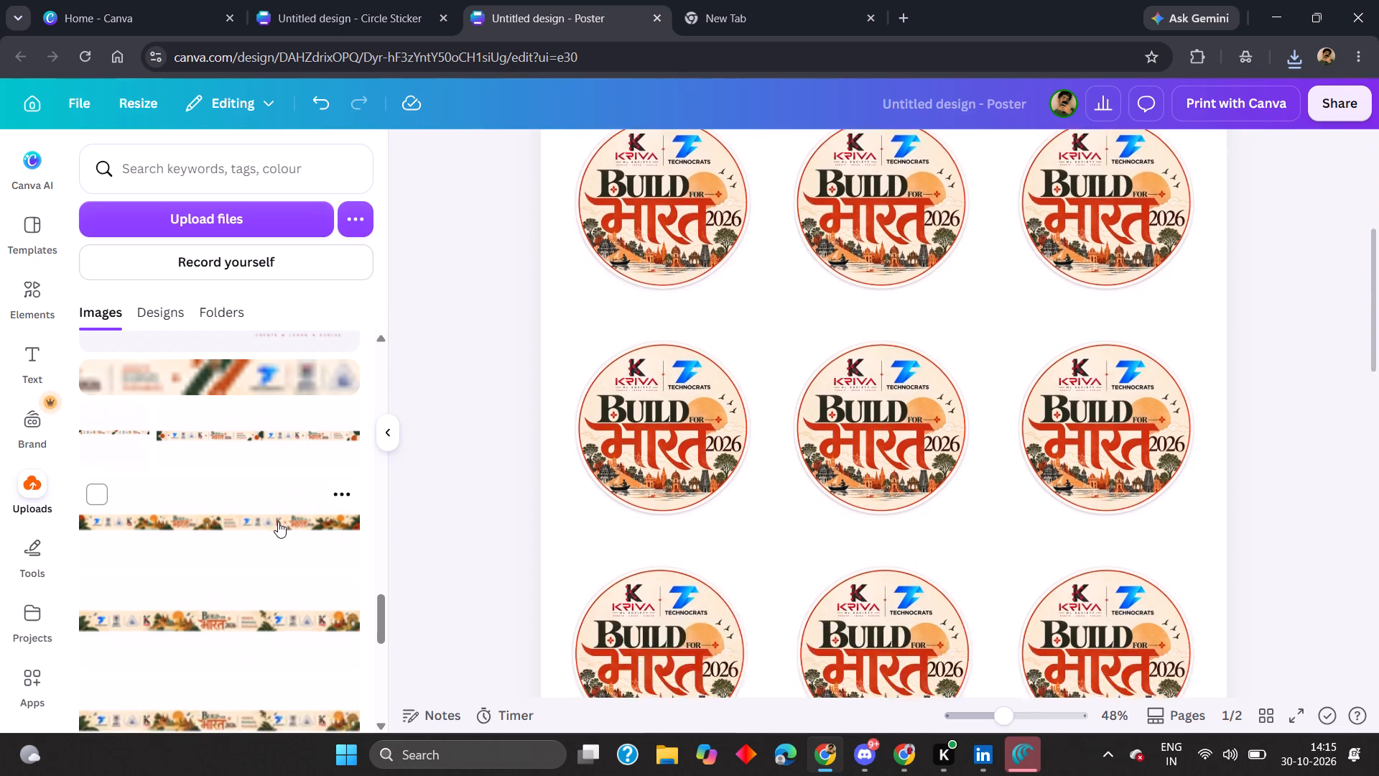
pyautogui.scroll(-6, 185, 608)
pyautogui.click(140, 417)
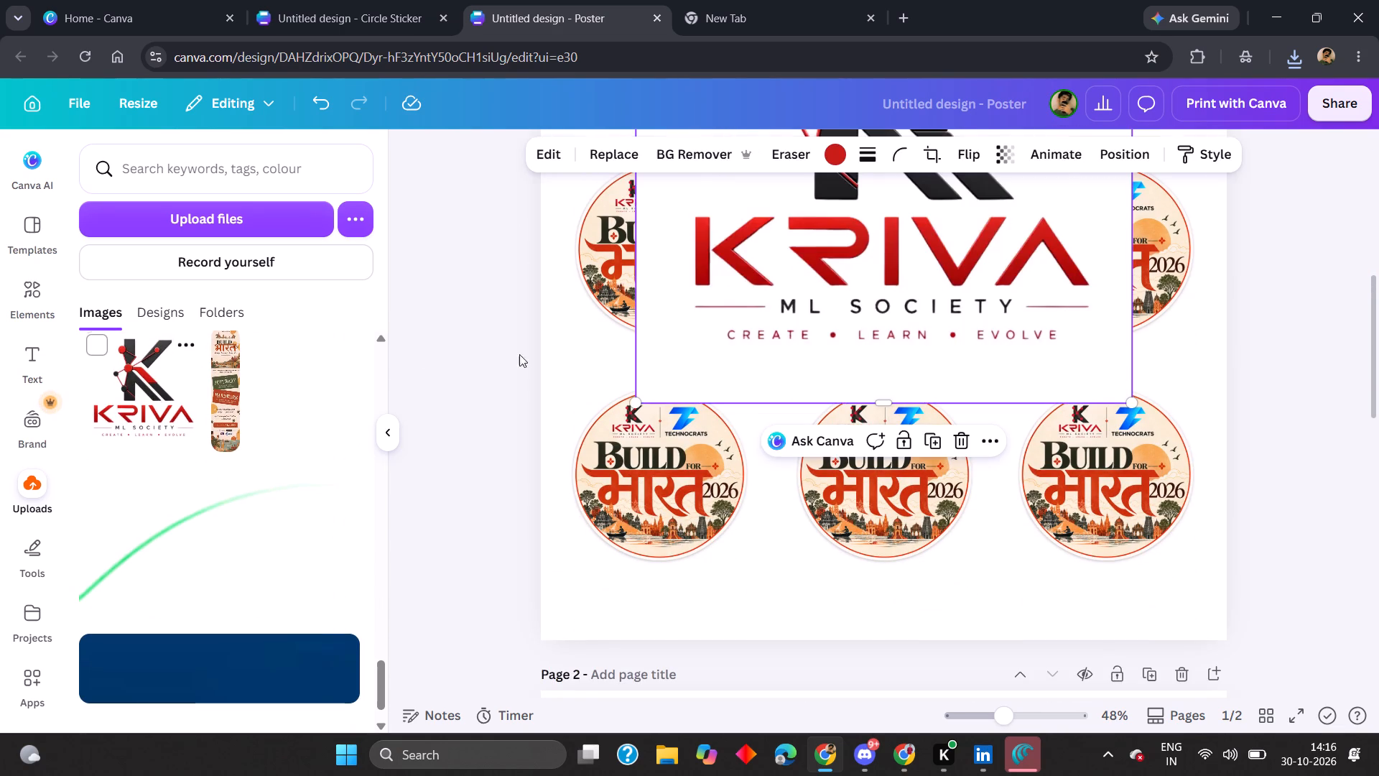
pyautogui.scroll(4, 1046, 336)
pyautogui.moveTo(901, 389); pyautogui.dragTo(888, 419)
pyautogui.scroll(4, 797, 408)
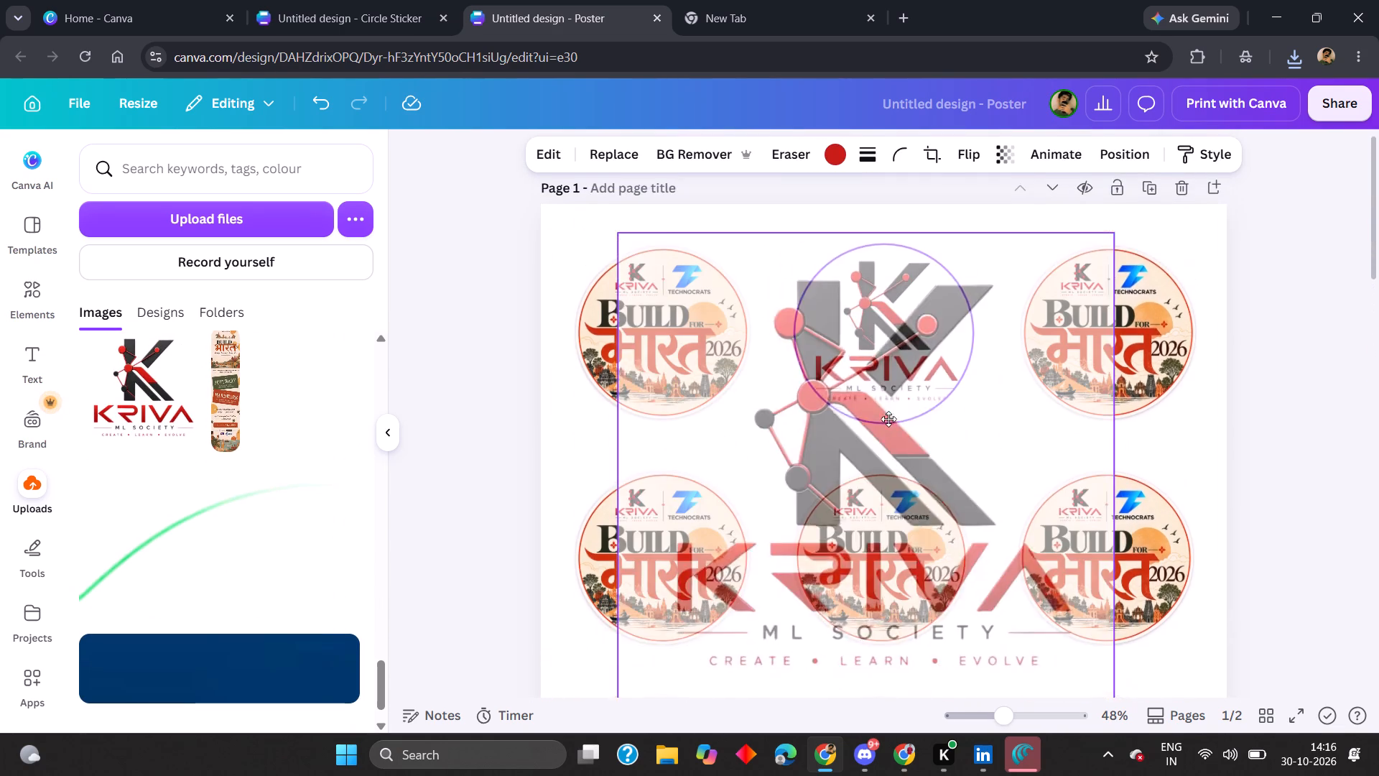
pyautogui.moveTo(888, 419); pyautogui.dragTo(780, 434)
pyautogui.scroll(1, 932, 405)
pyautogui.moveTo(1009, 247); pyautogui.dragTo(725, 460)
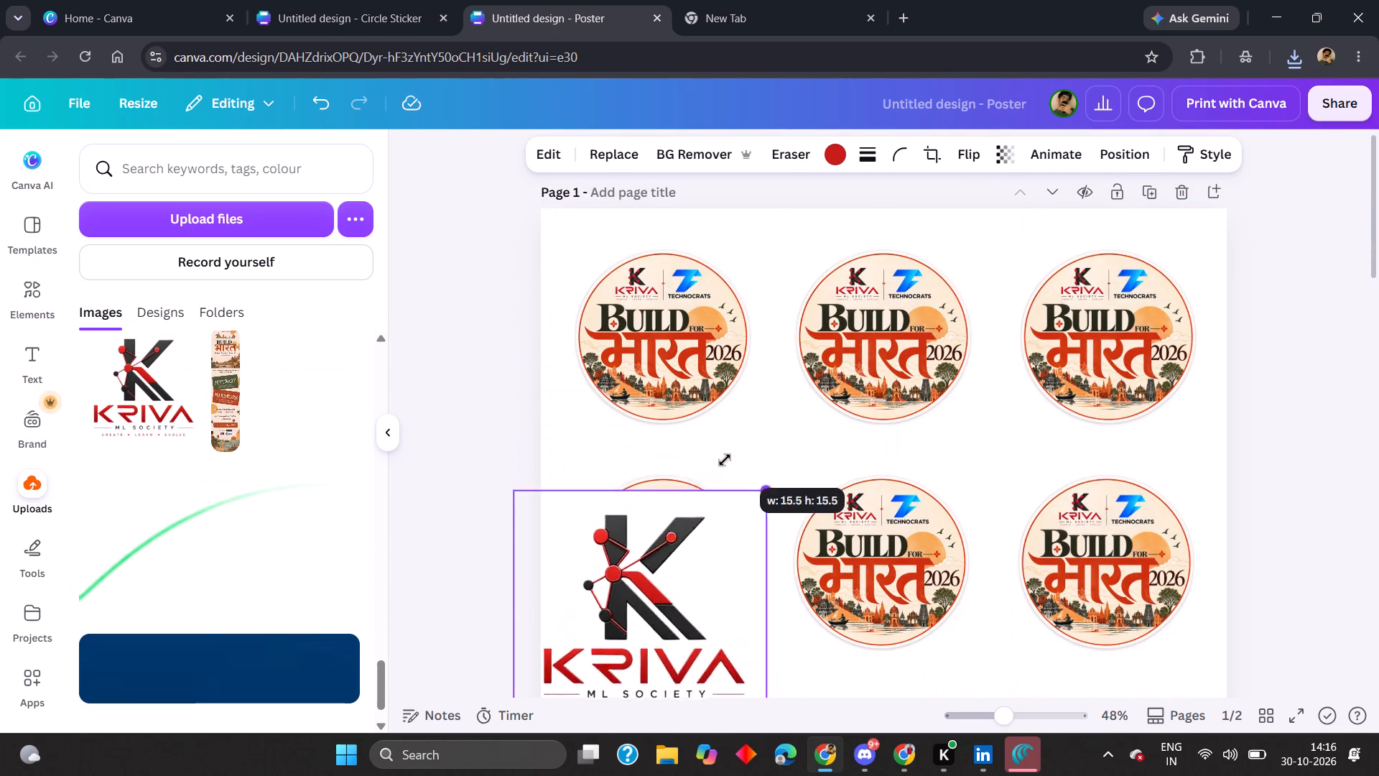
pyautogui.moveTo(725, 460); pyautogui.dragTo(608, 564)
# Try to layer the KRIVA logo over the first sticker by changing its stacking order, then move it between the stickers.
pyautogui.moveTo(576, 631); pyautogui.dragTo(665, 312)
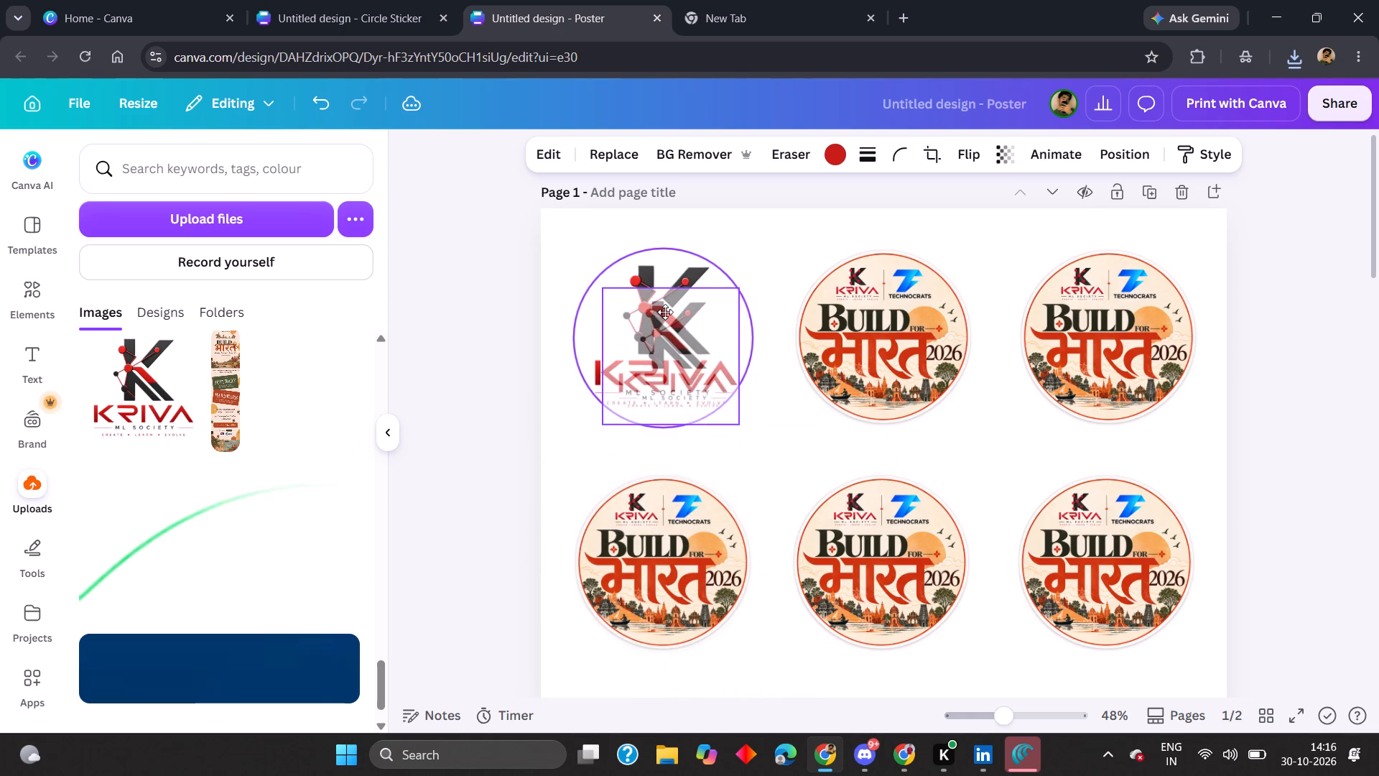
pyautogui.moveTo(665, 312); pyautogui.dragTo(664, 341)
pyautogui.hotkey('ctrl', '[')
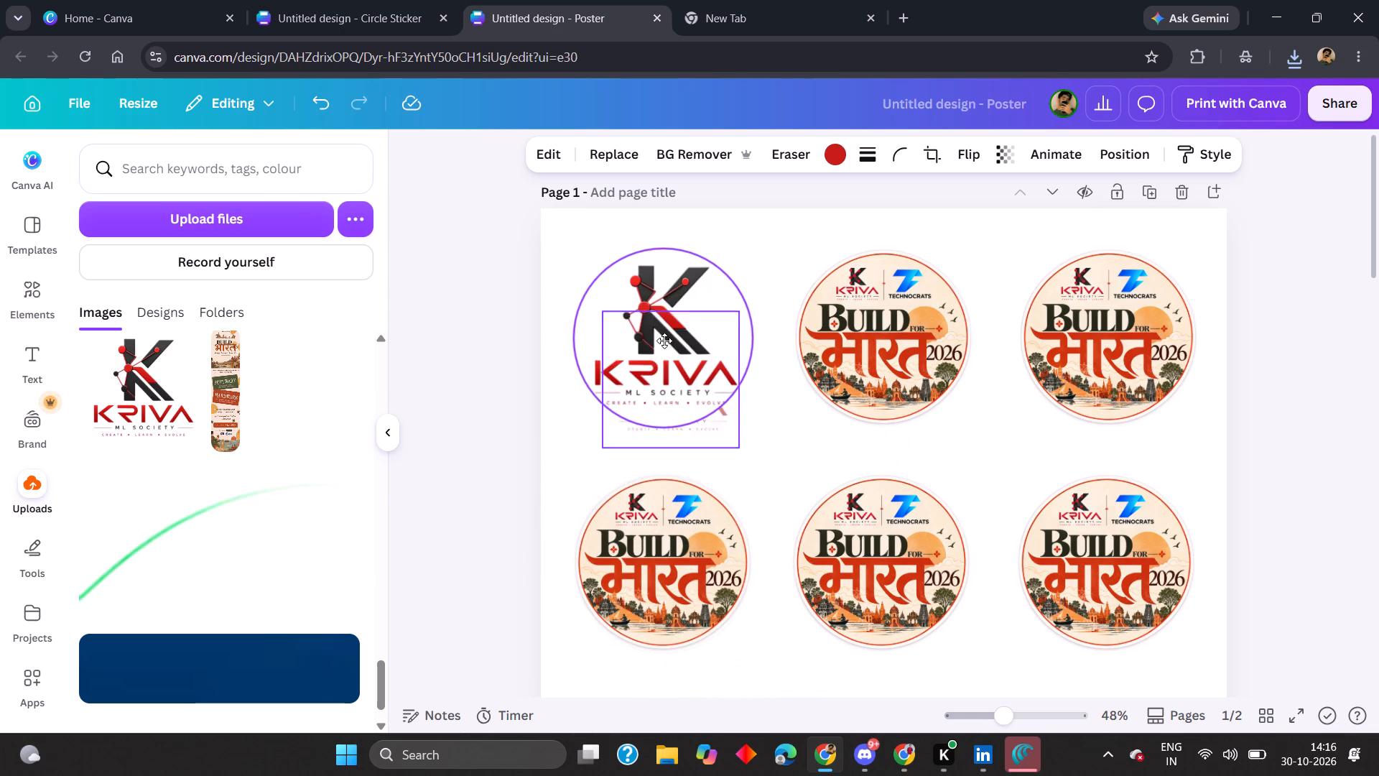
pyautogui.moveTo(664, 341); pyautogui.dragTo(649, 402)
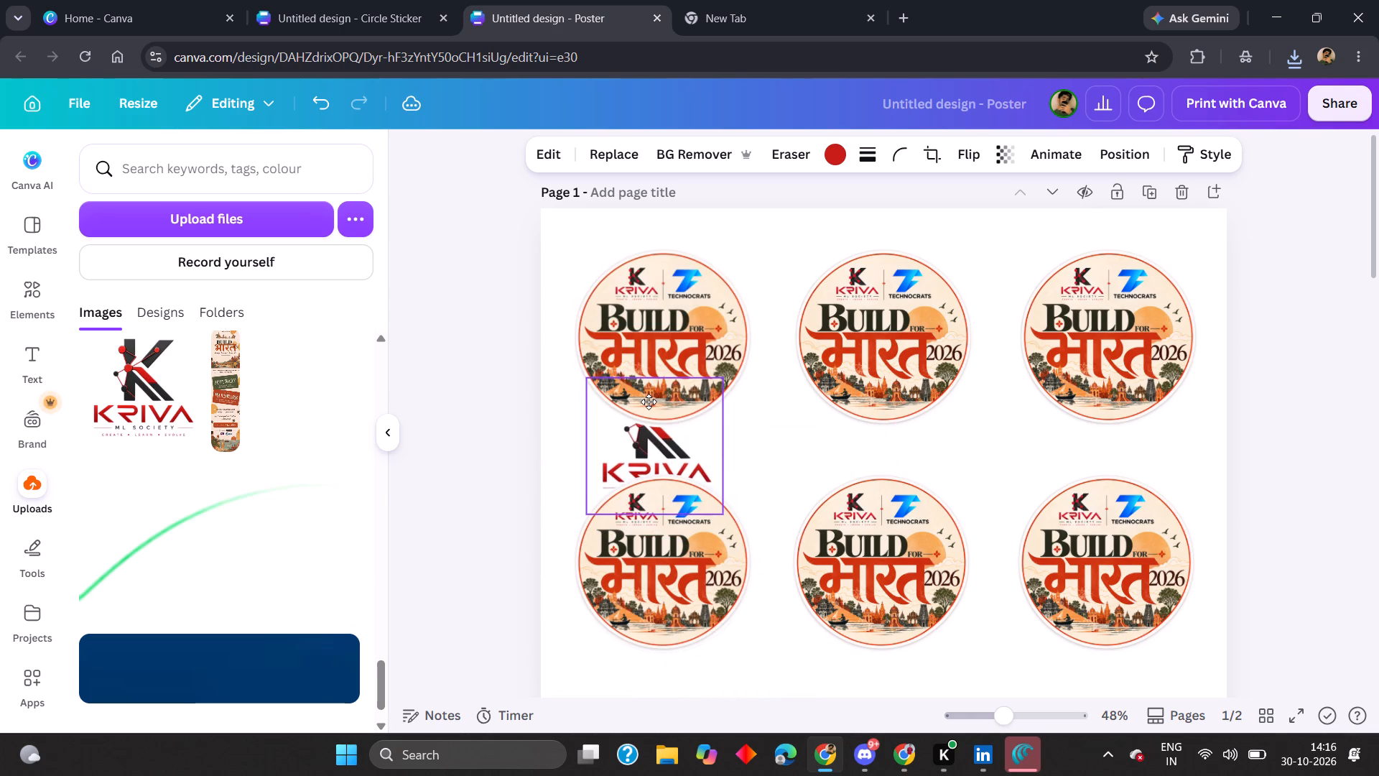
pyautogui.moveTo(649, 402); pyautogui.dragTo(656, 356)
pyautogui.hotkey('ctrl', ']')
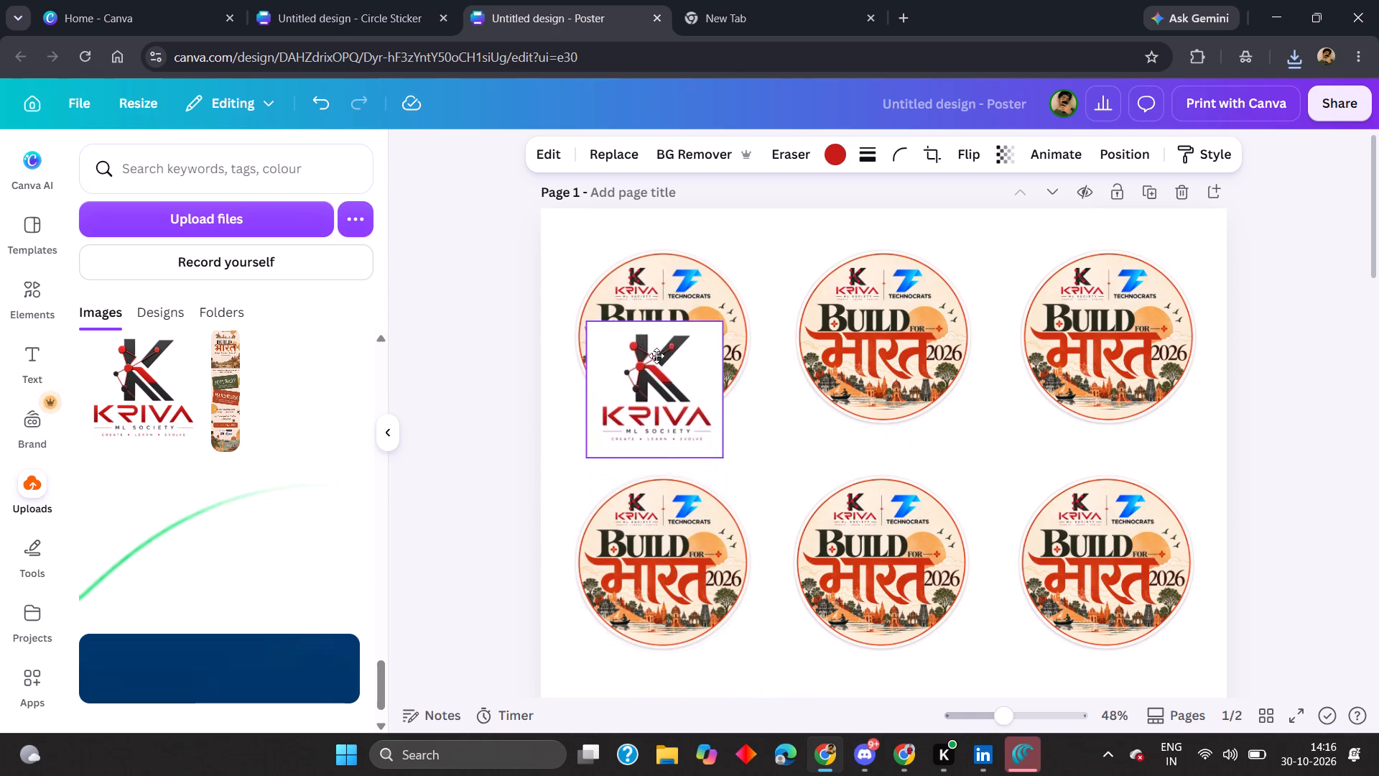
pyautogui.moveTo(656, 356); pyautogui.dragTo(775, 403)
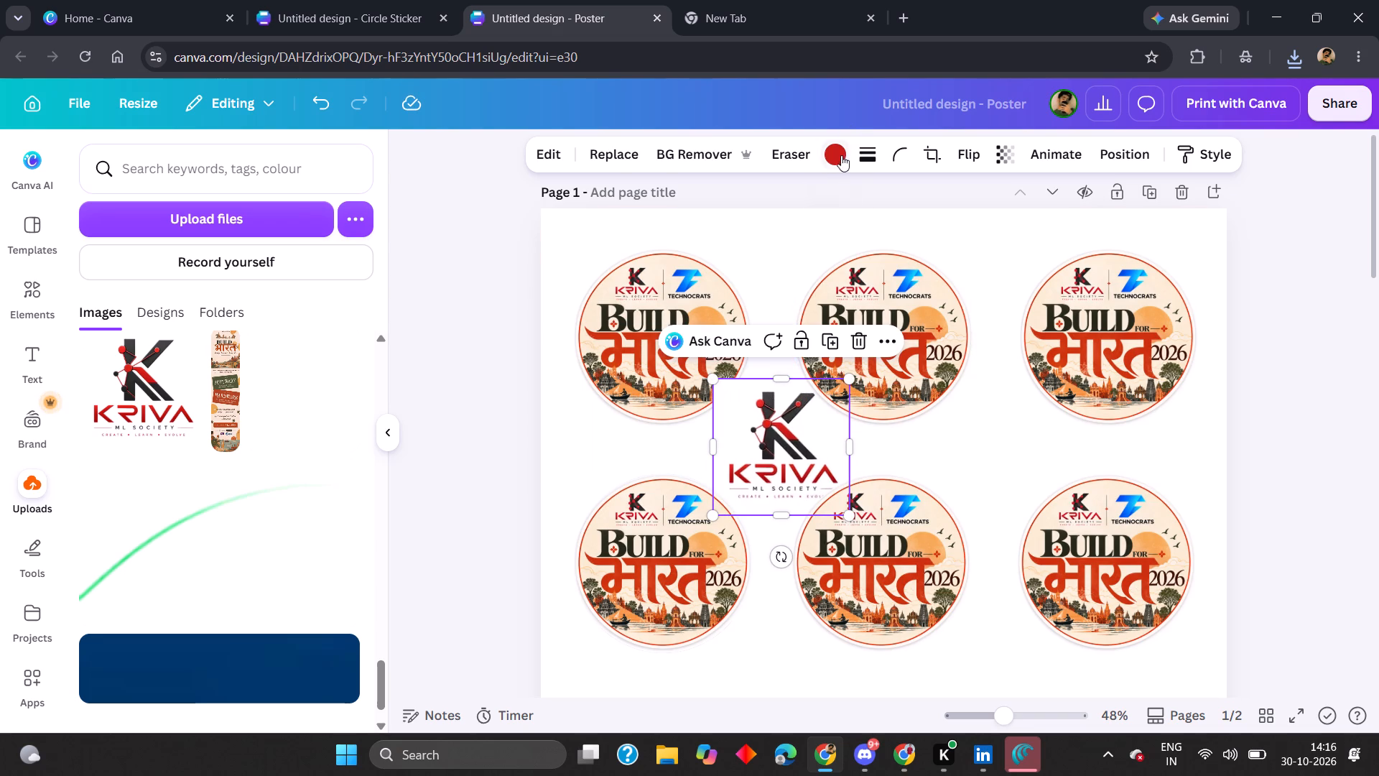
# Remove the KRIVA logo's background and shrink it to about 3.3 by 3.3.
pyautogui.click(734, 167)
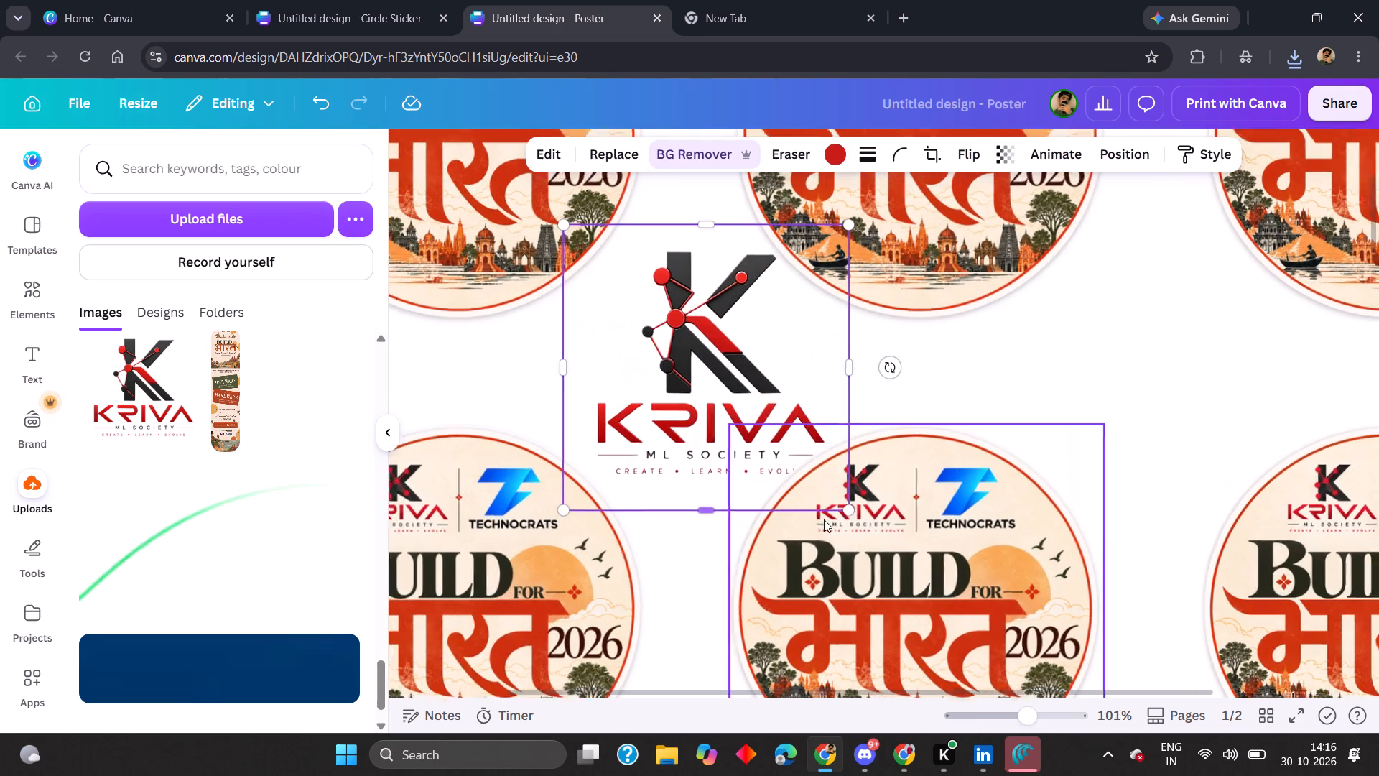
pyautogui.moveTo(851, 509); pyautogui.dragTo(676, 336)
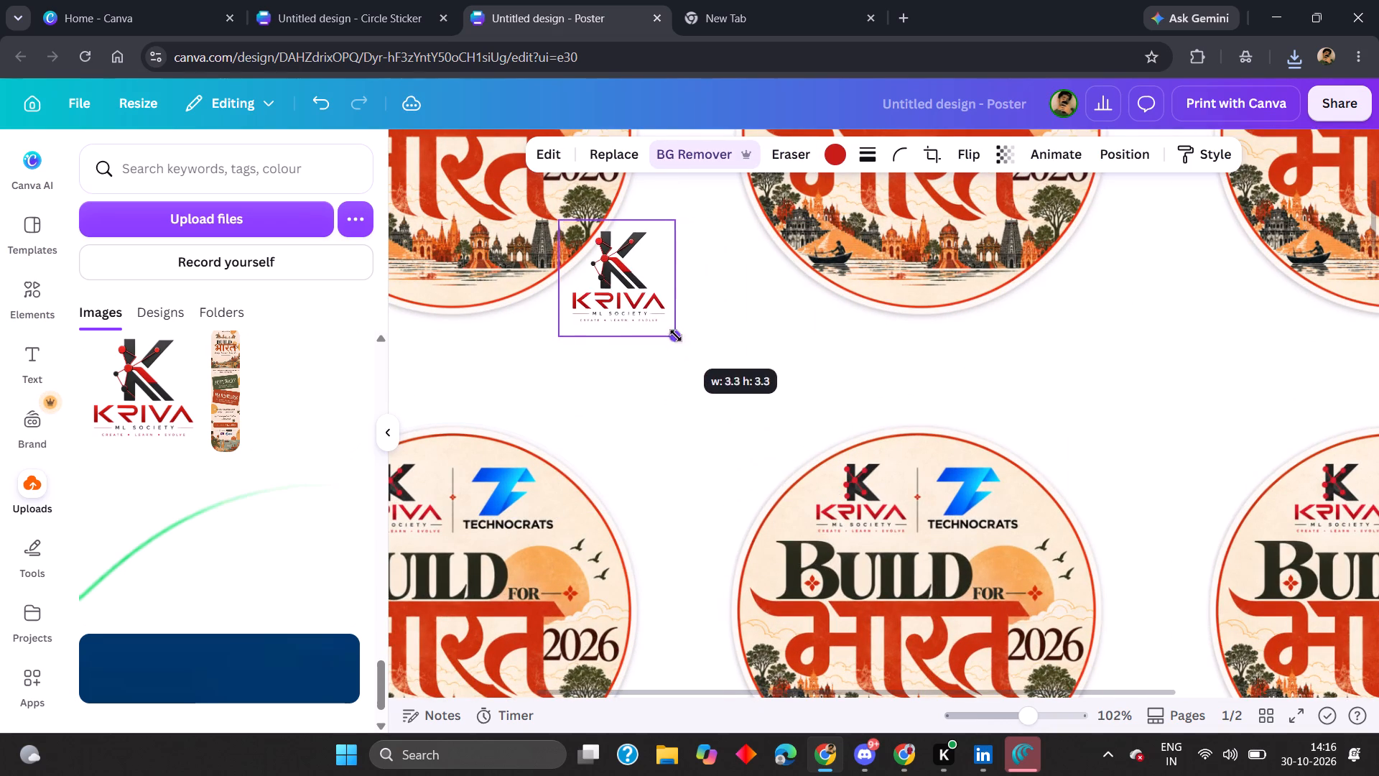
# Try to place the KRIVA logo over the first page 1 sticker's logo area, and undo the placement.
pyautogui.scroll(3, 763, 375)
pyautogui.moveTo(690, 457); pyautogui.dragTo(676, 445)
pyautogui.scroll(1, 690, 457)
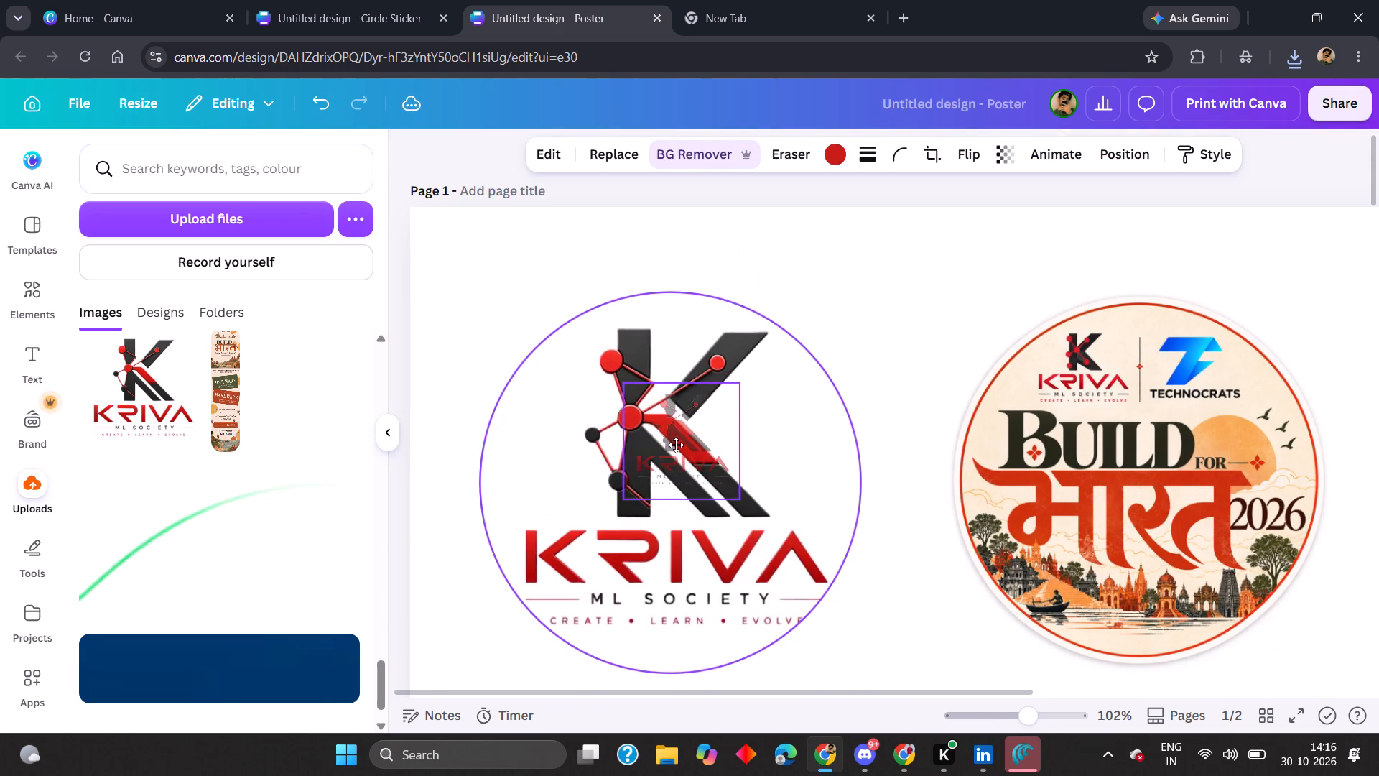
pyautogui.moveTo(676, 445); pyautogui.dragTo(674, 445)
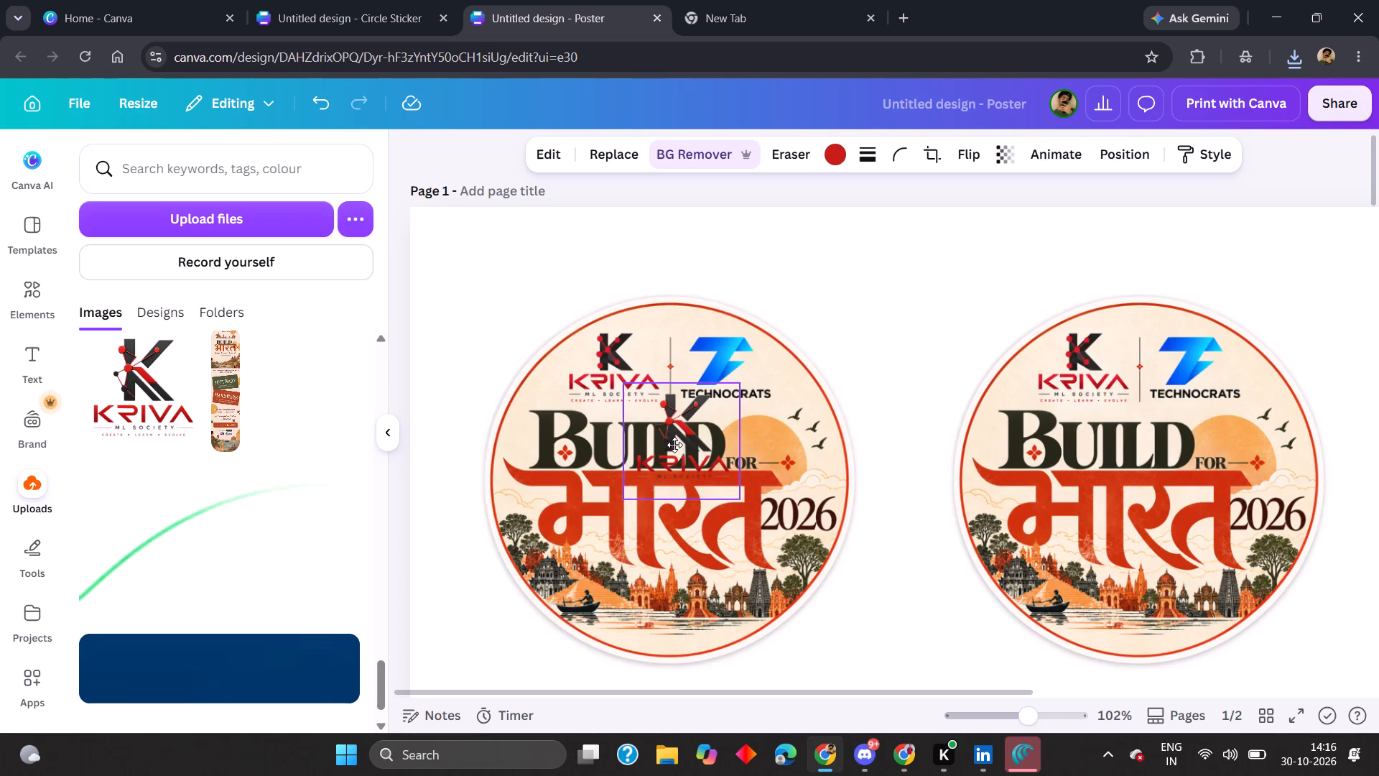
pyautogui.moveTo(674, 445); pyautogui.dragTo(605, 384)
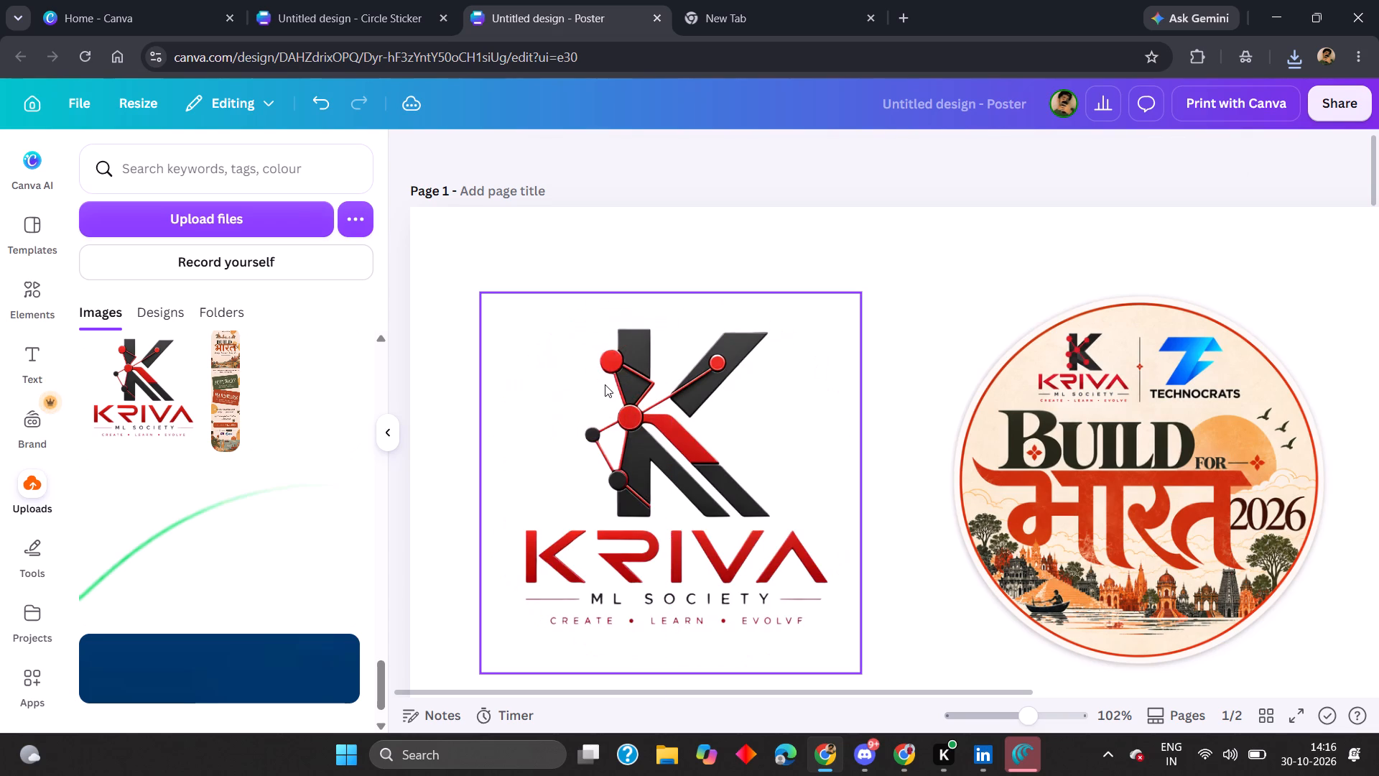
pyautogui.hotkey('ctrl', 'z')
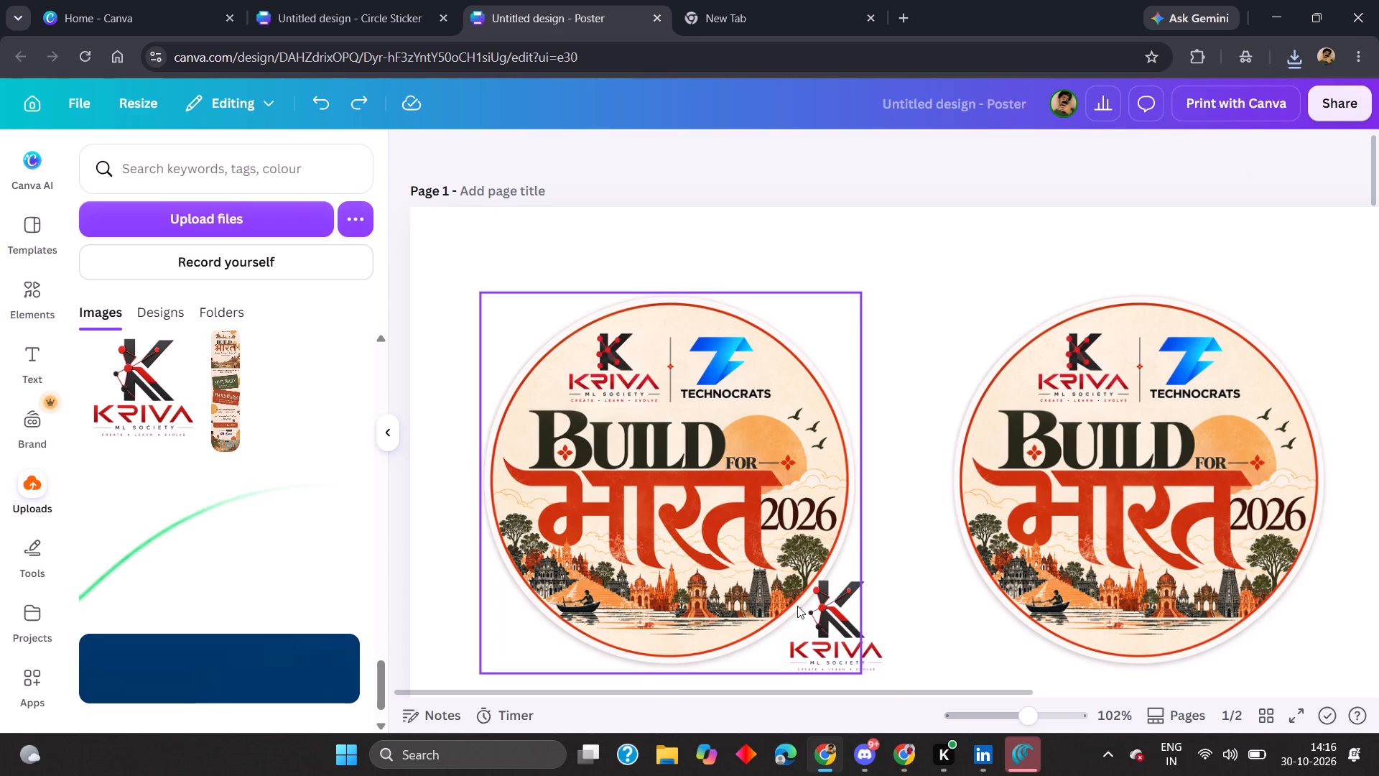
# Shrink the KRIVA logo to under 2 by 2 and place it on the first sticker's printed KRIVA logo.
pyautogui.click(835, 611)
pyautogui.moveTo(889, 683); pyautogui.dragTo(838, 614)
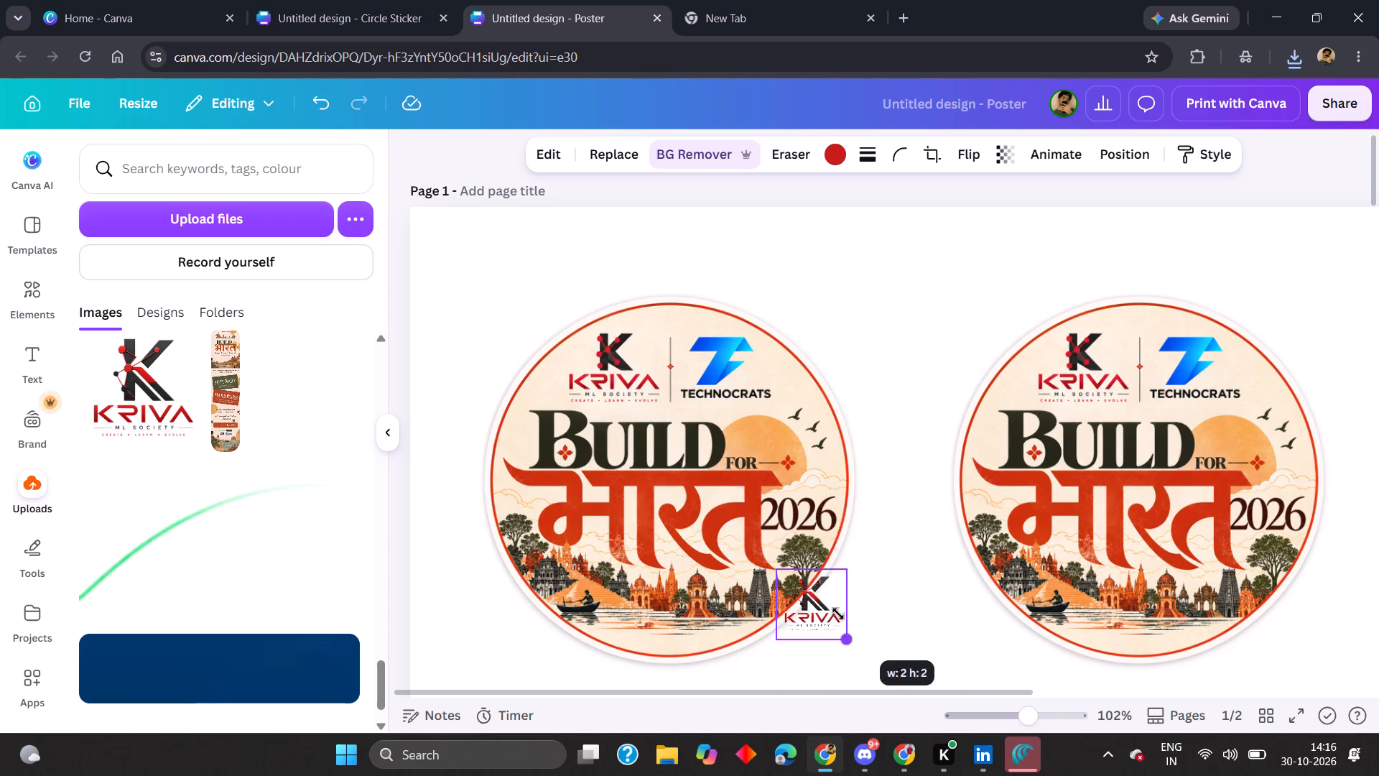
pyautogui.moveTo(838, 614); pyautogui.dragTo(830, 607)
pyautogui.moveTo(814, 604); pyautogui.dragTo(677, 448)
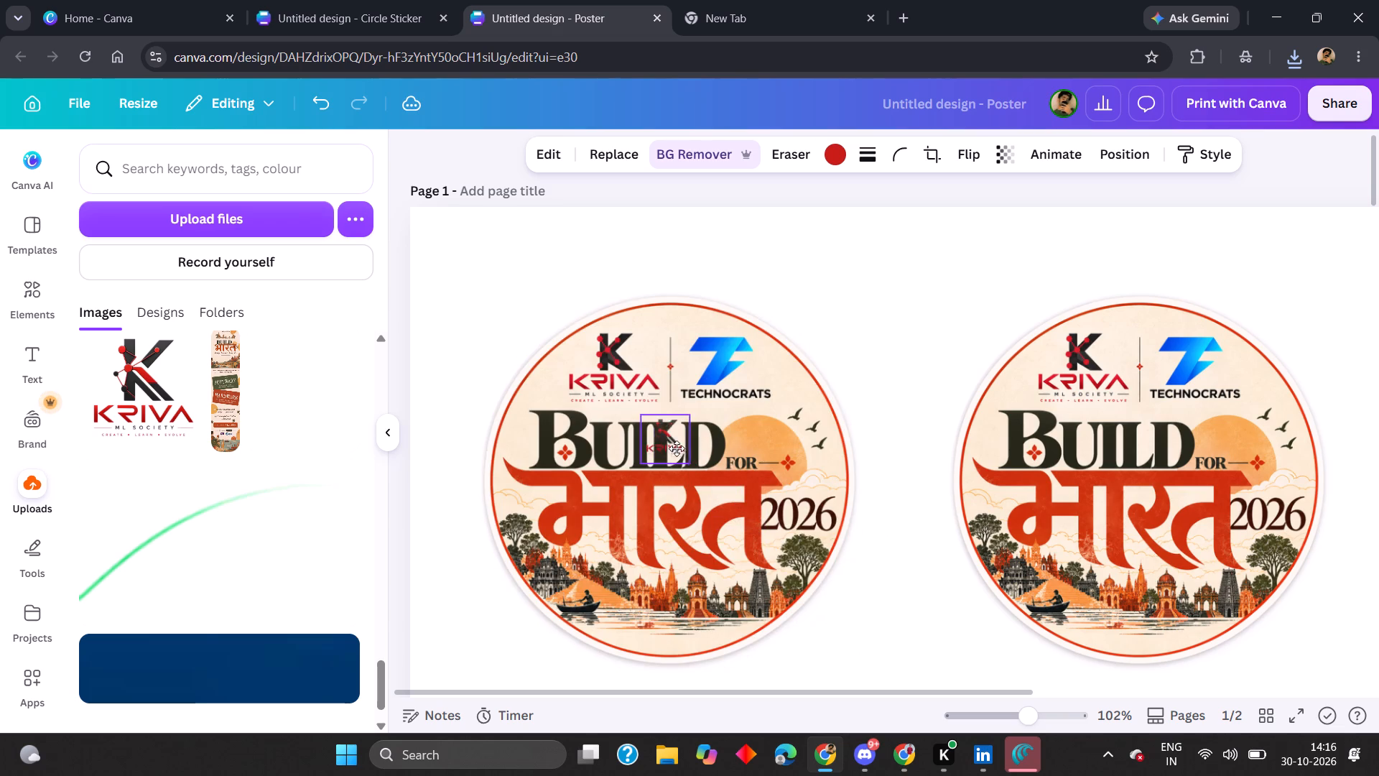
pyautogui.moveTo(677, 448); pyautogui.dragTo(654, 369)
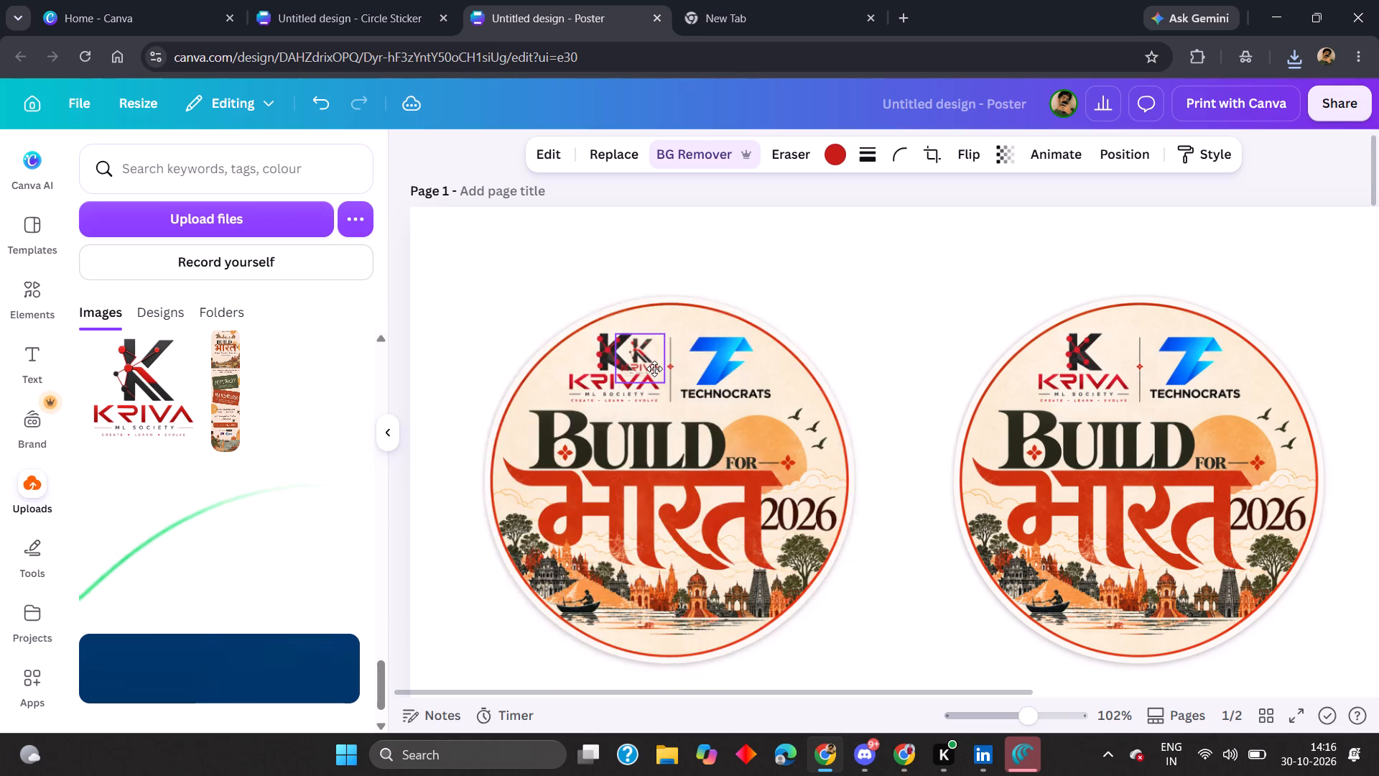
pyautogui.moveTo(654, 369); pyautogui.dragTo(656, 370)
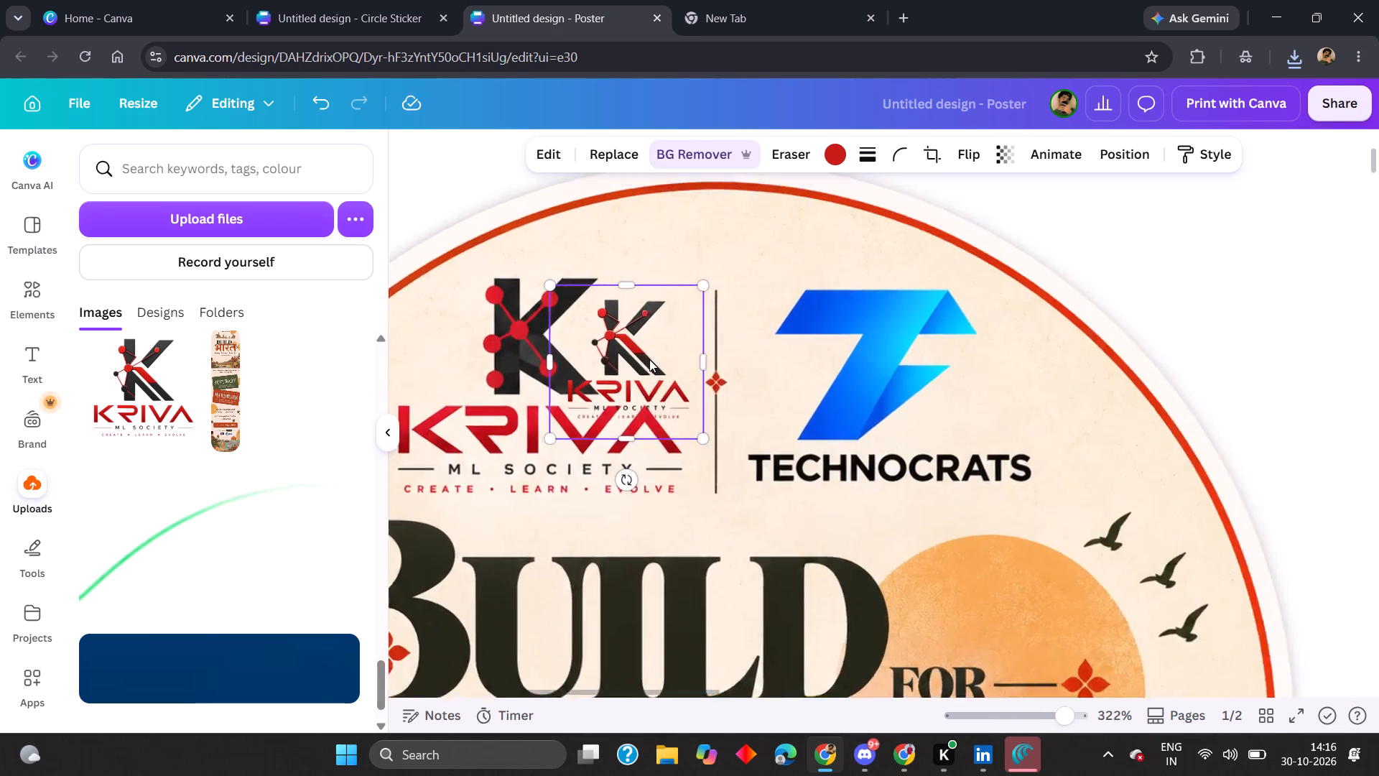
# Enlarge the overlaid KRIVA logo and align it with the printed KRIVA logo on the first sticker.
pyautogui.hscroll(3, 649, 359)
pyautogui.moveTo(932, 488); pyautogui.dragTo(651, 578)
pyautogui.moveTo(920, 482); pyautogui.dragTo(903, 477)
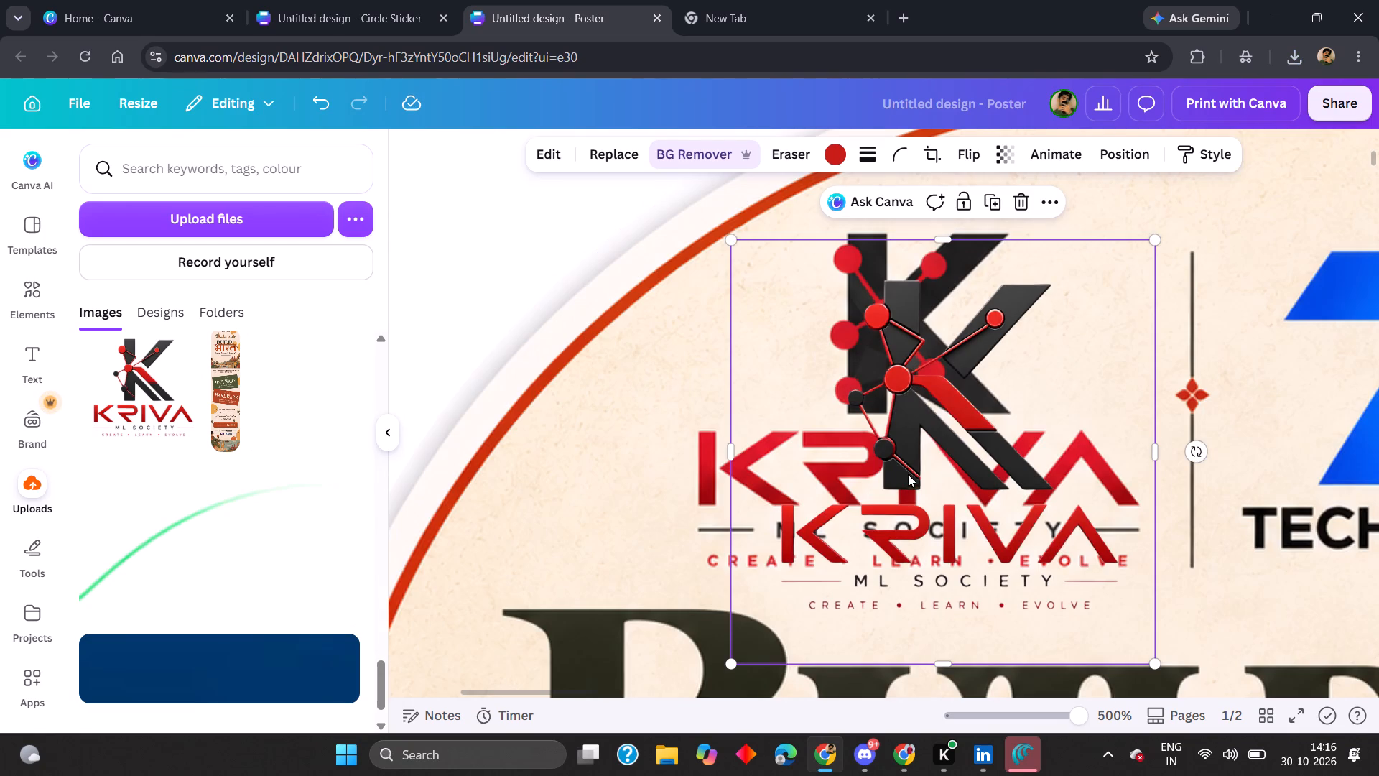
pyautogui.keyDown('ctrl'); pyautogui.moveTo(935, 461); pyautogui.dragTo(904, 417); pyautogui.keyUp('ctrl')
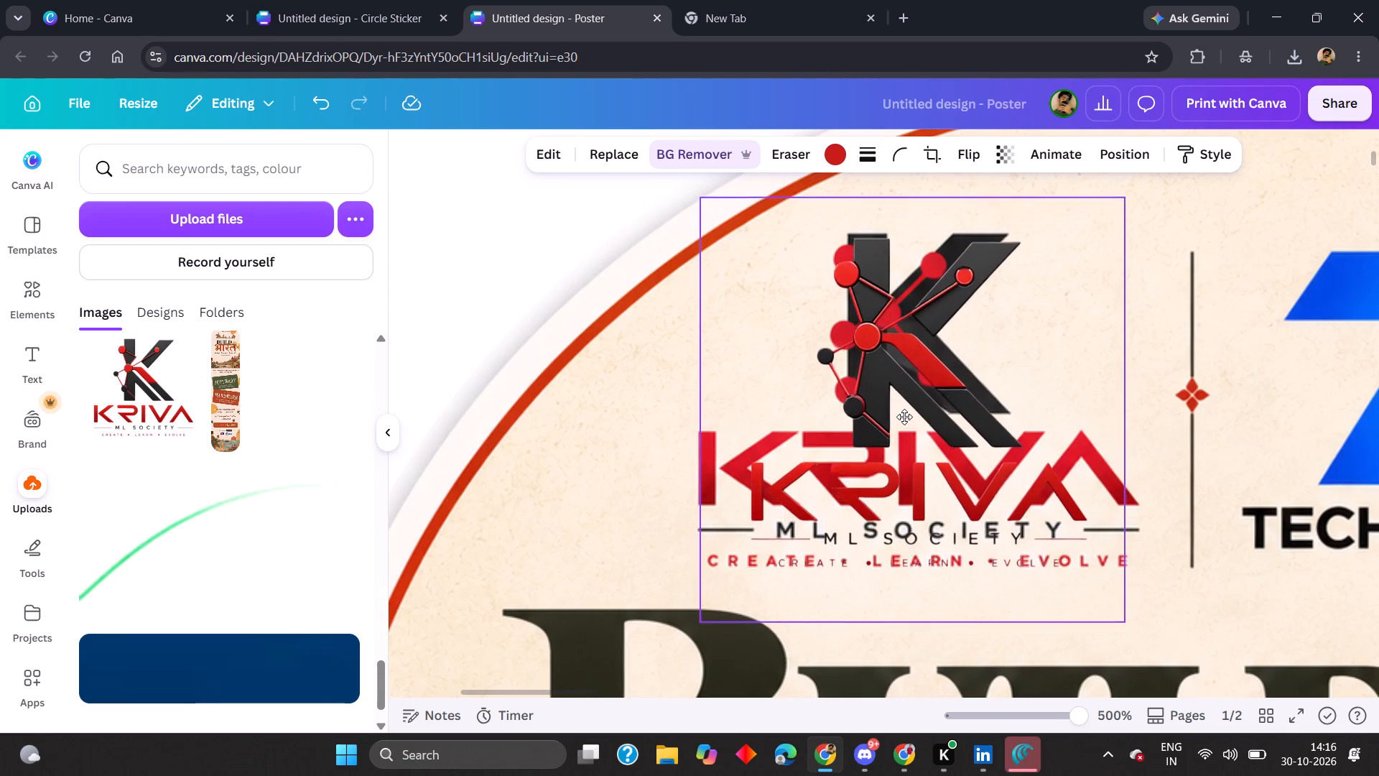
pyautogui.keyDown('ctrl'); pyautogui.moveTo(904, 417); pyautogui.dragTo(899, 409); pyautogui.keyUp('ctrl')
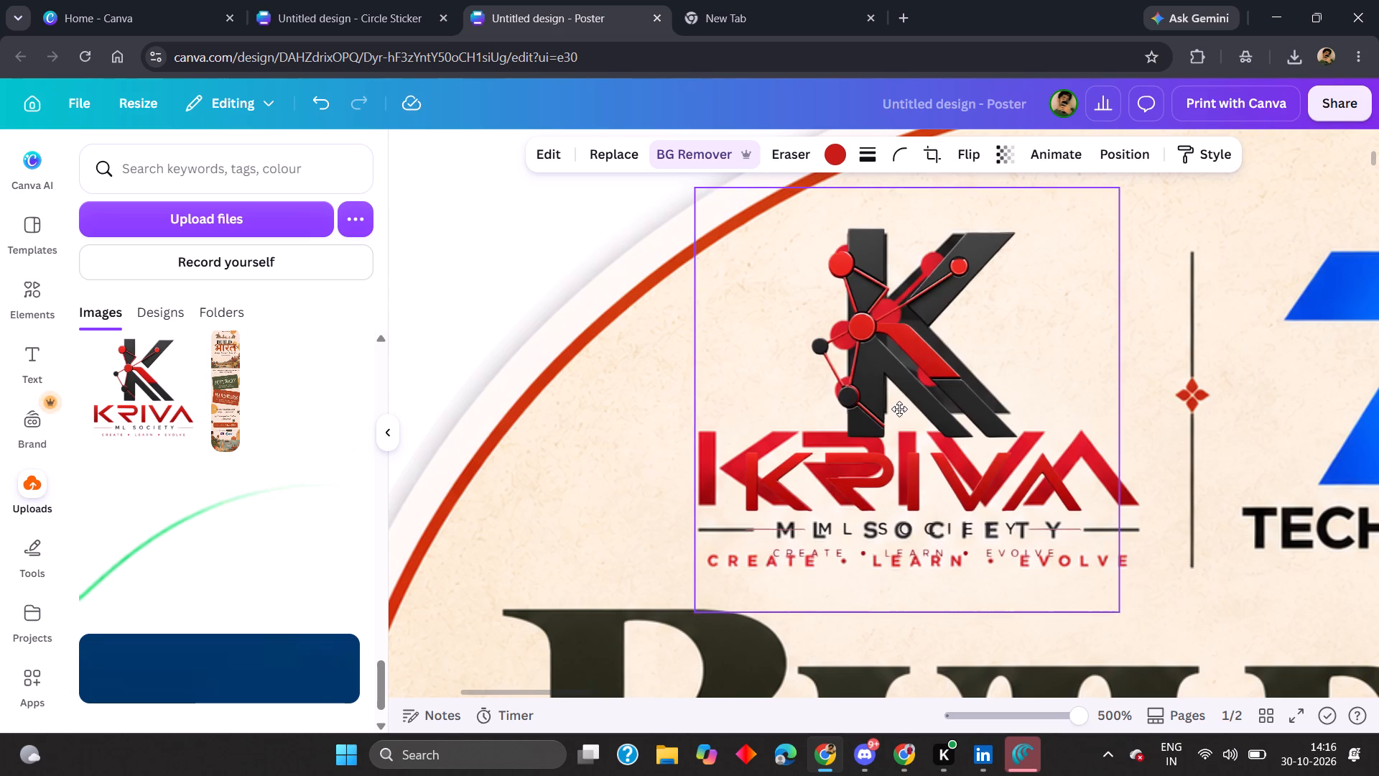
pyautogui.keyDown('ctrl'); pyautogui.moveTo(899, 409); pyautogui.dragTo(900, 412); pyautogui.keyUp('ctrl')
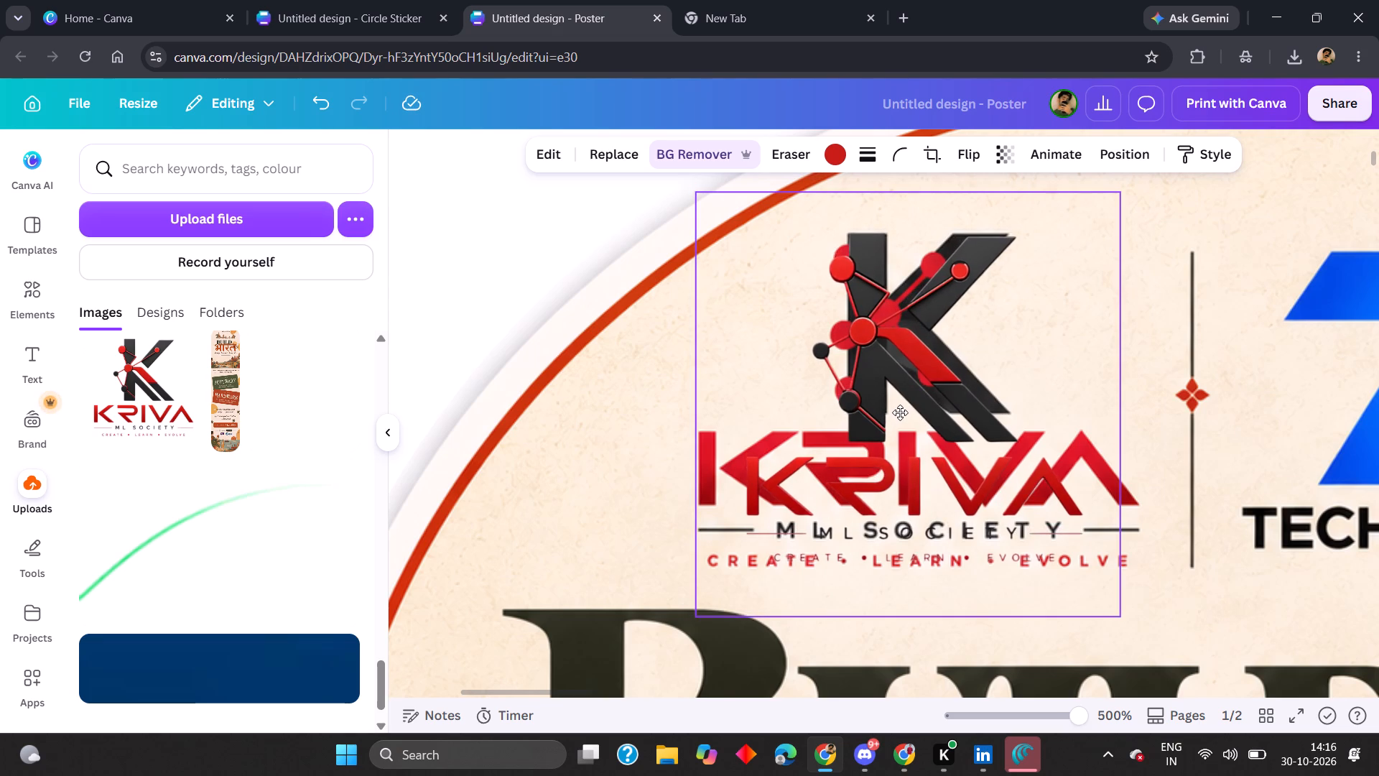
pyautogui.keyDown('ctrl'); pyautogui.moveTo(900, 412); pyautogui.dragTo(900, 411); pyautogui.keyUp('ctrl')
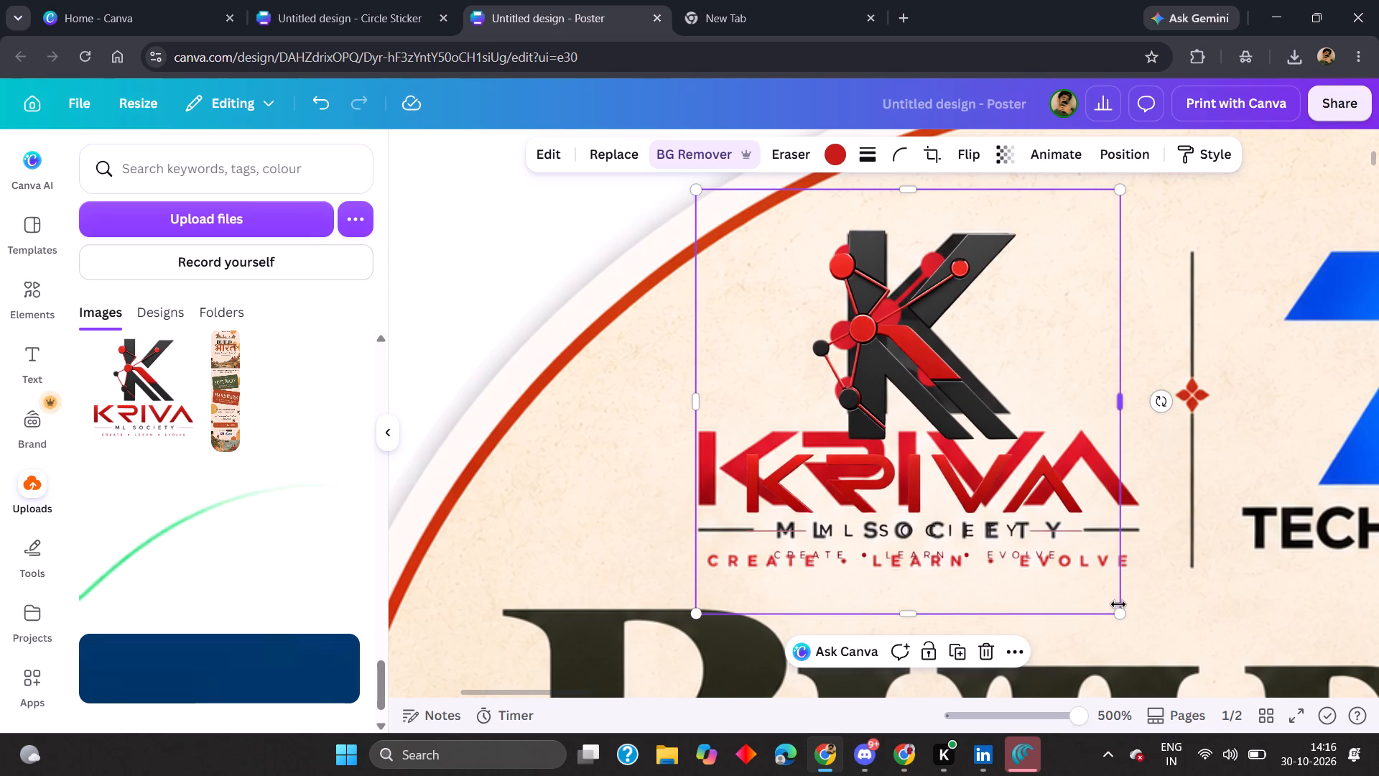
# Enlarge the overlaid KRIVA logo to about 2.8 wide and crop its bottom edge to cut off the tagline.
pyautogui.moveTo(1121, 614); pyautogui.dragTo(1186, 651)
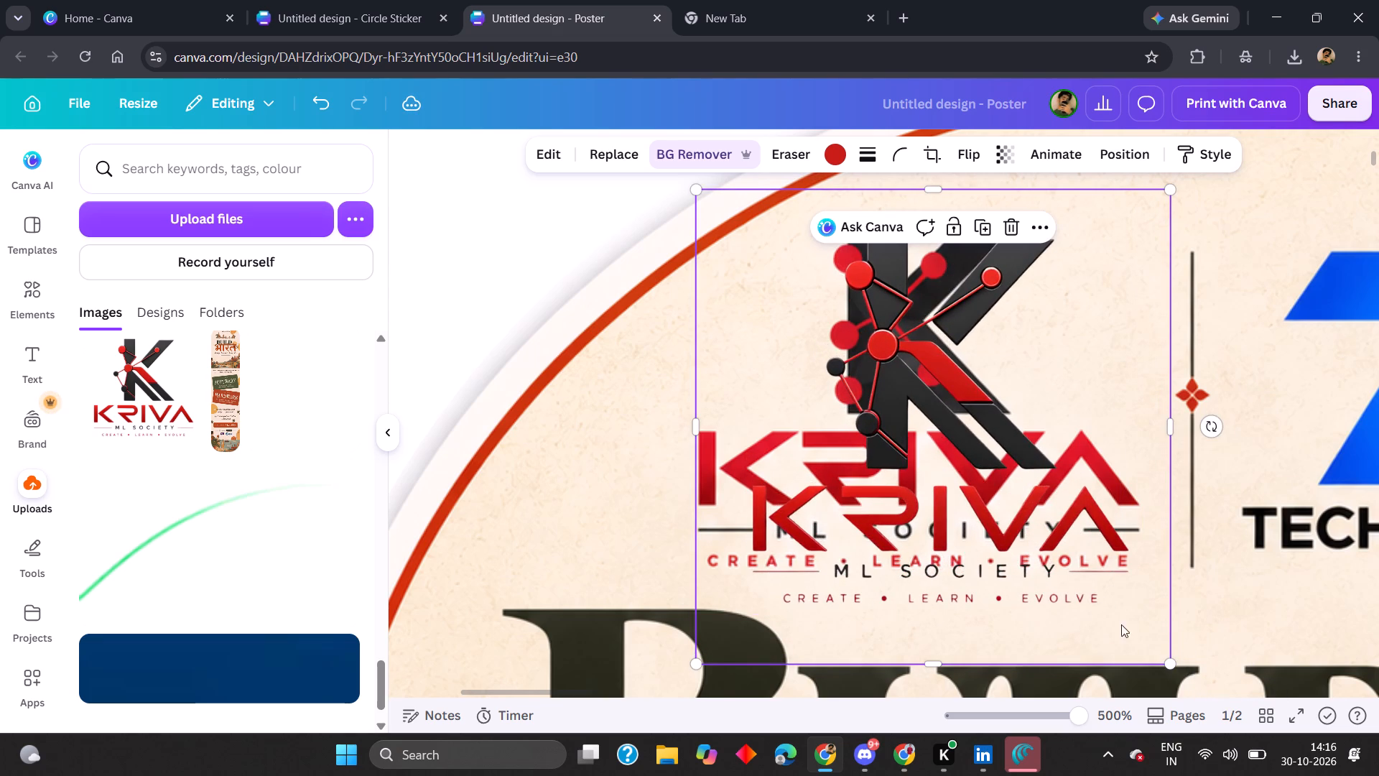
pyautogui.moveTo(929, 664); pyautogui.dragTo(923, 591)
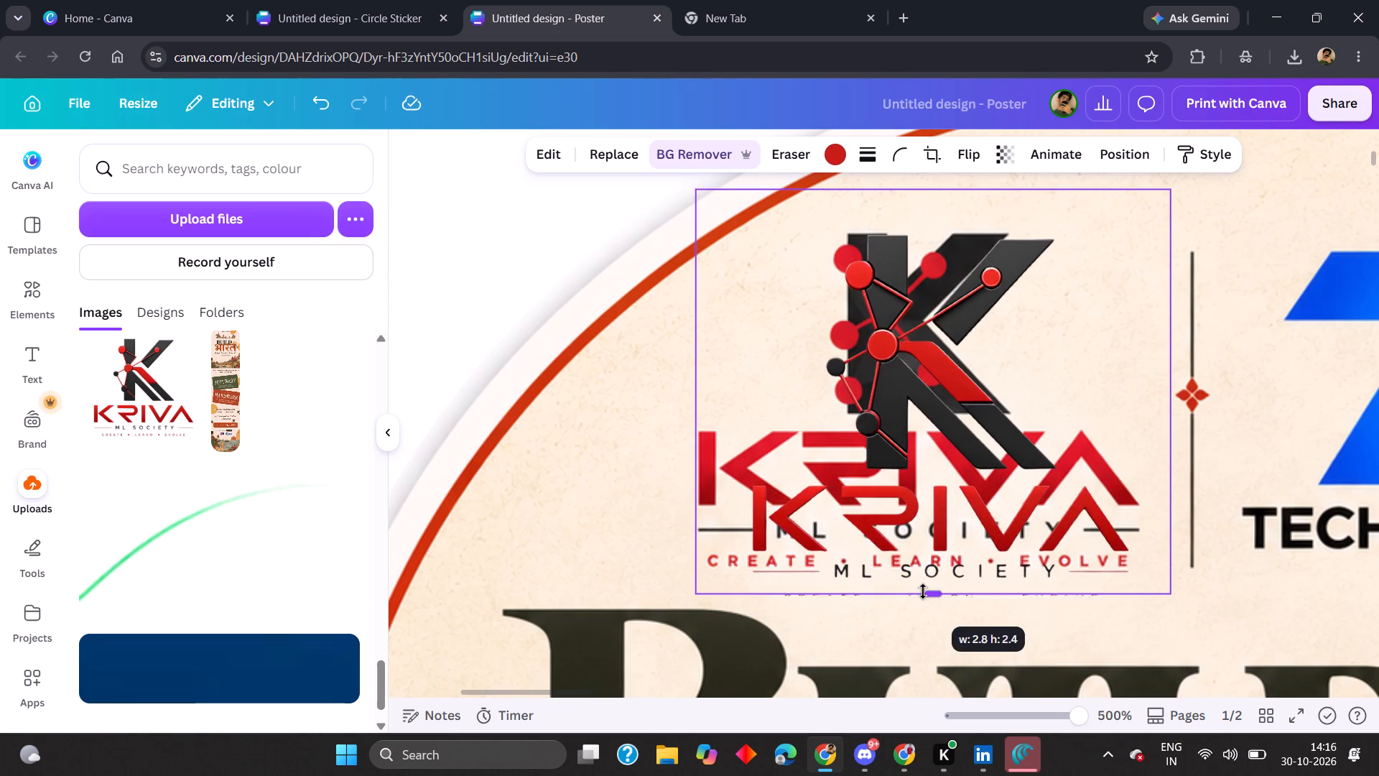
pyautogui.moveTo(923, 591); pyautogui.dragTo(924, 583)
# Shrink the cropped KRIVA logo to about 2.5 wide and realign it over the first sticker's printed KRIVA logo.
pyautogui.keyDown('ctrl'); pyautogui.moveTo(997, 531); pyautogui.dragTo(975, 525); pyautogui.keyUp('ctrl')
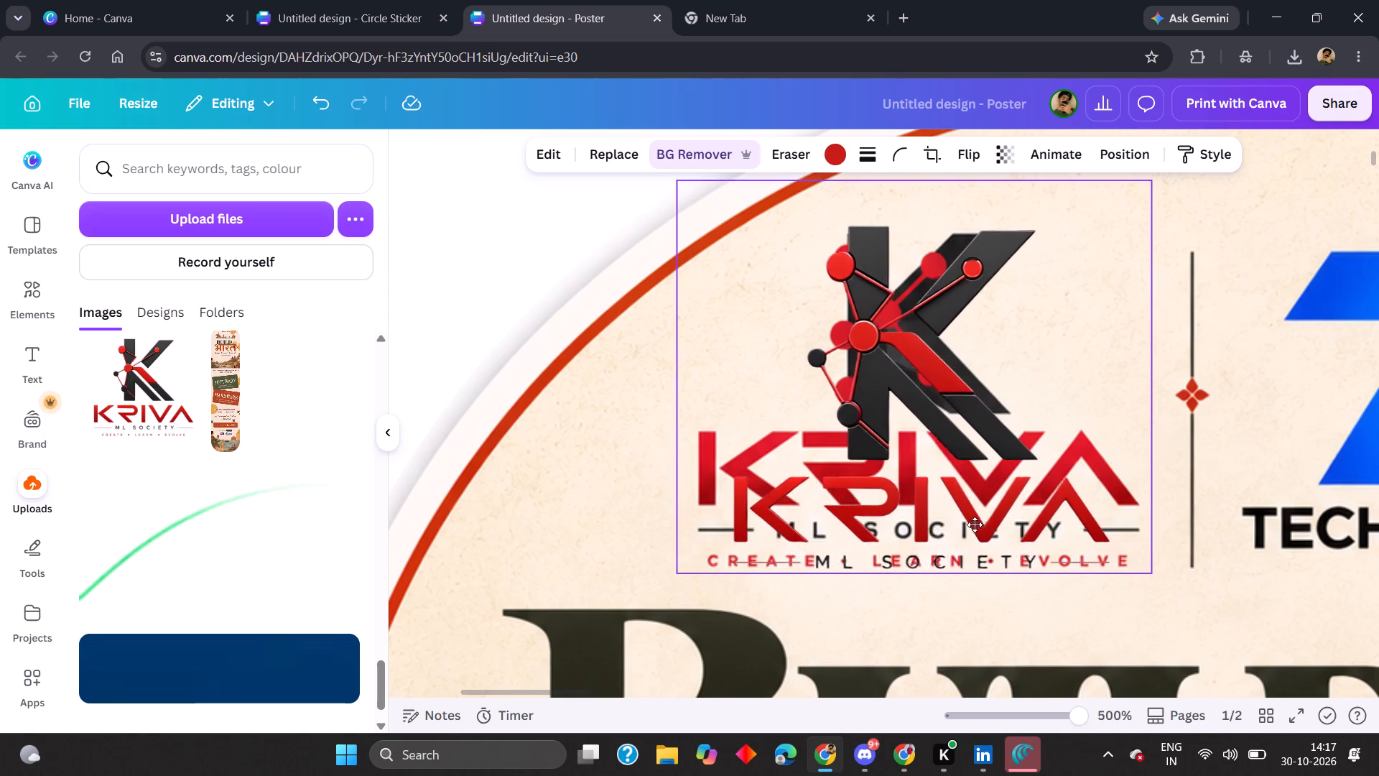
pyautogui.keyDown('ctrl'); pyautogui.moveTo(975, 525); pyautogui.dragTo(969, 525); pyautogui.keyUp('ctrl')
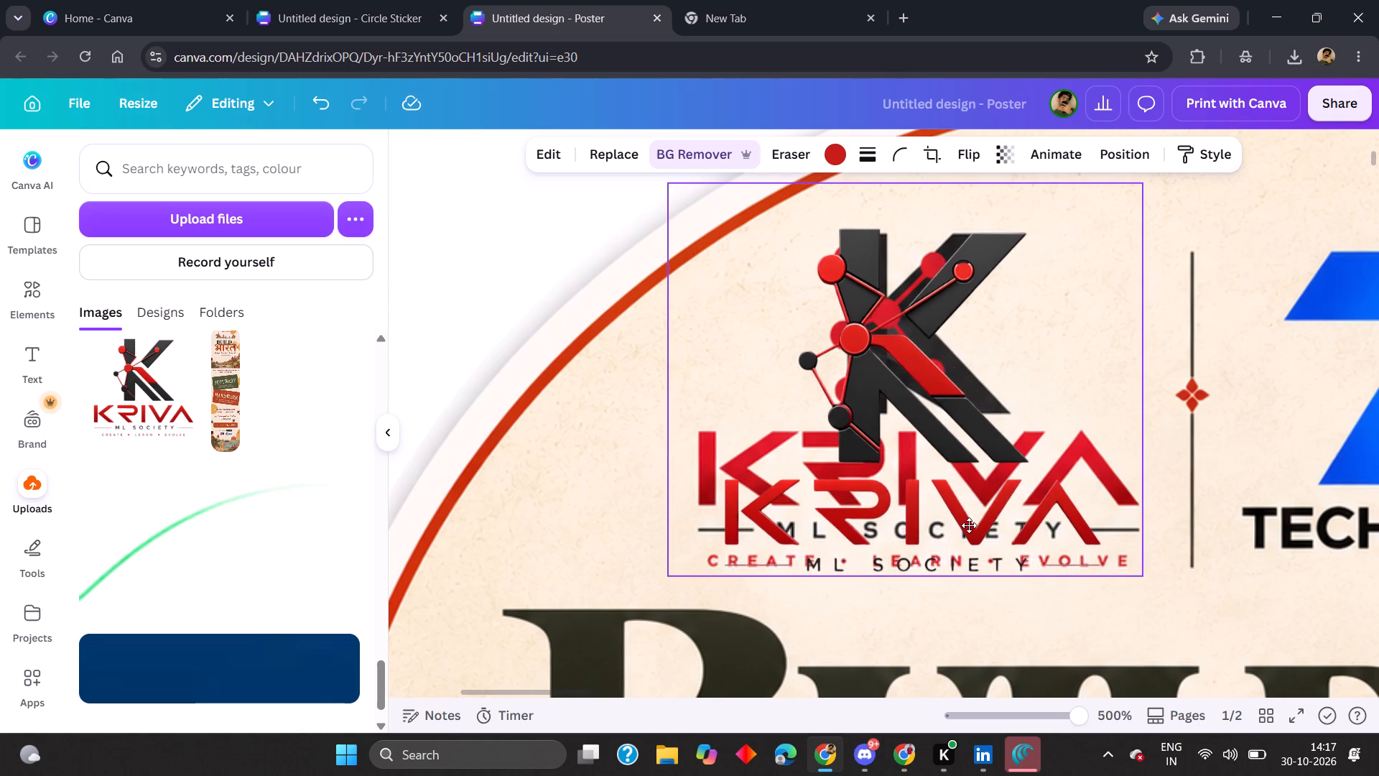
pyautogui.keyDown('ctrl'); pyautogui.moveTo(969, 525); pyautogui.dragTo(965, 519); pyautogui.keyUp('ctrl')
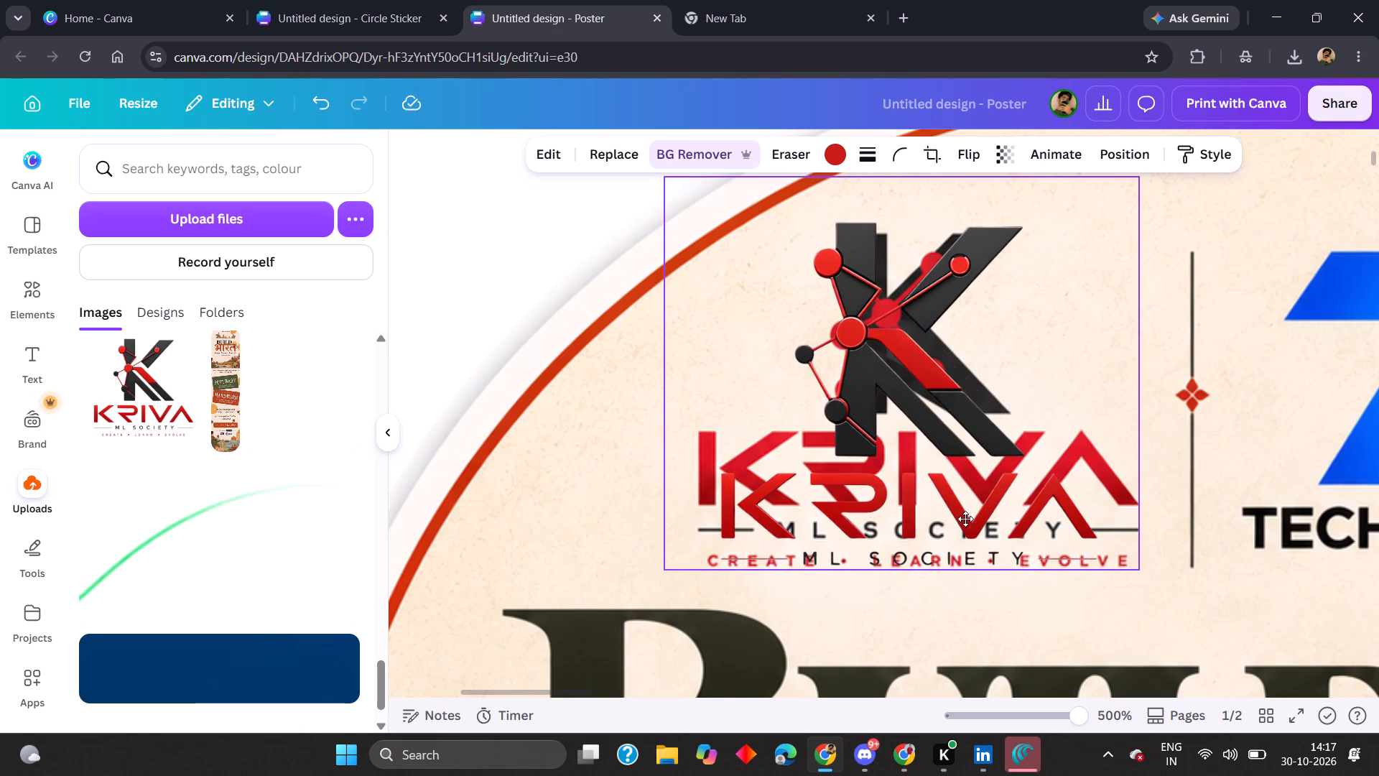
pyautogui.keyDown('ctrl'); pyautogui.moveTo(965, 519); pyautogui.dragTo(967, 519); pyautogui.keyUp('ctrl')
pyautogui.keyDown('ctrl'); pyautogui.moveTo(967, 519); pyautogui.dragTo(980, 532); pyautogui.keyUp('ctrl')
pyautogui.keyDown('ctrl'); pyautogui.moveTo(1151, 582); pyautogui.dragTo(1100, 545); pyautogui.keyUp('ctrl')
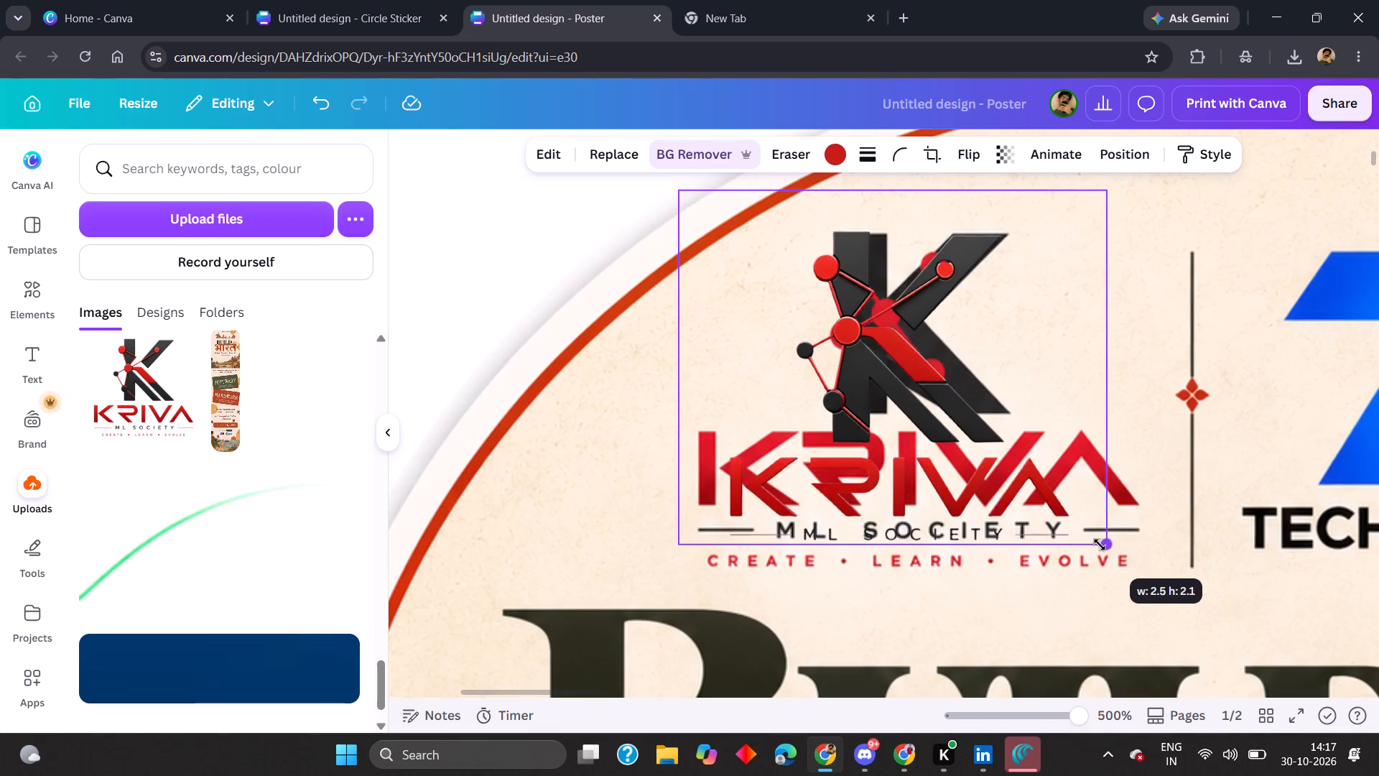
pyautogui.keyDown('ctrl'); pyautogui.moveTo(1100, 545); pyautogui.dragTo(1091, 537); pyautogui.keyUp('ctrl')
pyautogui.keyDown('ctrl'); pyautogui.moveTo(983, 501); pyautogui.dragTo(1004, 502); pyautogui.keyUp('ctrl')
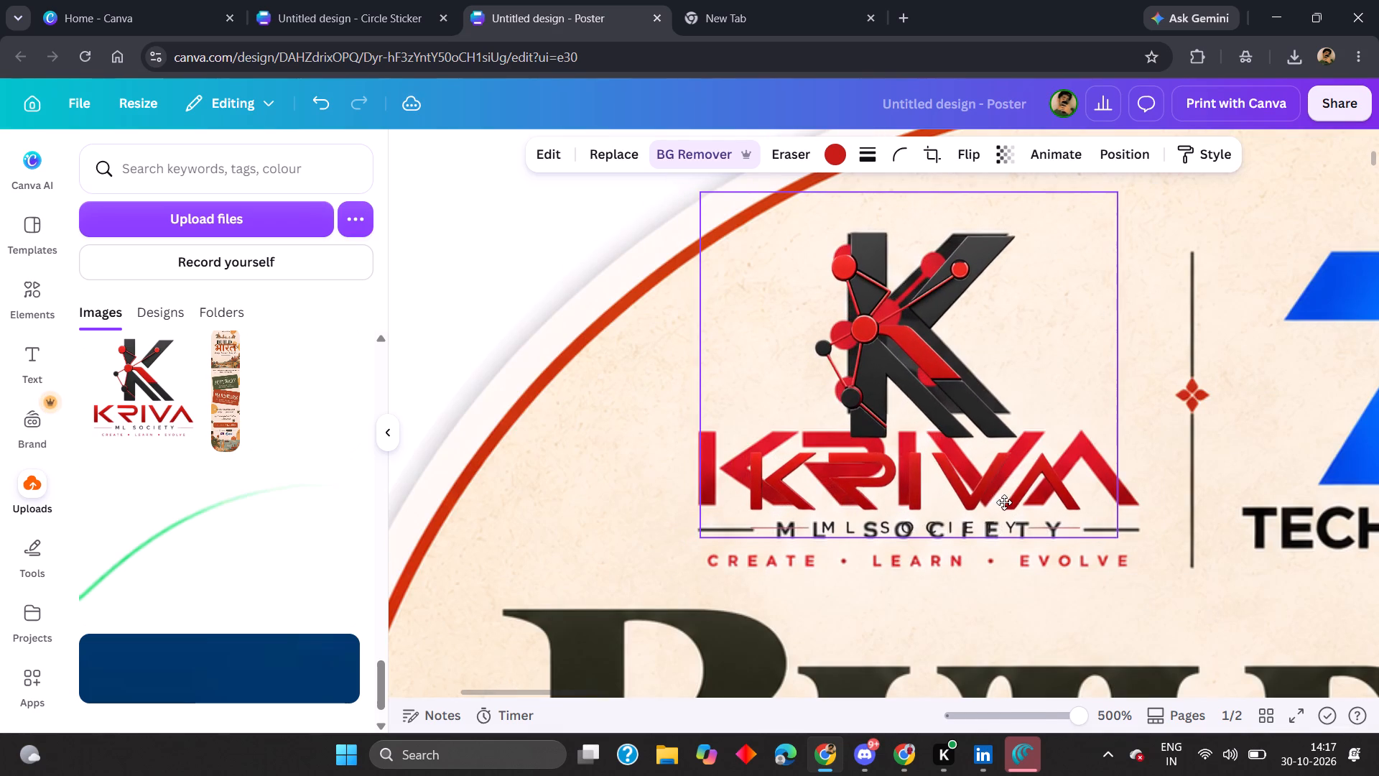
pyautogui.keyDown('ctrl'); pyautogui.moveTo(1004, 502); pyautogui.dragTo(1005, 507); pyautogui.keyUp('ctrl')
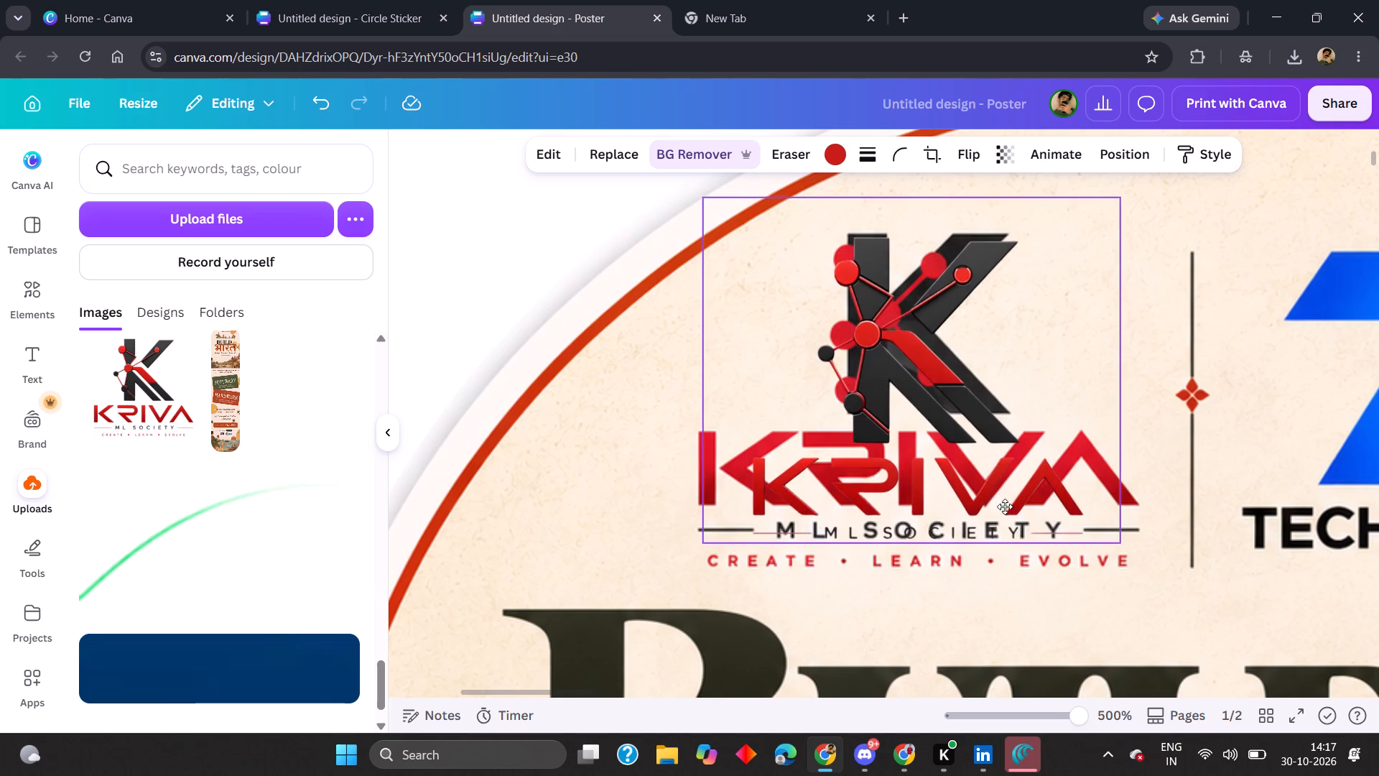
pyautogui.keyDown('ctrl'); pyautogui.moveTo(1005, 507); pyautogui.dragTo(995, 502); pyautogui.keyUp('ctrl')
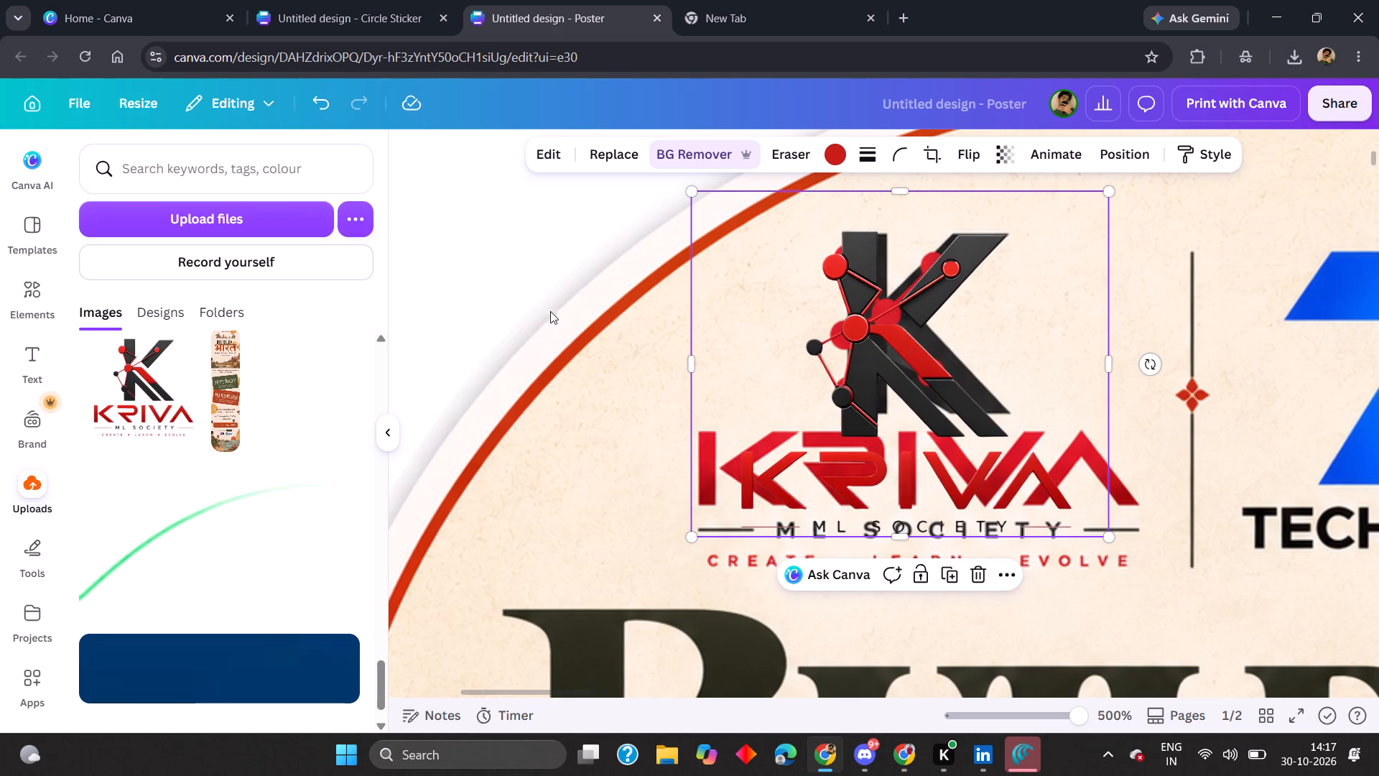
pyautogui.click(547, 297)
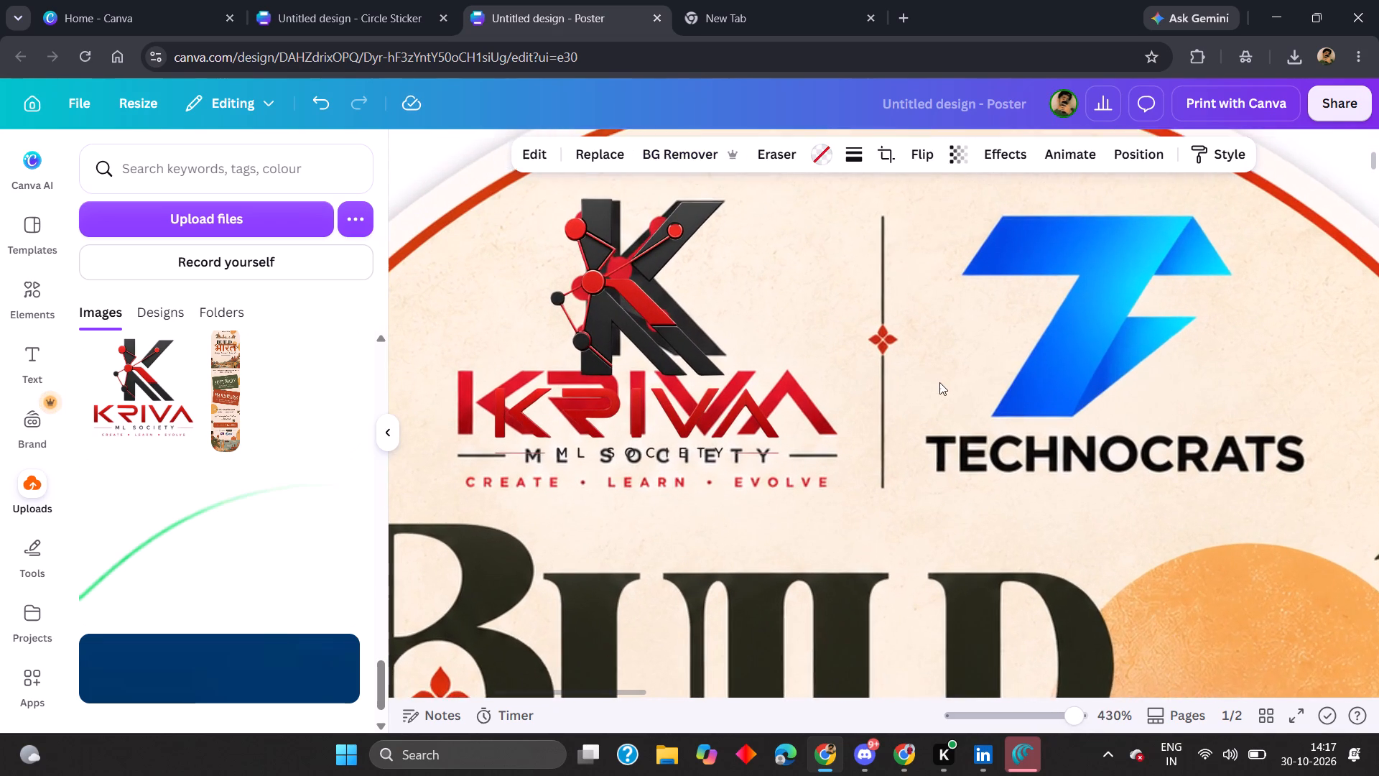
# Add the uploaded Technocrats logo to page 1 and remove its background.
pyautogui.scroll(1, 951, 383)
pyautogui.scroll(8, 243, 562)
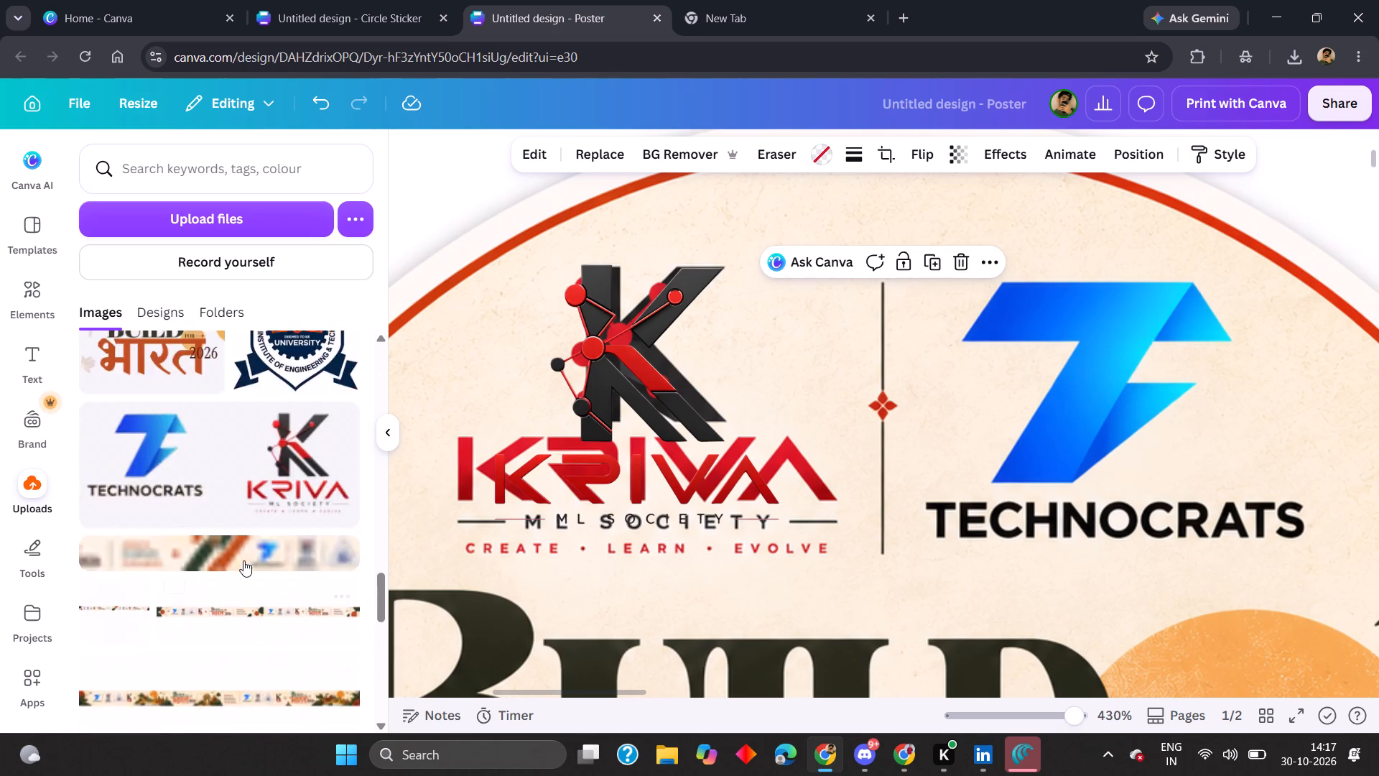
pyautogui.scroll(7, 243, 560)
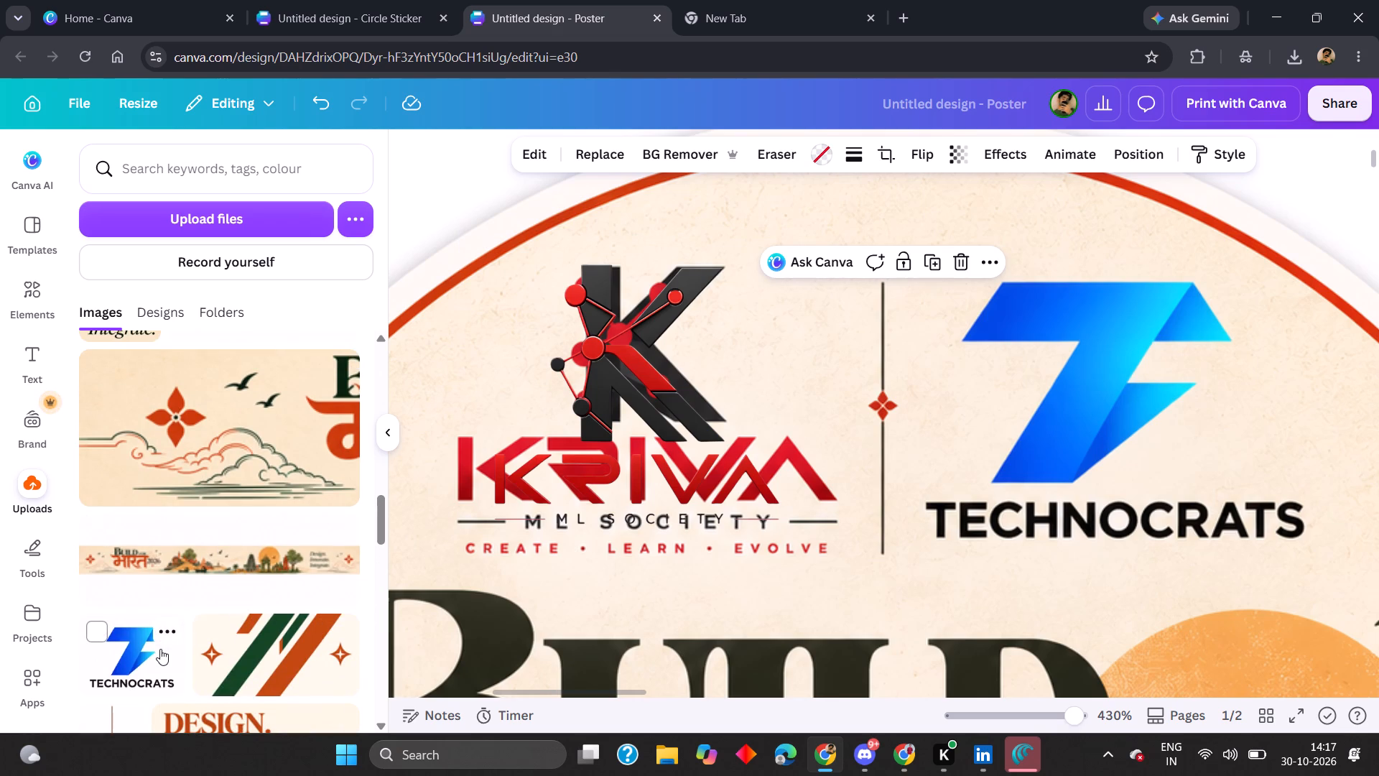
pyautogui.click(160, 649)
pyautogui.scroll(-2, 735, 486)
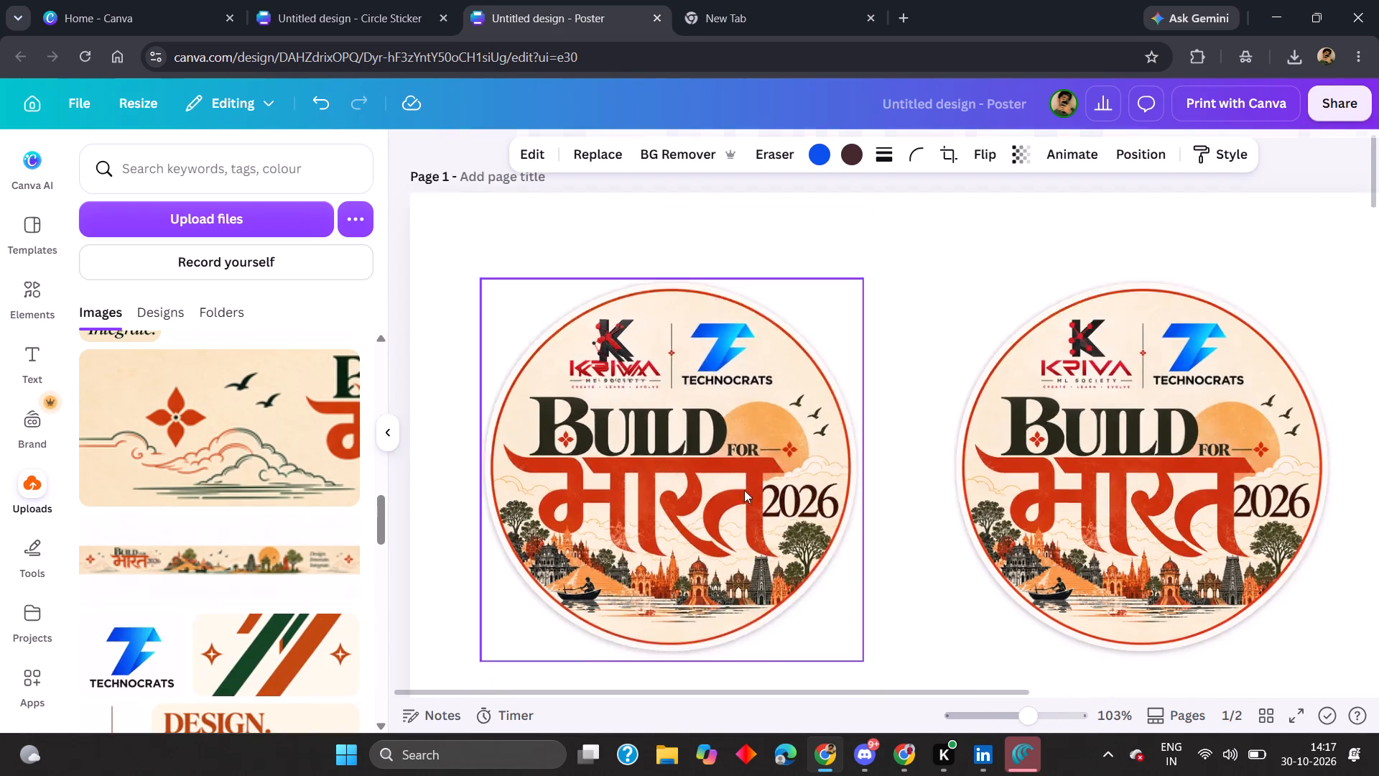
pyautogui.scroll(-3, 744, 490)
pyautogui.click(672, 162)
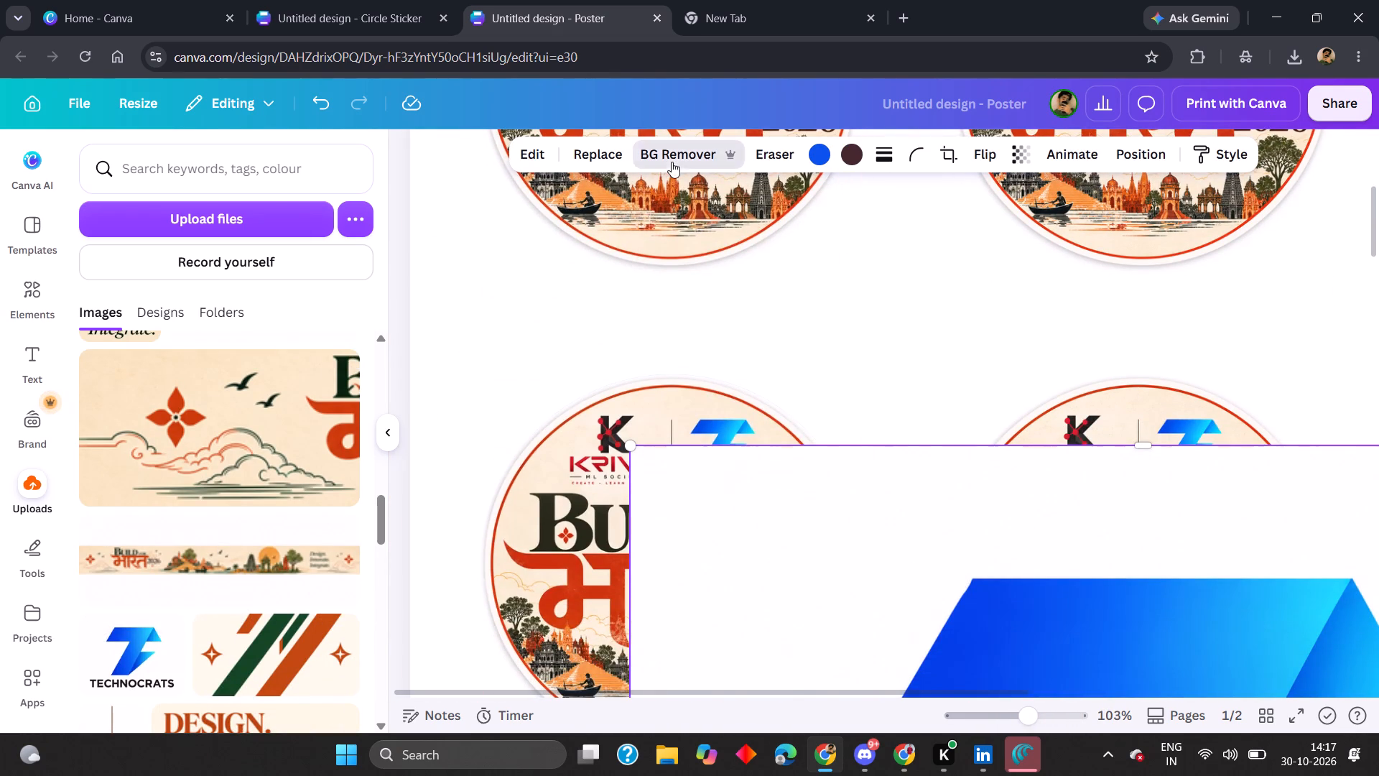
# Shrink the Technocrats logo and move it onto the printed Technocrats logo of the first page 1 sticker.
pyautogui.moveTo(914, 520); pyautogui.dragTo(812, 336)
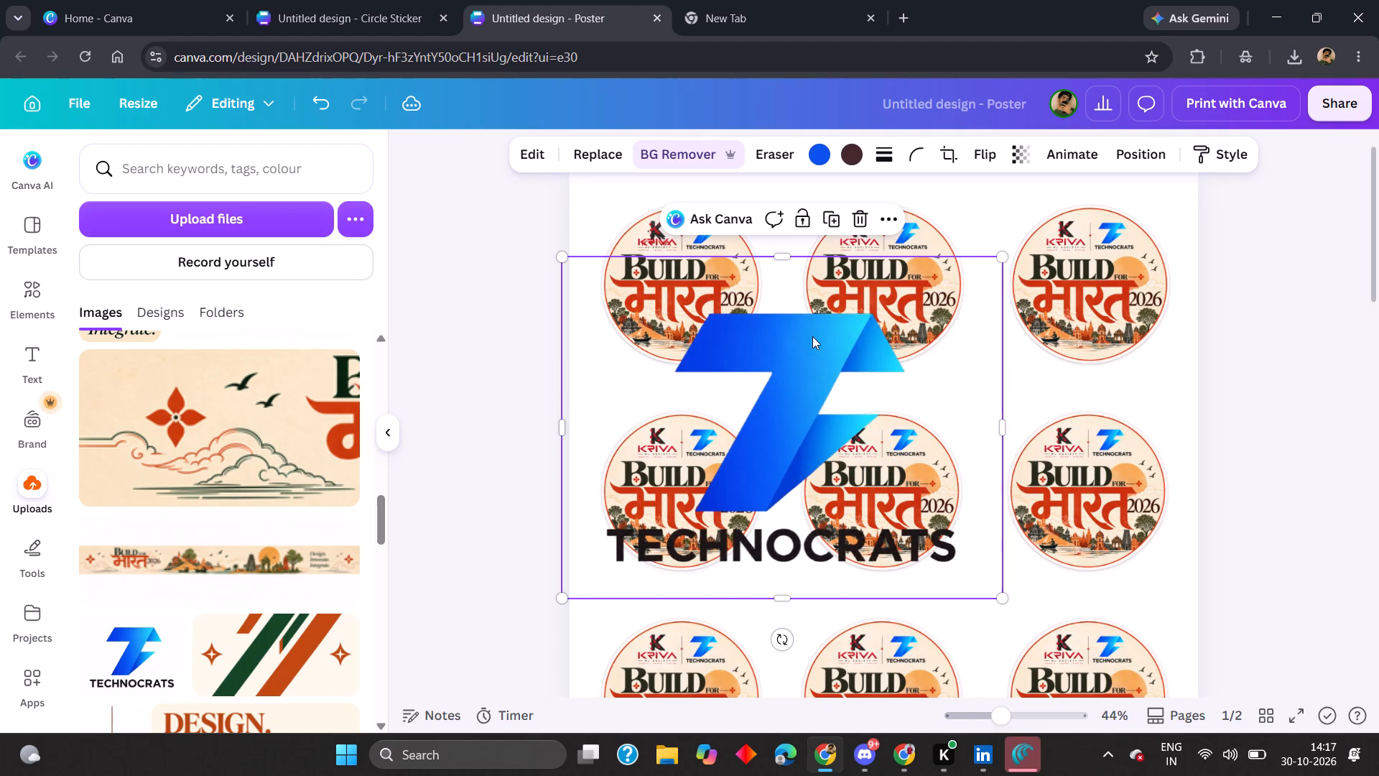
pyautogui.moveTo(1002, 594); pyautogui.dragTo(656, 339)
pyautogui.hscroll(4, 631, 356)
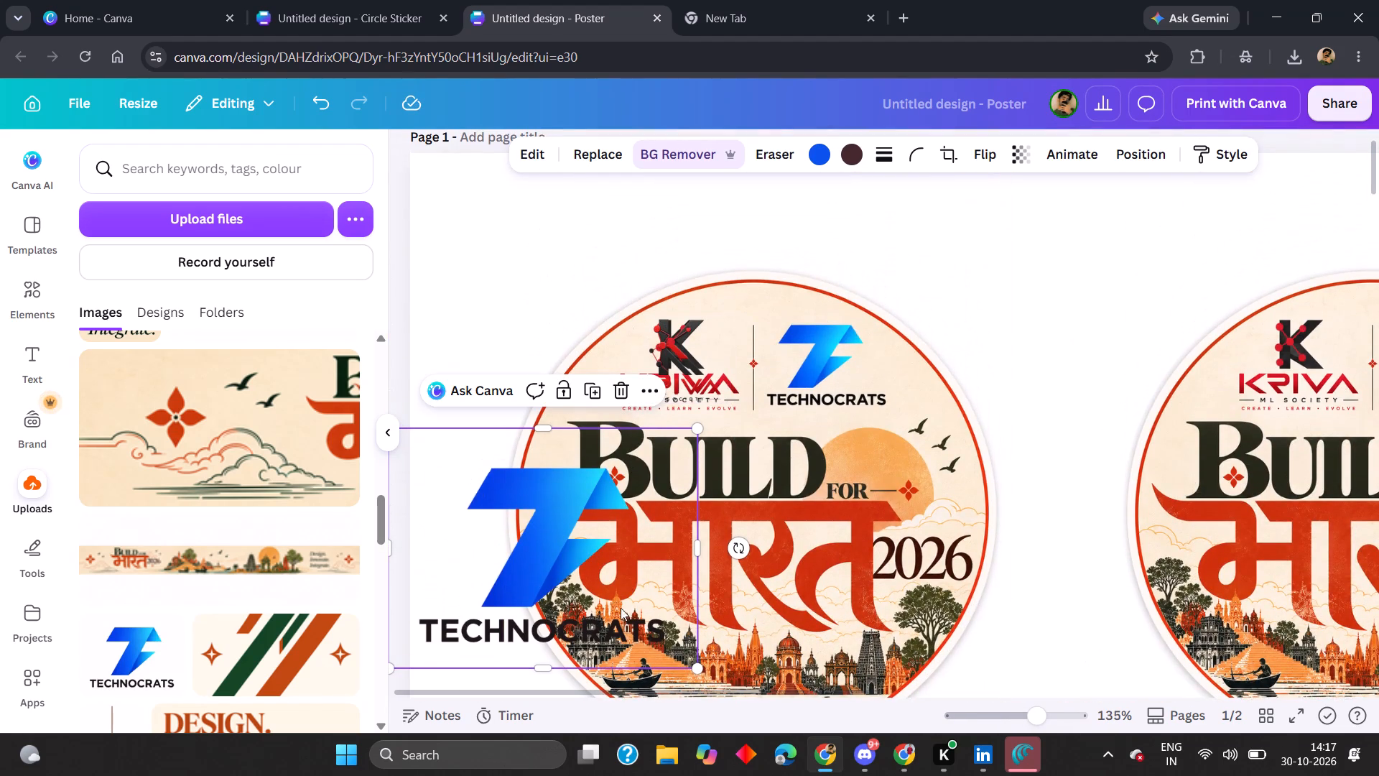
pyautogui.moveTo(695, 666); pyautogui.dragTo(606, 560)
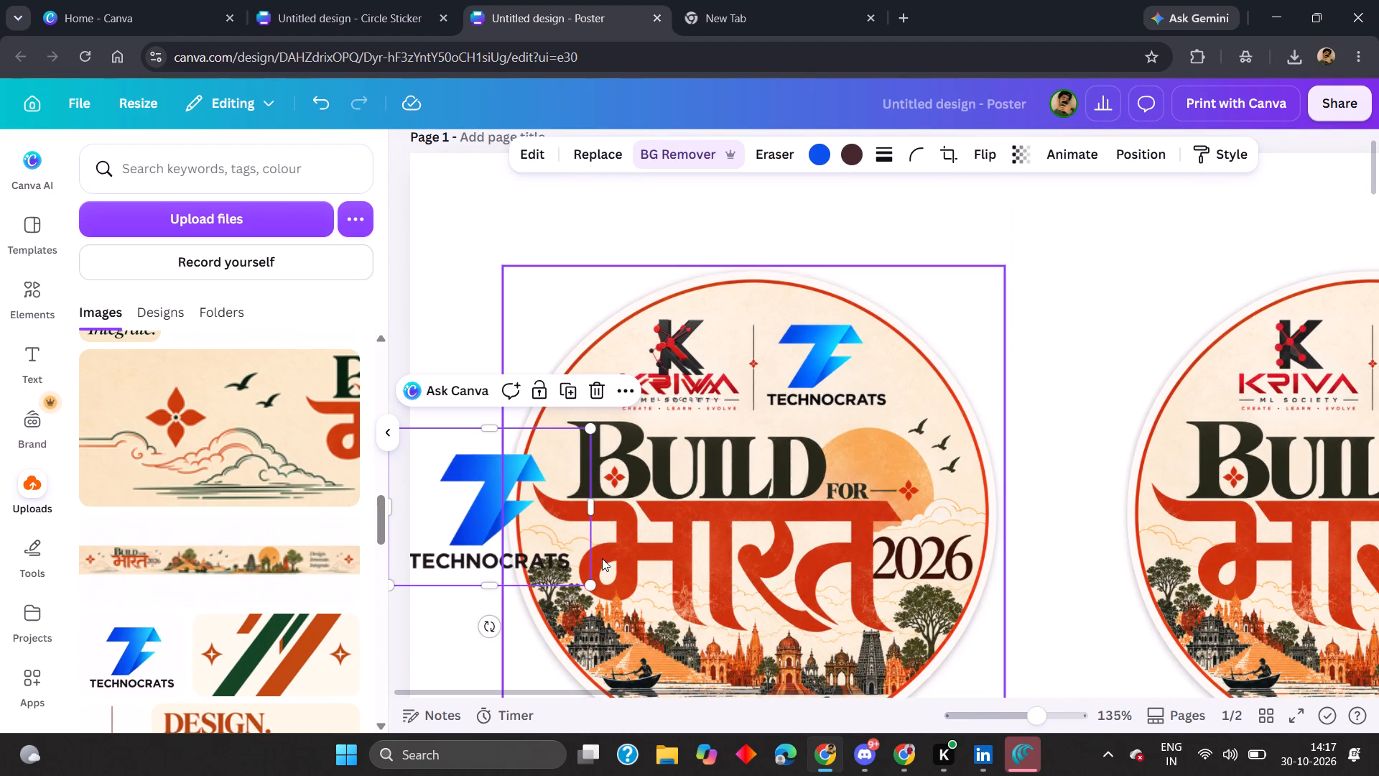
pyautogui.keyDown('ctrl'); pyautogui.moveTo(505, 484); pyautogui.dragTo(862, 361); pyautogui.keyUp('ctrl')
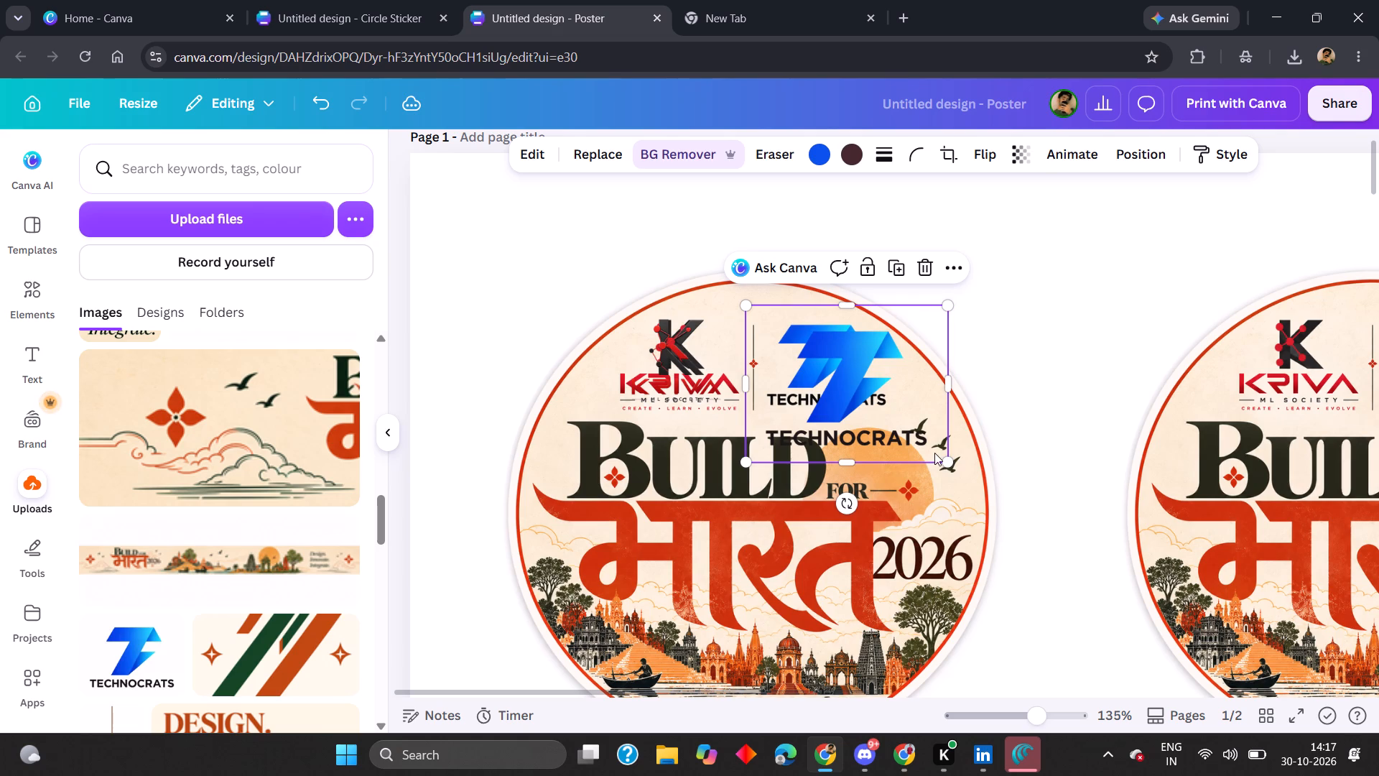
# Shrink the overlaid Technocrats logo further and align its wordmark with the printed one on the first sticker.
pyautogui.keyDown('ctrl'); pyautogui.moveTo(947, 465); pyautogui.dragTo(908, 427); pyautogui.keyUp('ctrl')
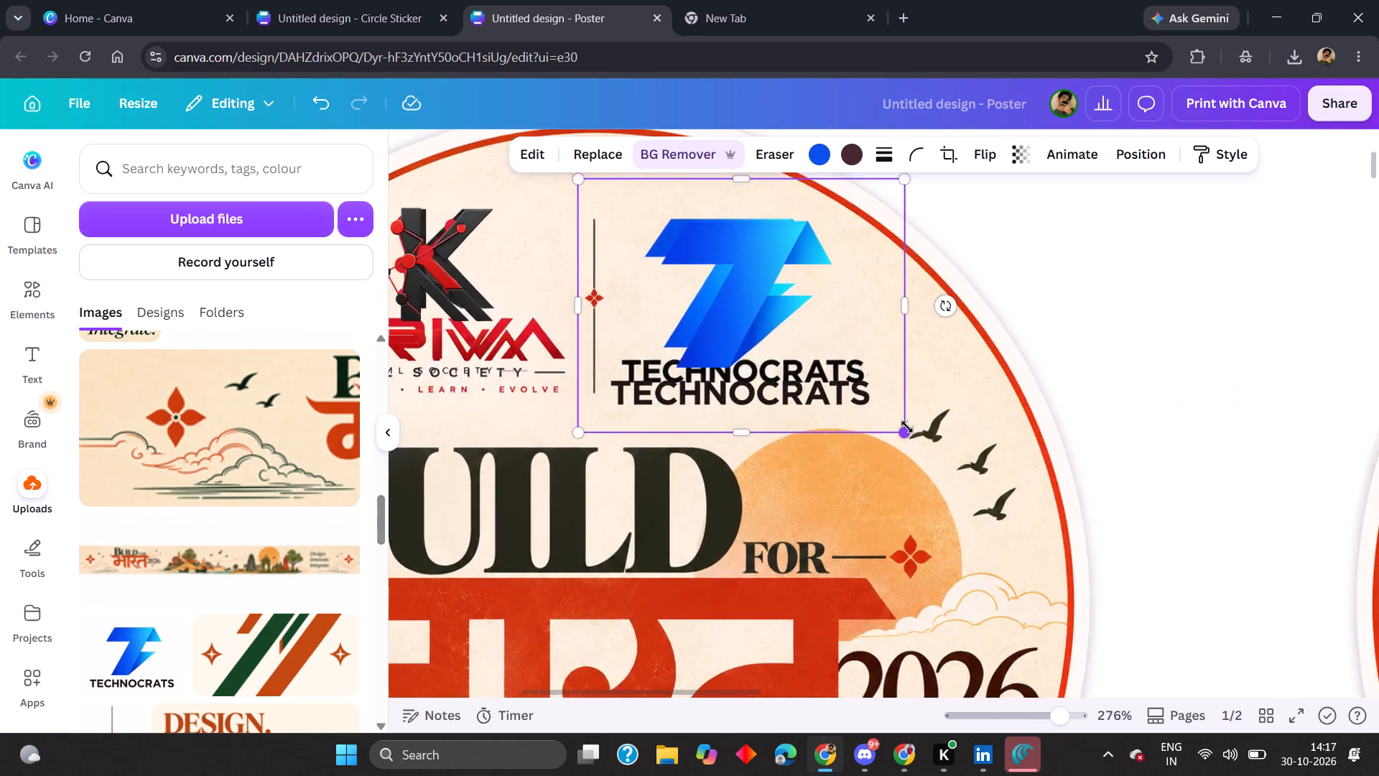
pyautogui.hscroll(2, 907, 427)
pyautogui.keyDown('ctrl'); pyautogui.moveTo(888, 443); pyautogui.dragTo(868, 430); pyautogui.keyUp('ctrl')
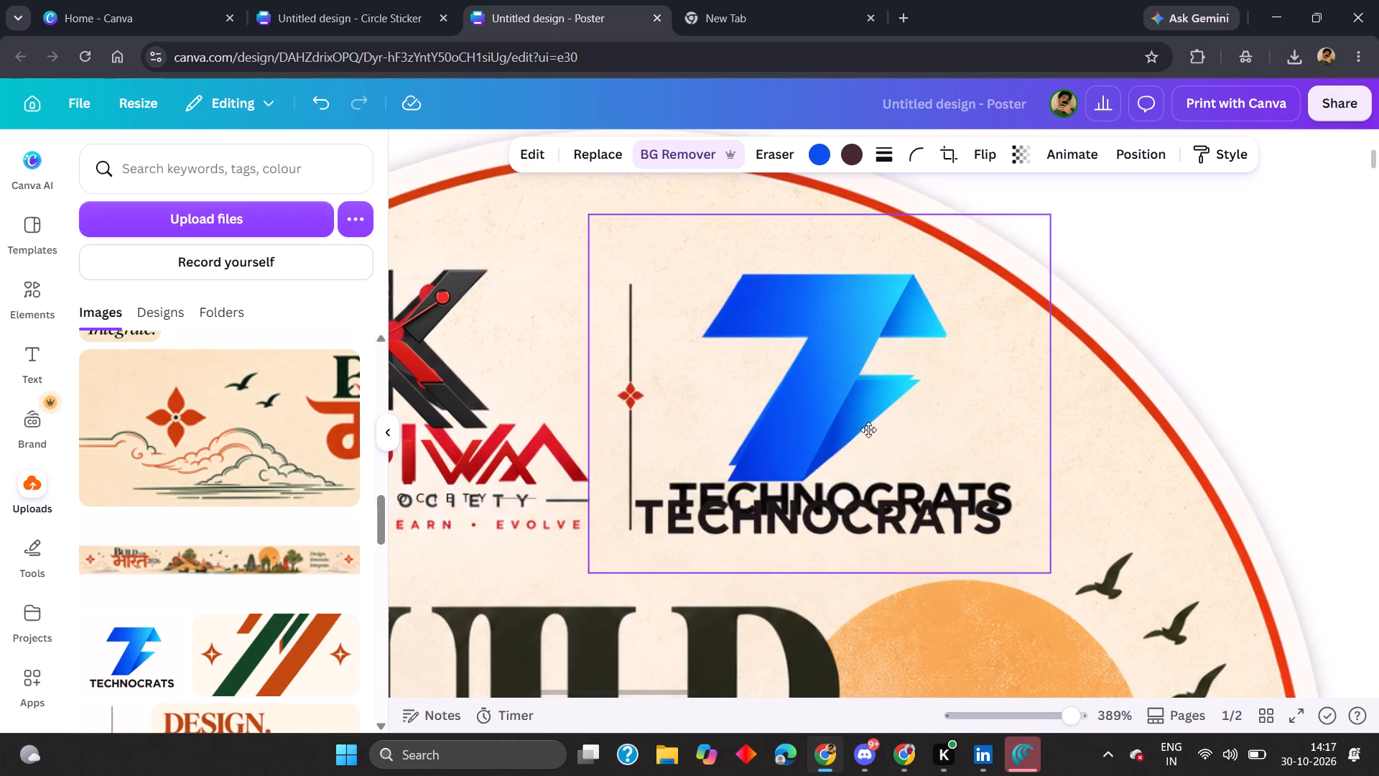
pyautogui.keyDown('ctrl'); pyautogui.moveTo(868, 430); pyautogui.dragTo(865, 433); pyautogui.keyUp('ctrl')
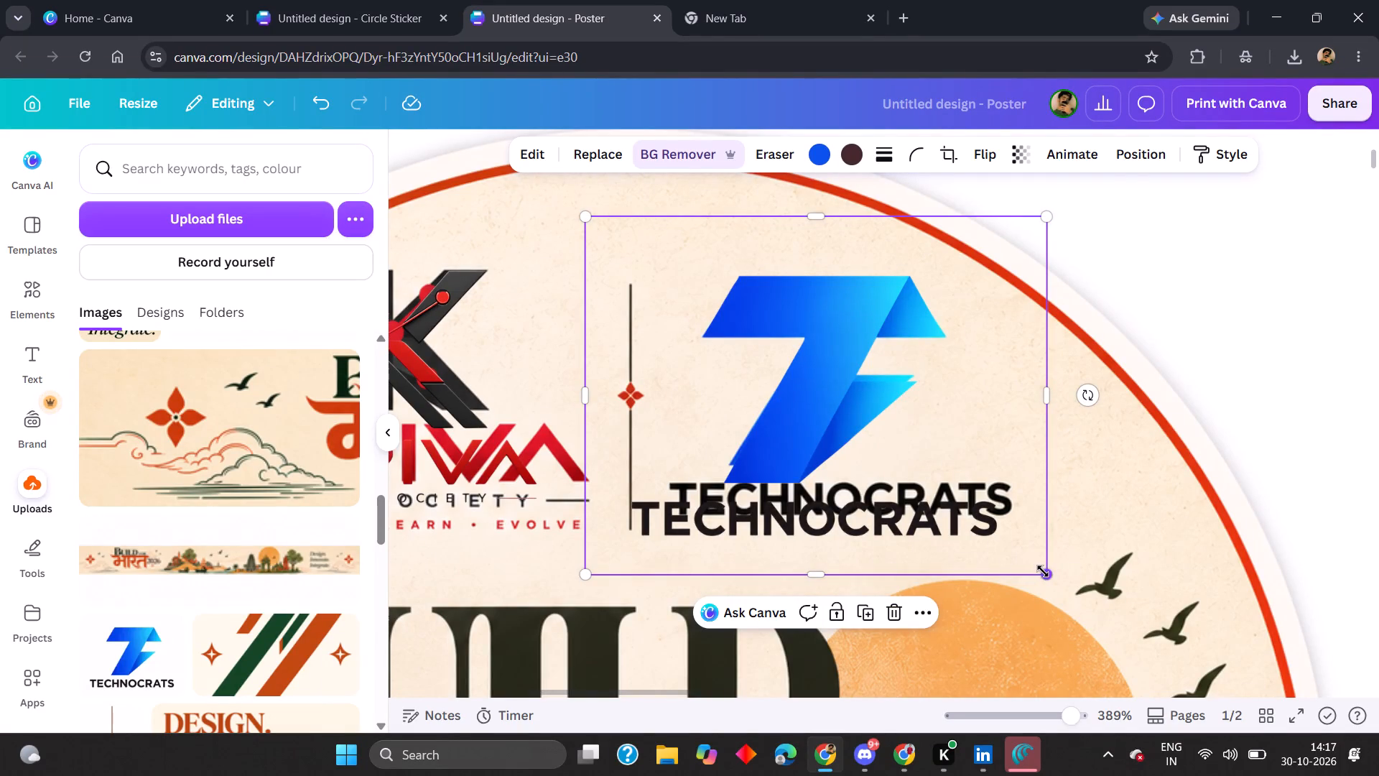
pyautogui.keyDown('ctrl'); pyautogui.moveTo(1043, 572); pyautogui.dragTo(1014, 546); pyautogui.keyUp('ctrl')
pyautogui.keyDown('ctrl'); pyautogui.moveTo(876, 479); pyautogui.dragTo(892, 486); pyautogui.keyUp('ctrl')
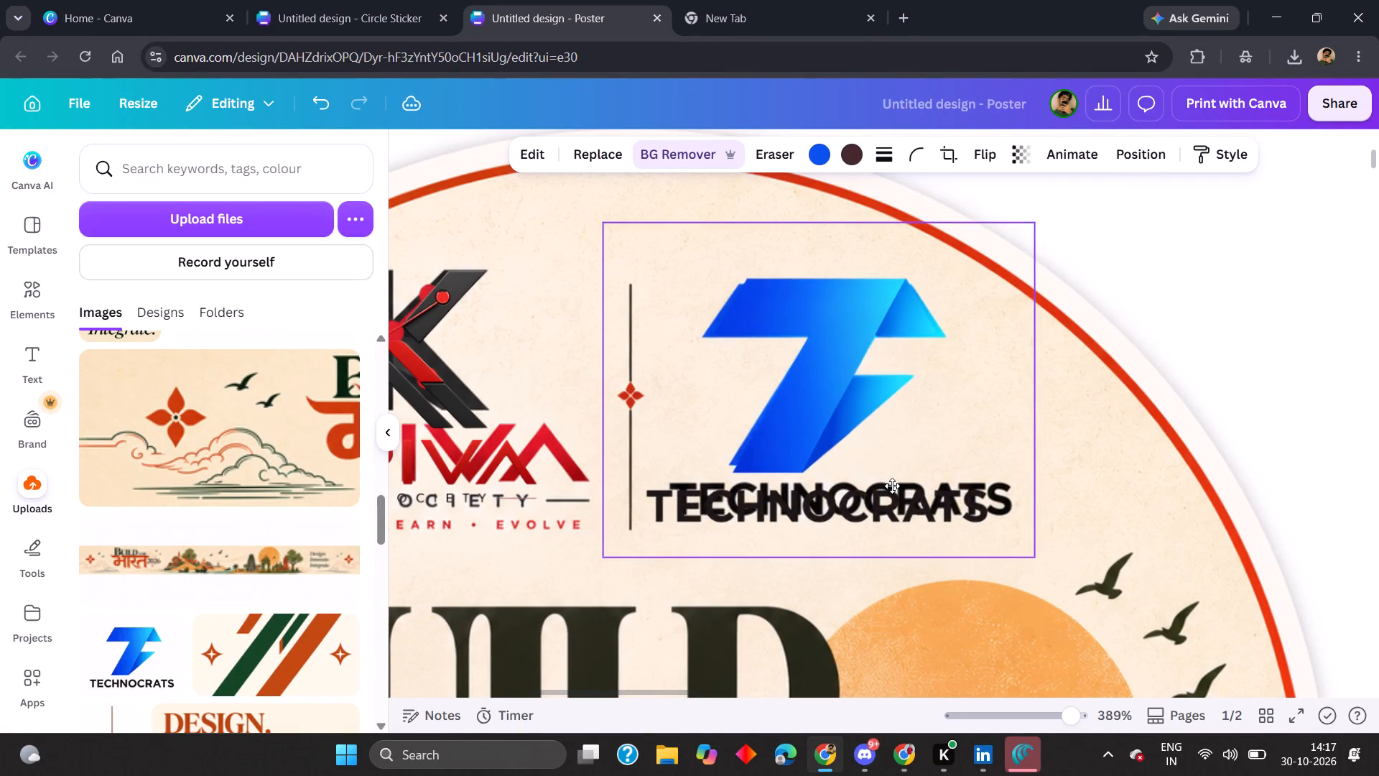
pyautogui.keyDown('ctrl'); pyautogui.moveTo(892, 486); pyautogui.dragTo(910, 481); pyautogui.keyUp('ctrl')
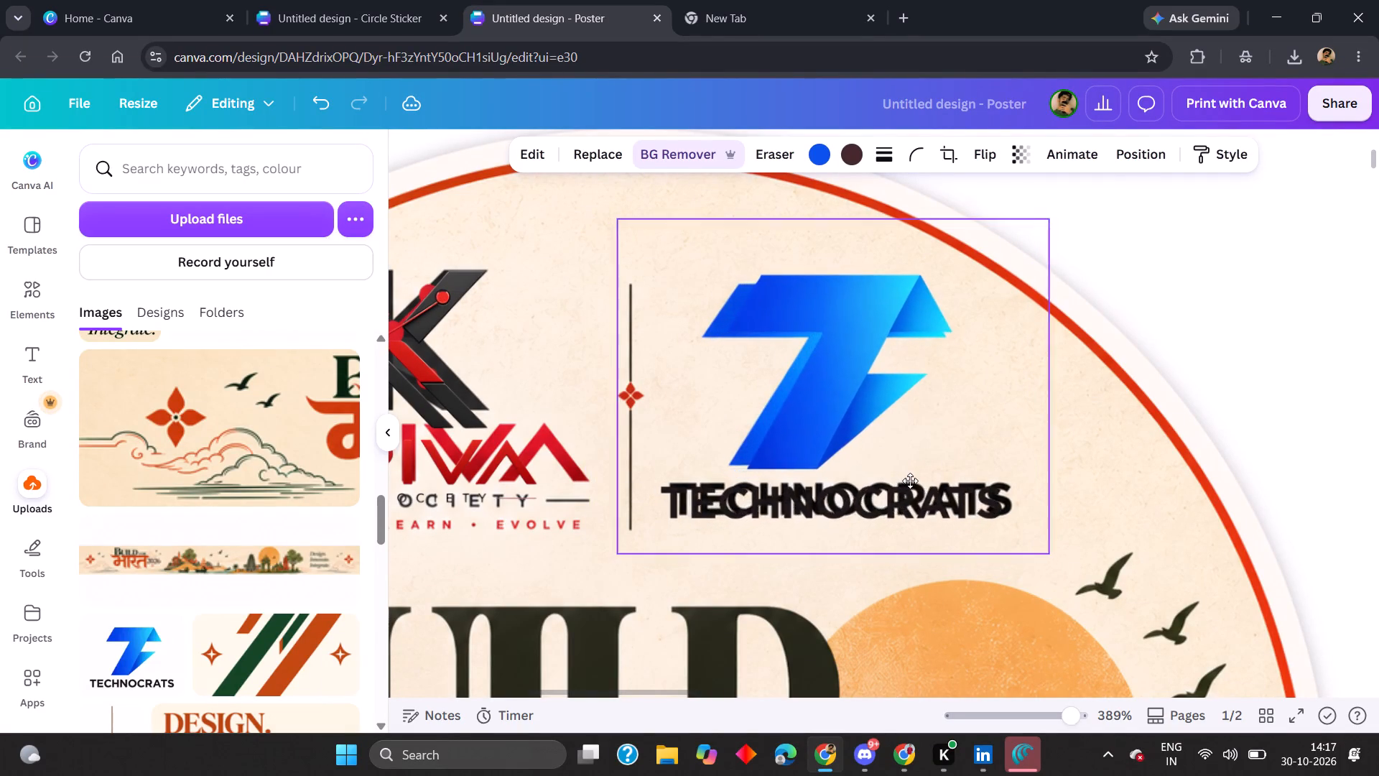
pyautogui.keyDown('ctrl'); pyautogui.moveTo(910, 481); pyautogui.dragTo(914, 481); pyautogui.keyUp('ctrl')
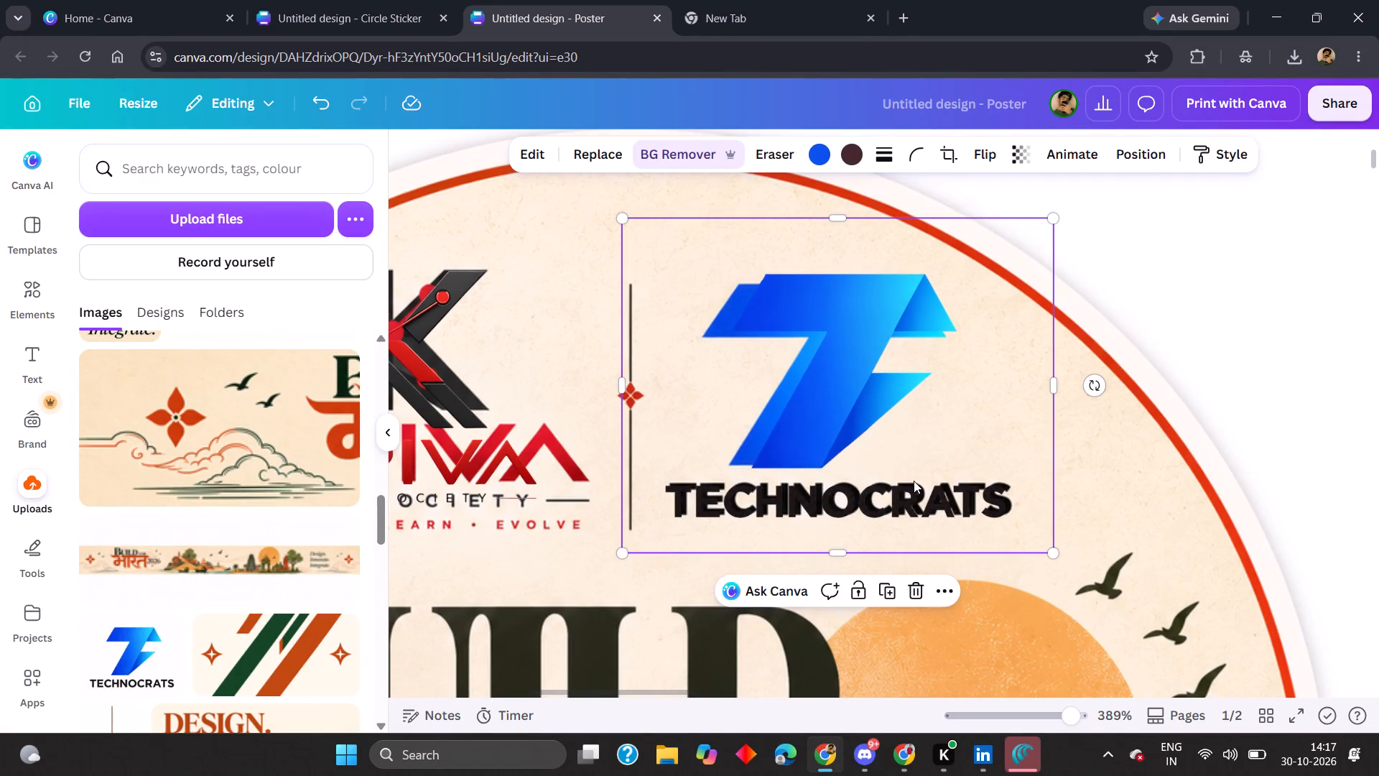
# Start Magic Eraser on the first sticker's image and brush over its printed KRIVA wordmark, tagline and K symbol.
pyautogui.hscroll(3, 913, 481)
pyautogui.click(673, 470)
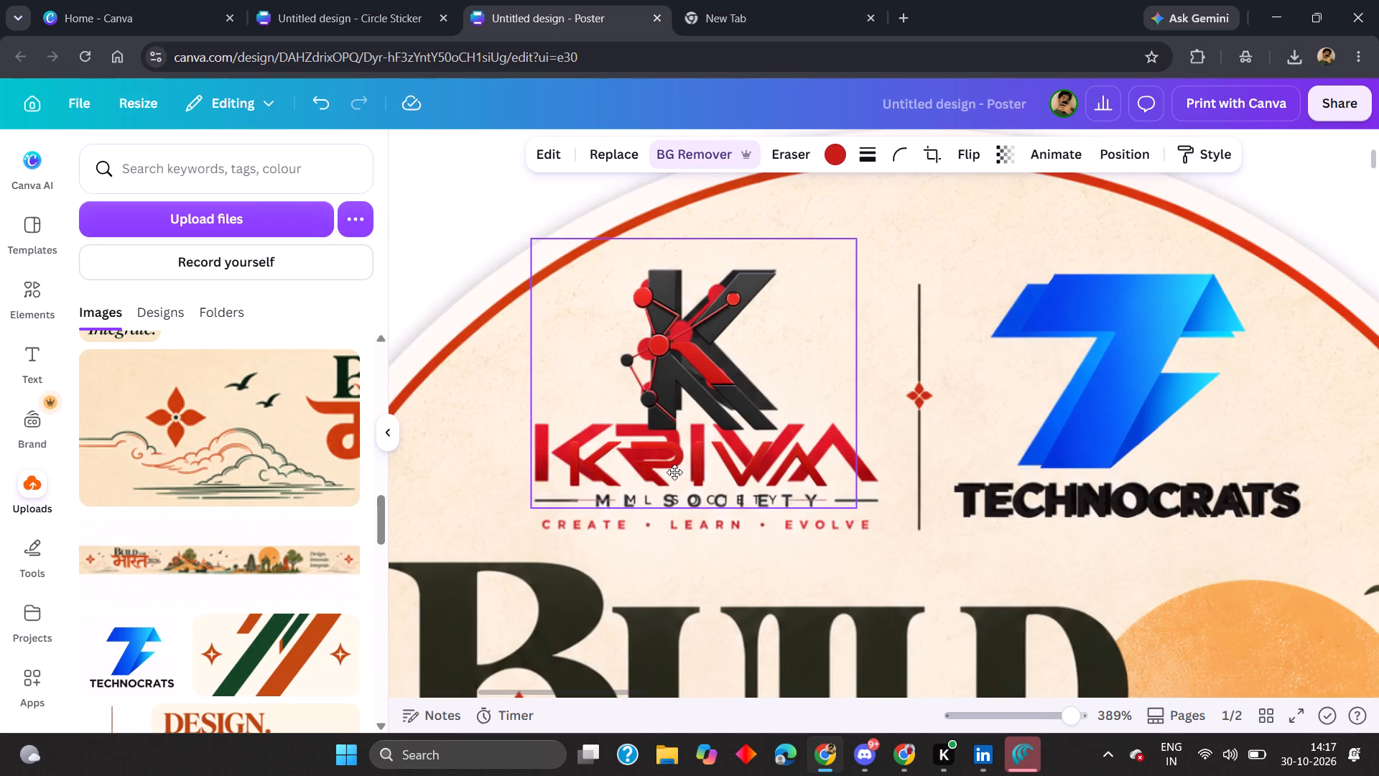
pyautogui.click(427, 234)
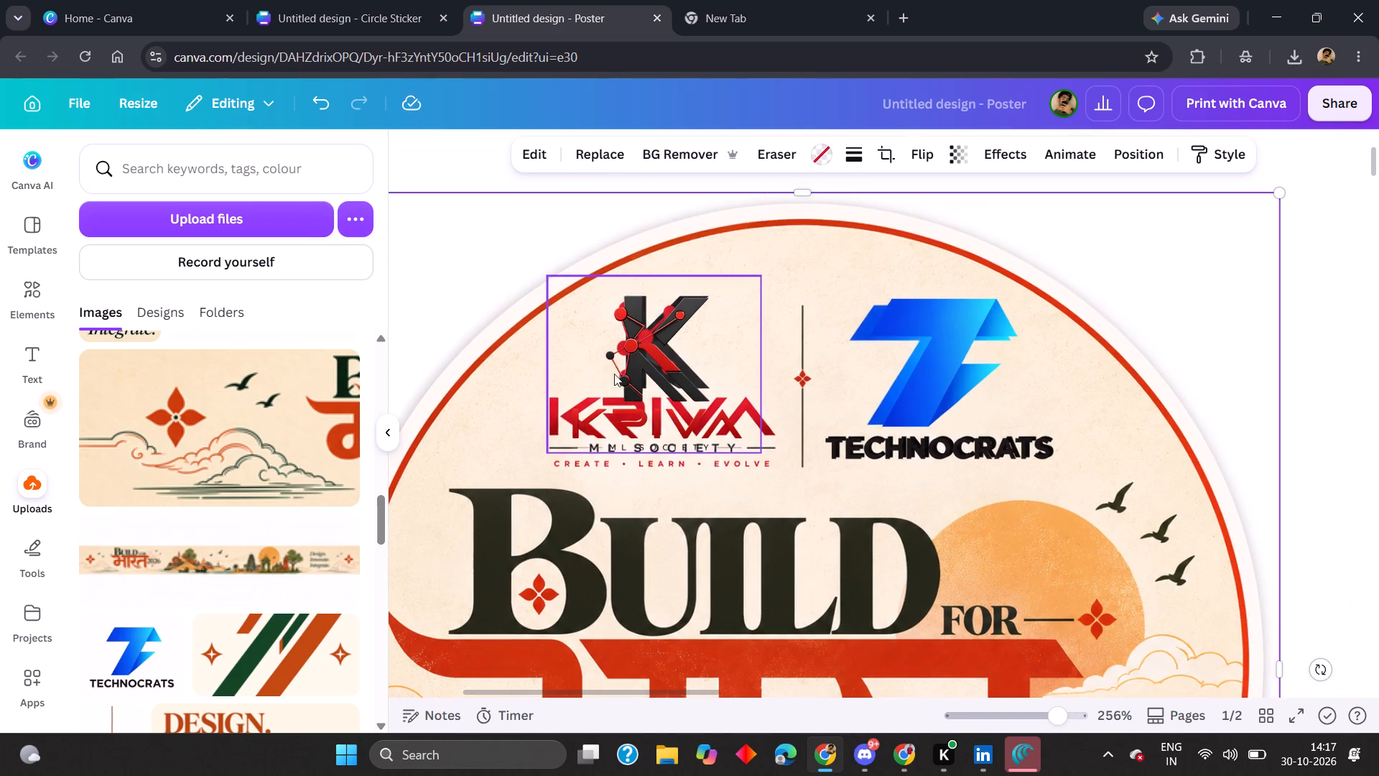
pyautogui.click(762, 154)
pyautogui.click(771, 197)
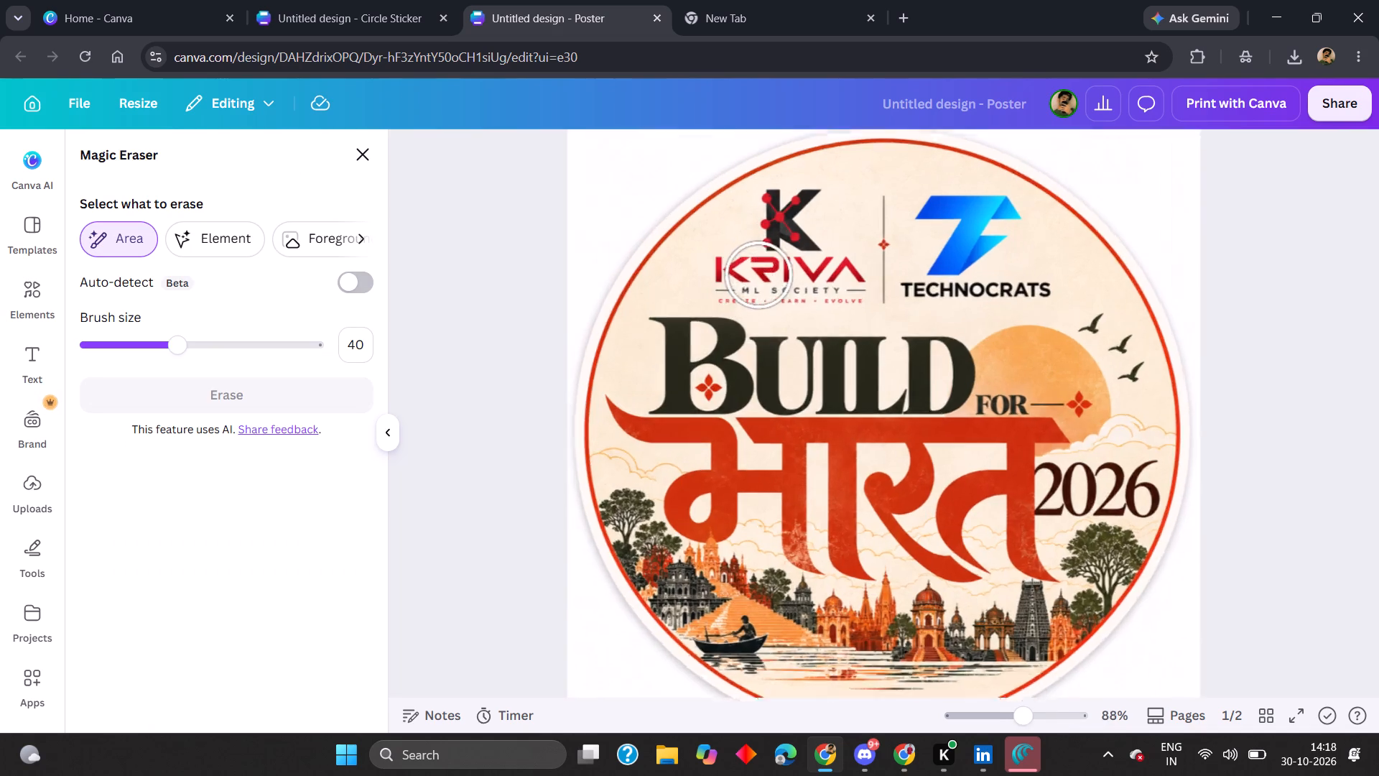
pyautogui.click(652, 285)
pyautogui.click(701, 281)
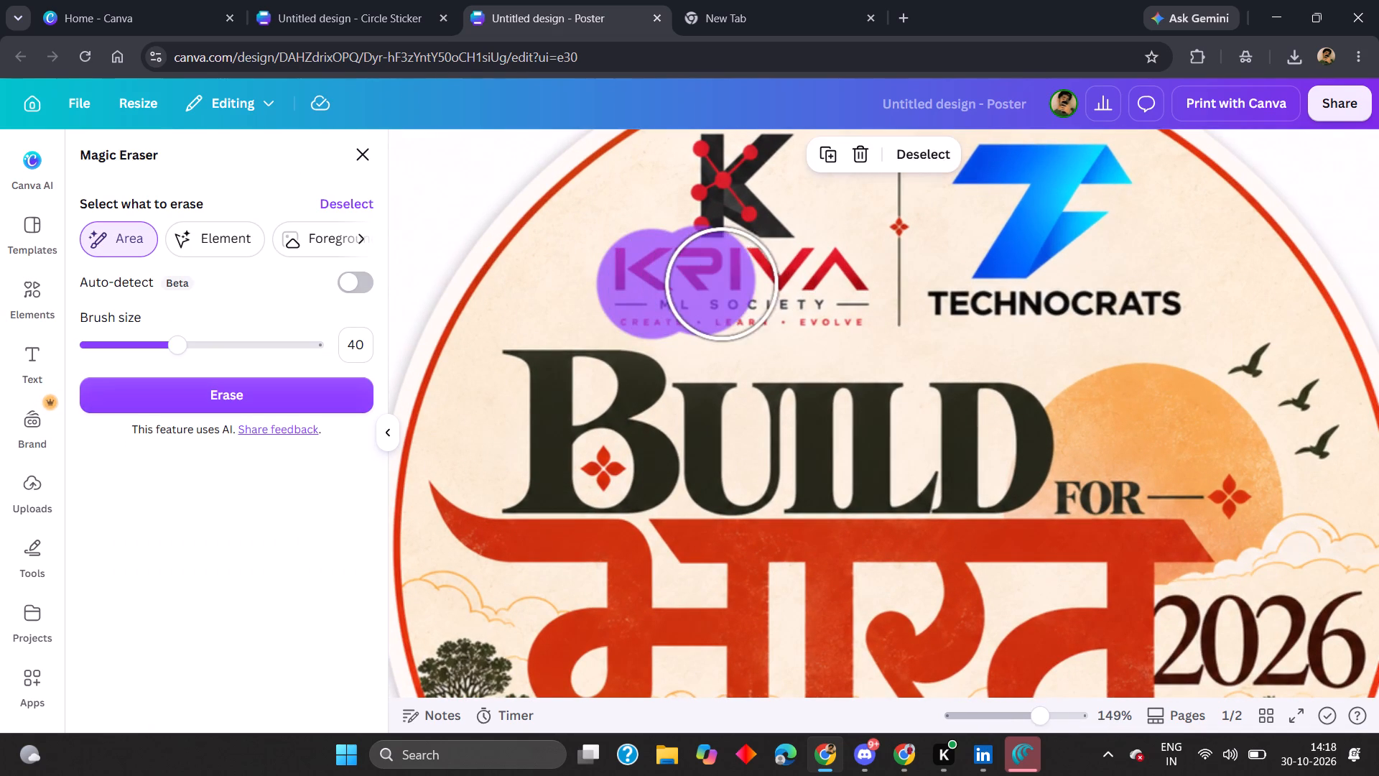
pyautogui.click(730, 287)
pyautogui.click(748, 287)
pyautogui.click(779, 292)
pyautogui.click(801, 292)
pyautogui.click(815, 295)
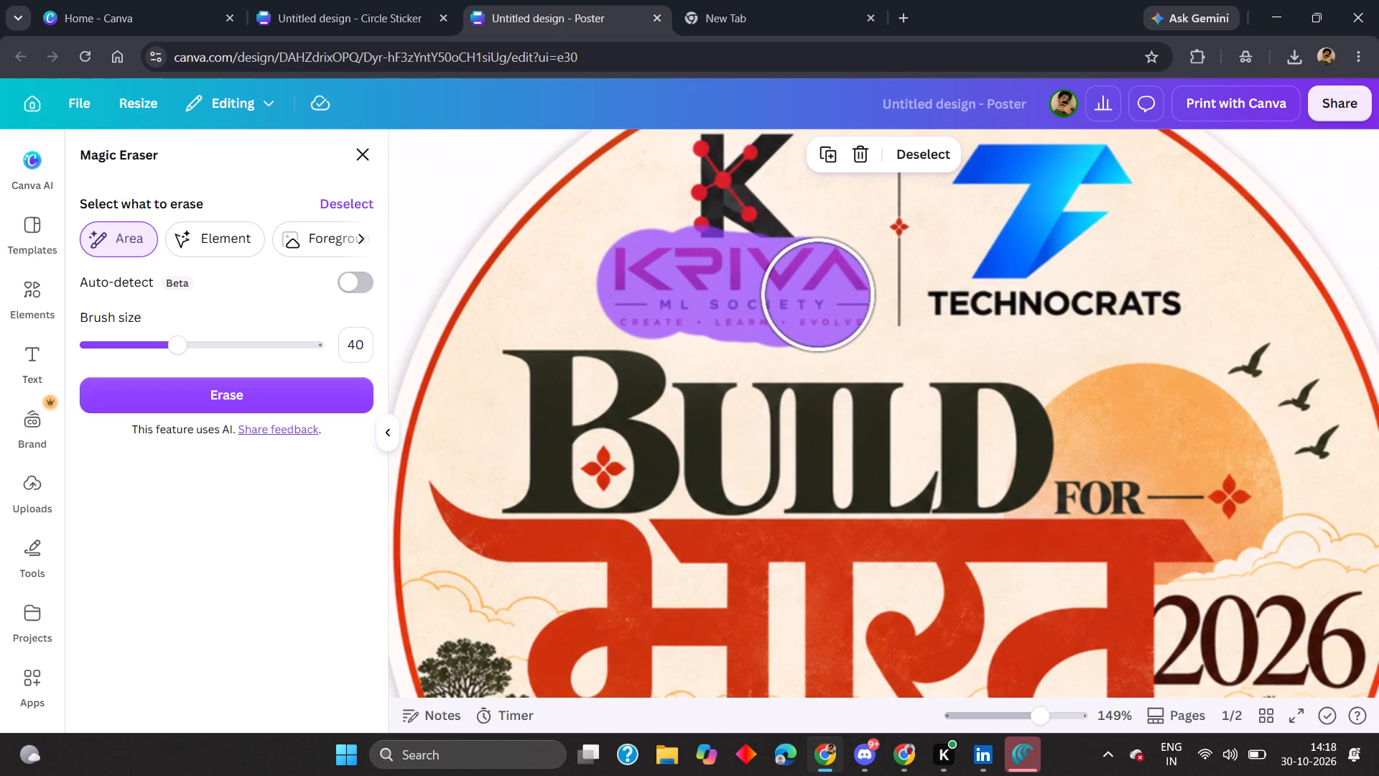
pyautogui.click(821, 296)
pyautogui.scroll(1, 771, 227)
pyautogui.click(740, 264)
pyautogui.click(756, 266)
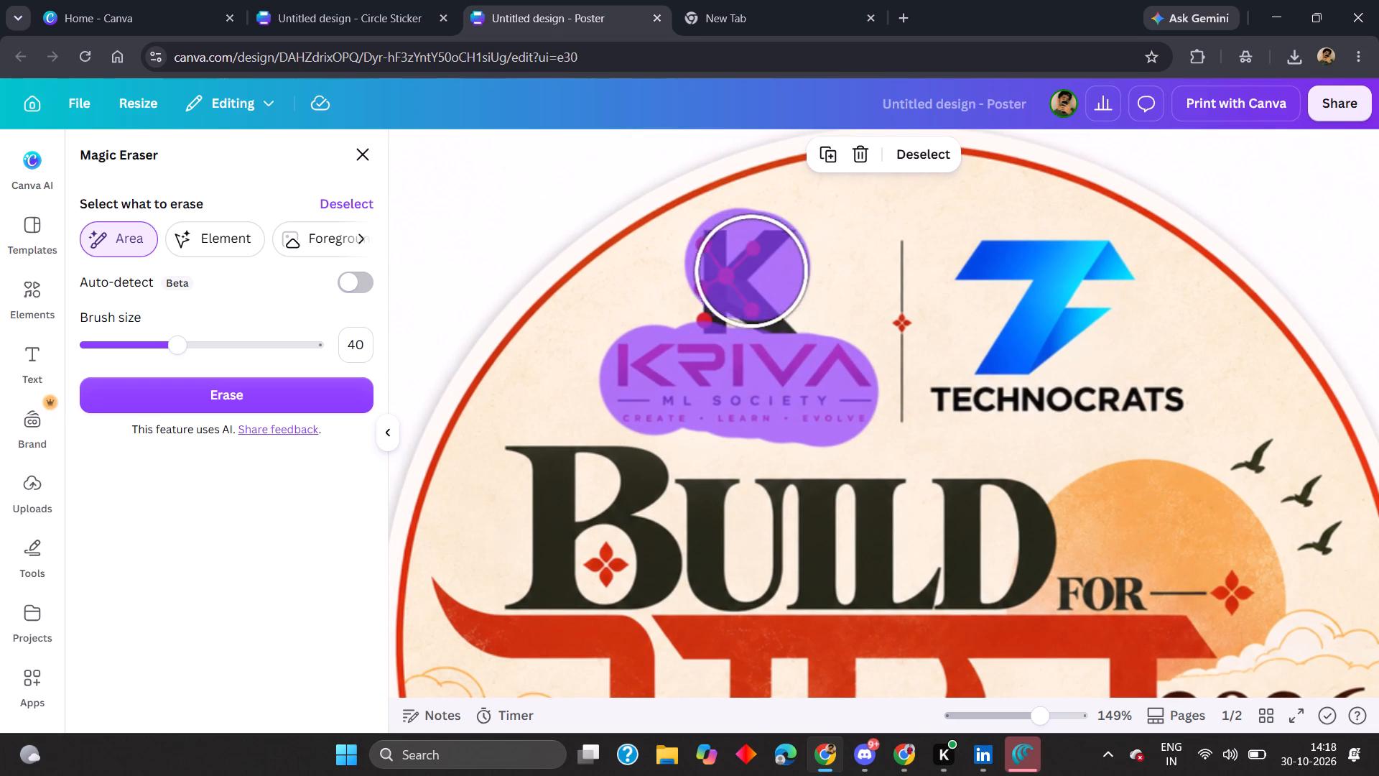
pyautogui.click(730, 311)
pyautogui.click(746, 318)
# Brush over the first sticker's printed Technocrats symbol and wordmark, then erase both marked logos and close Magic Eraser.
pyautogui.click(1000, 275)
pyautogui.click(1070, 279)
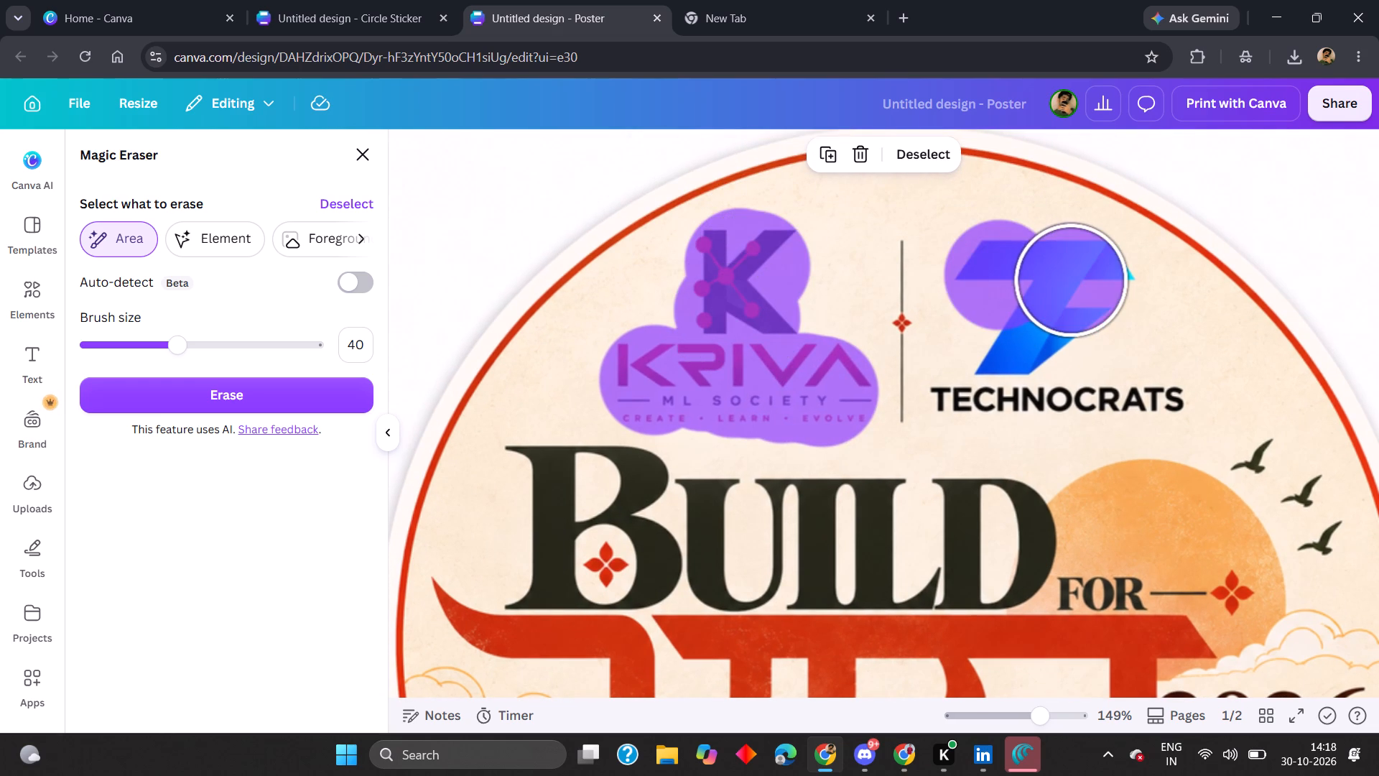
pyautogui.click(1077, 285)
pyautogui.click(1087, 292)
pyautogui.click(1092, 313)
pyautogui.moveTo(1033, 335); pyautogui.dragTo(1017, 342)
pyautogui.moveTo(982, 356); pyautogui.dragTo(983, 357)
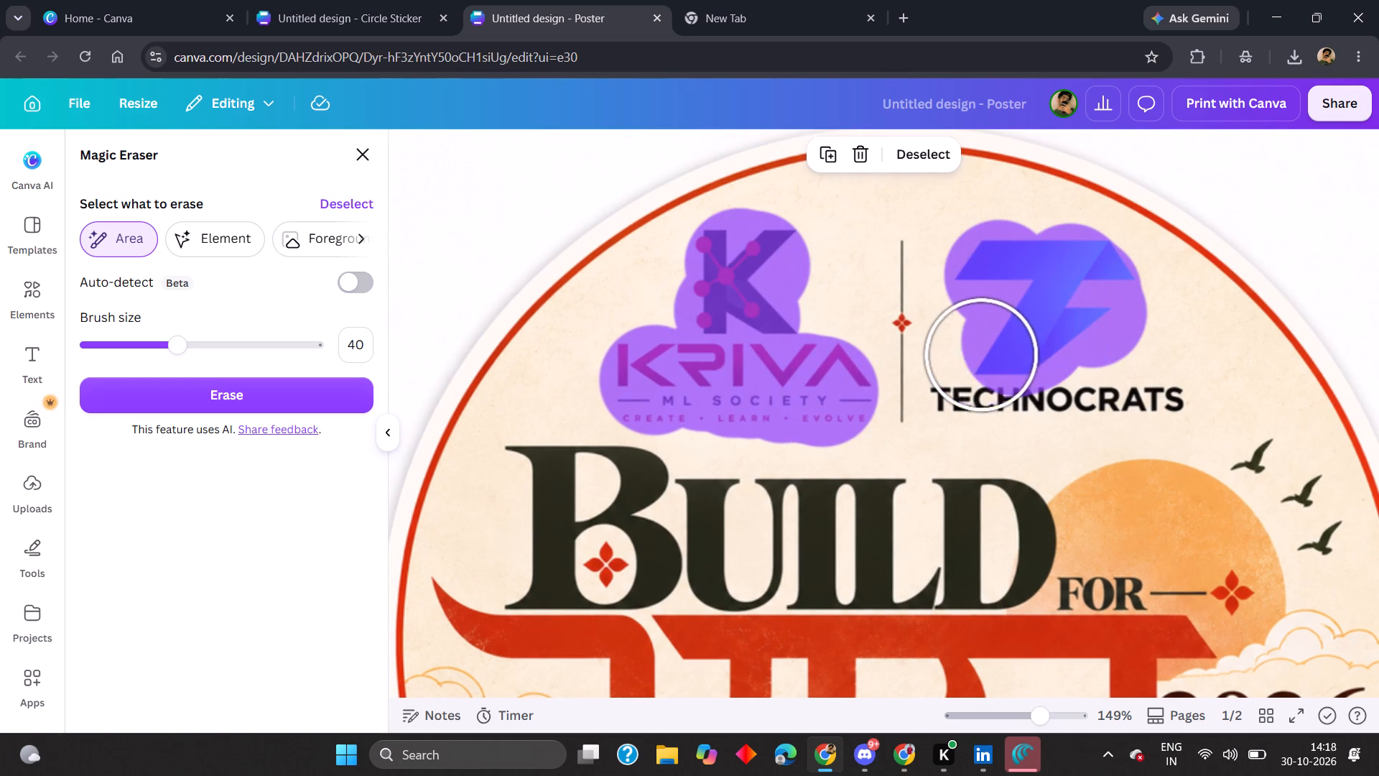
pyautogui.moveTo(983, 357); pyautogui.dragTo(982, 363)
pyautogui.click(983, 377)
pyautogui.click(973, 390)
pyautogui.click(1087, 368)
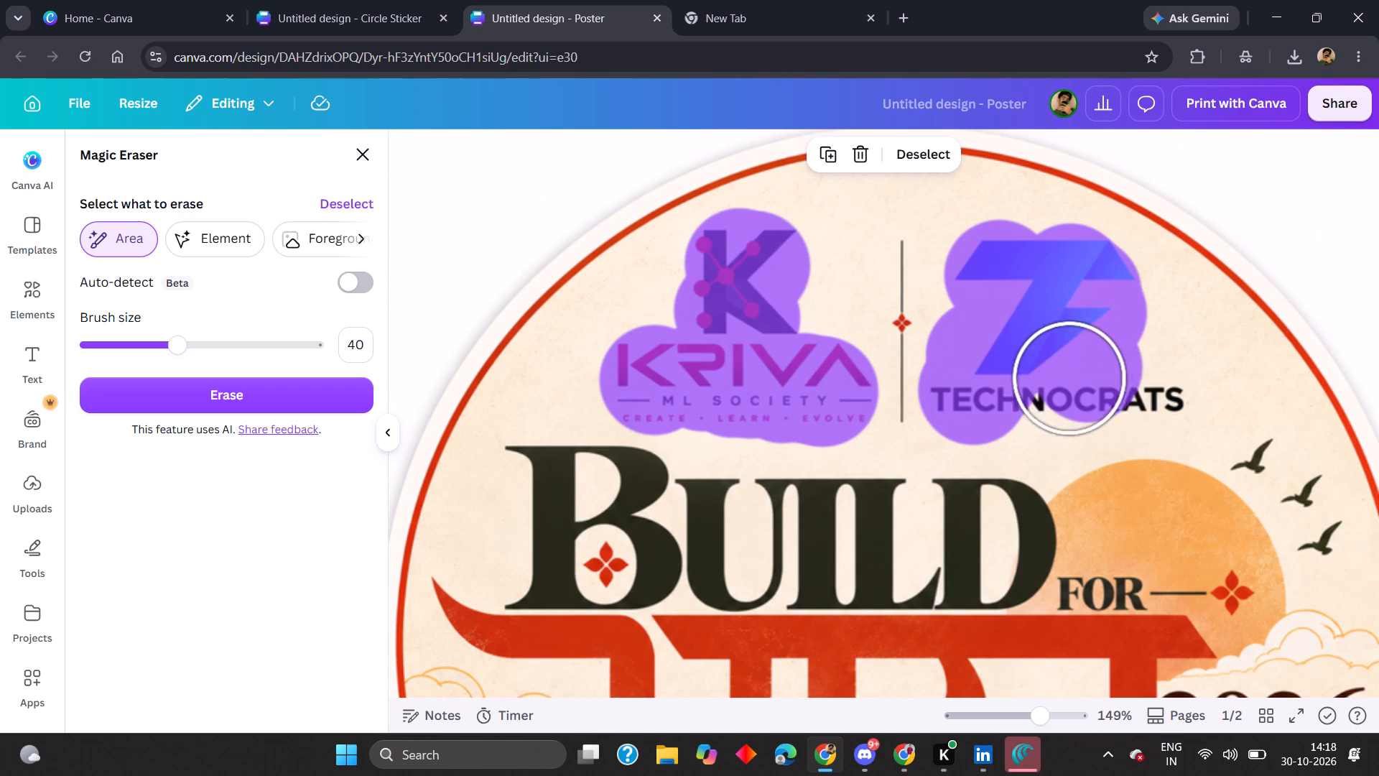
pyautogui.click(1053, 394)
pyautogui.click(1151, 382)
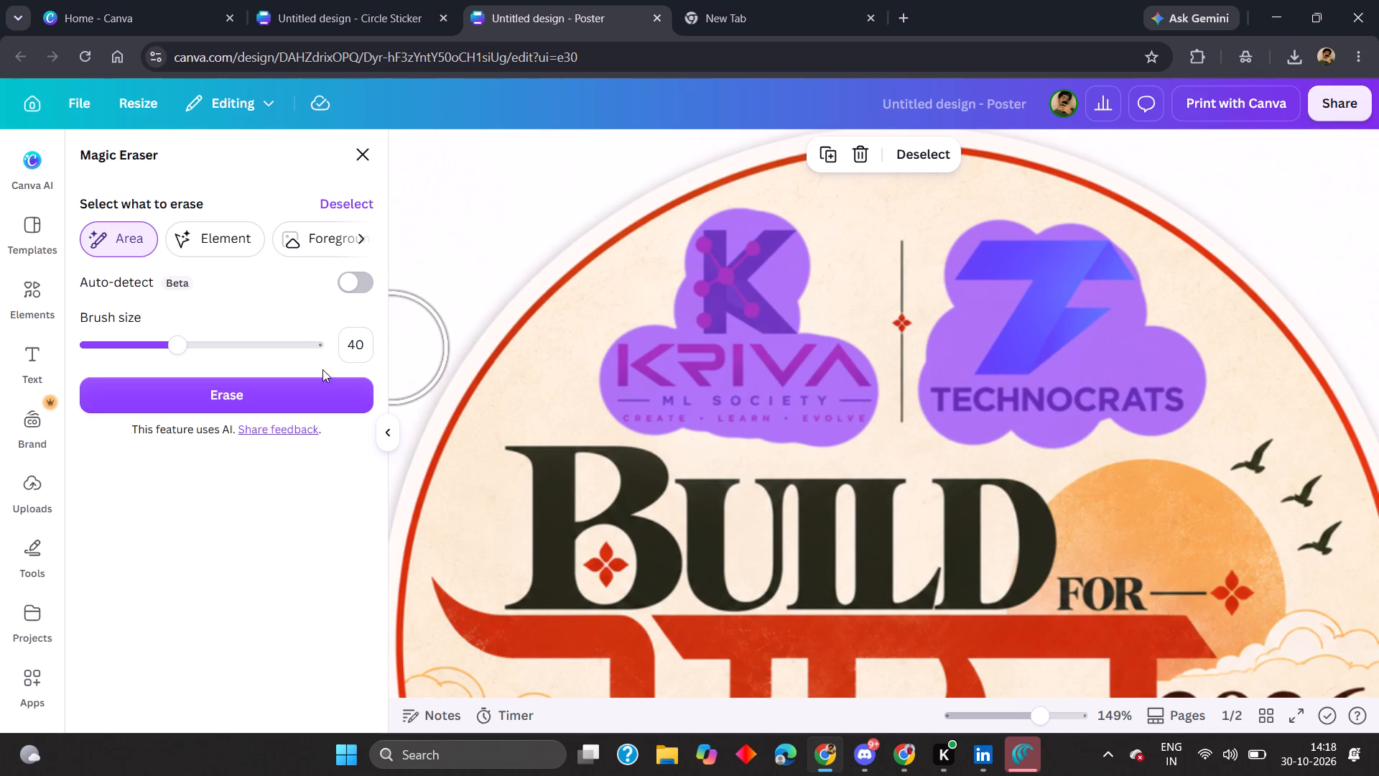
pyautogui.click(322, 373)
pyautogui.click(326, 392)
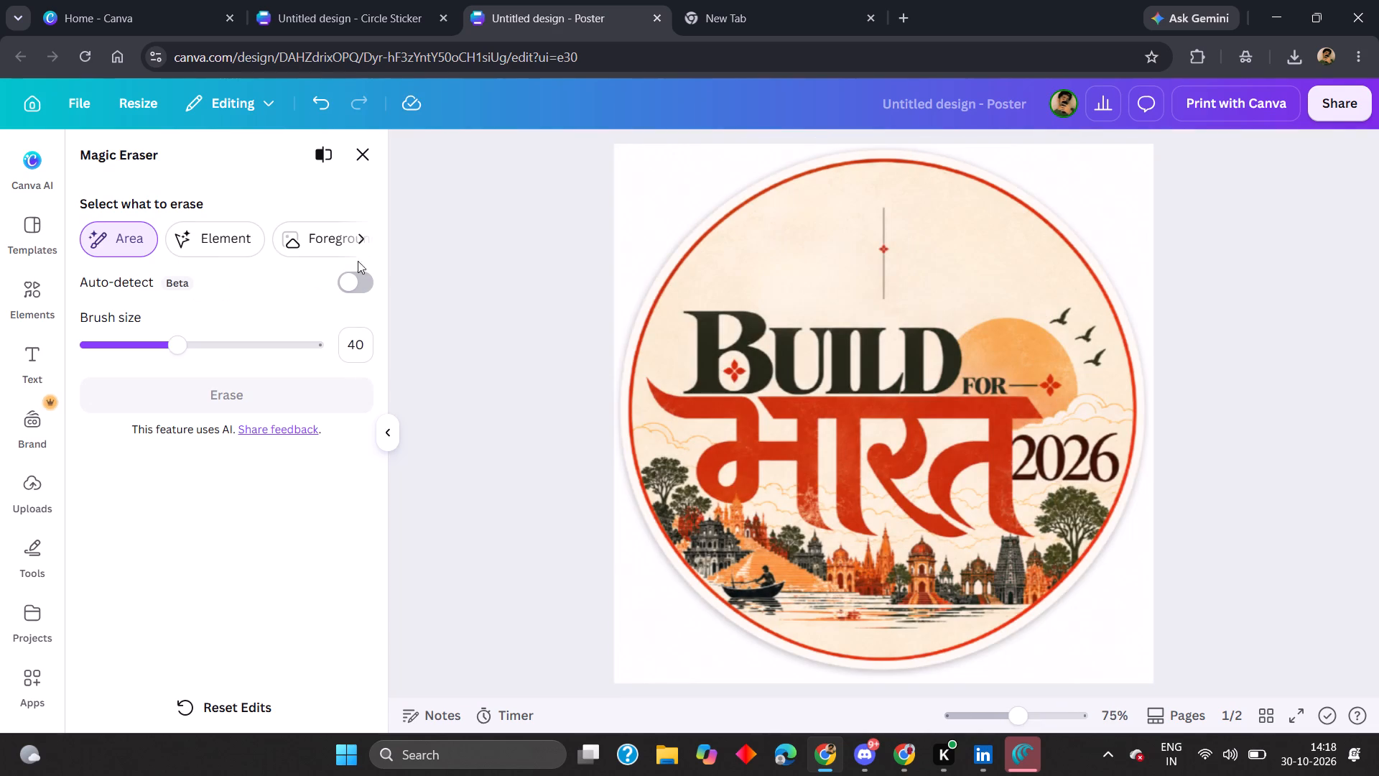
pyautogui.click(368, 163)
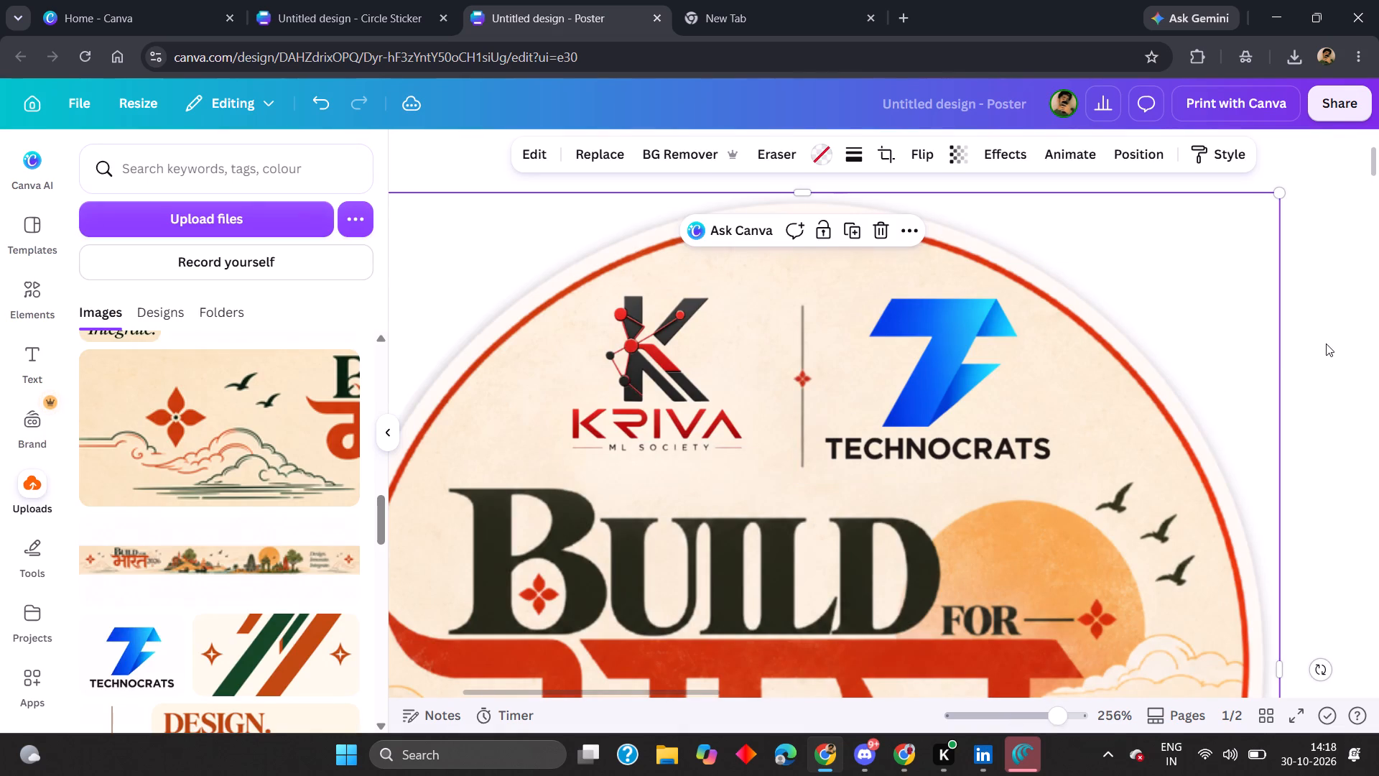
# Move the overlaid KRIVA logo slightly lower on the first sticker and enlarge it a little.
pyautogui.click(1329, 343)
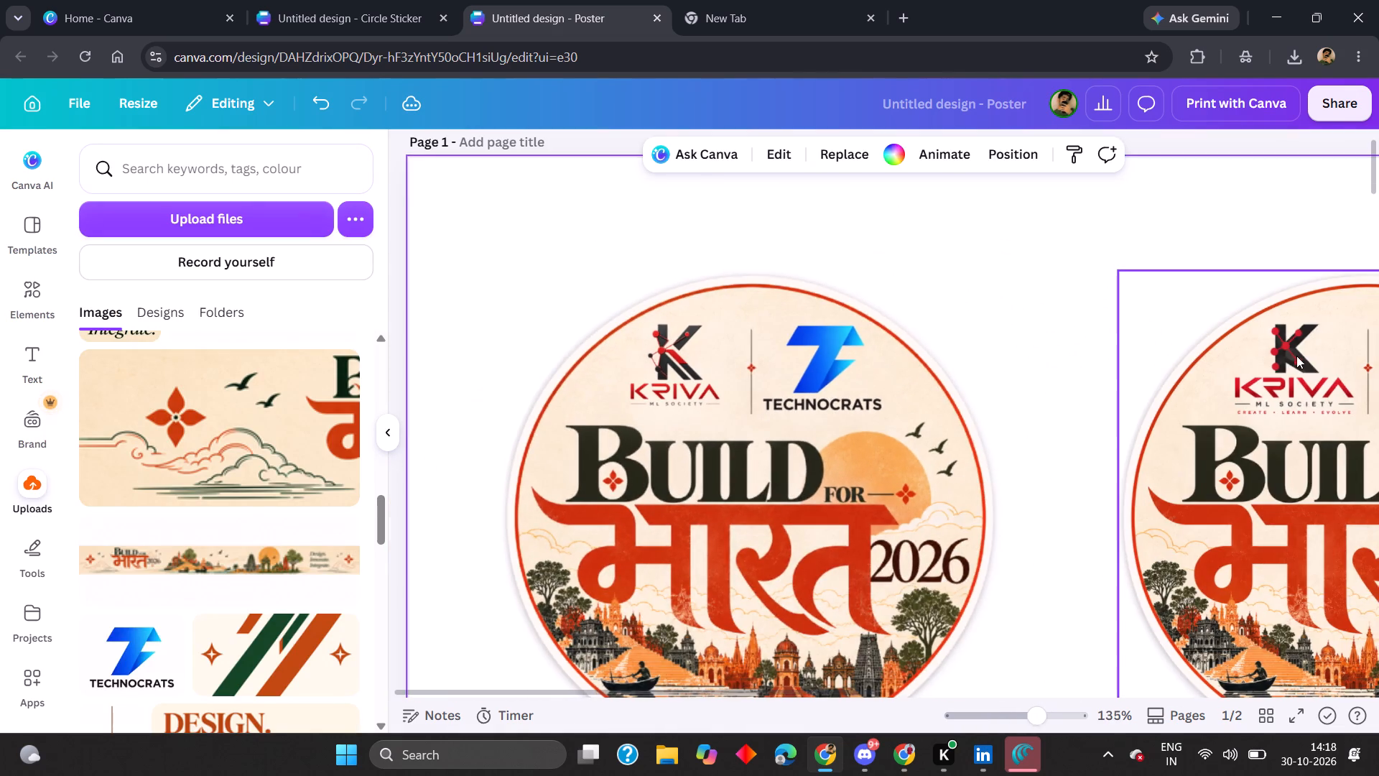
pyautogui.hscroll(9, 1286, 359)
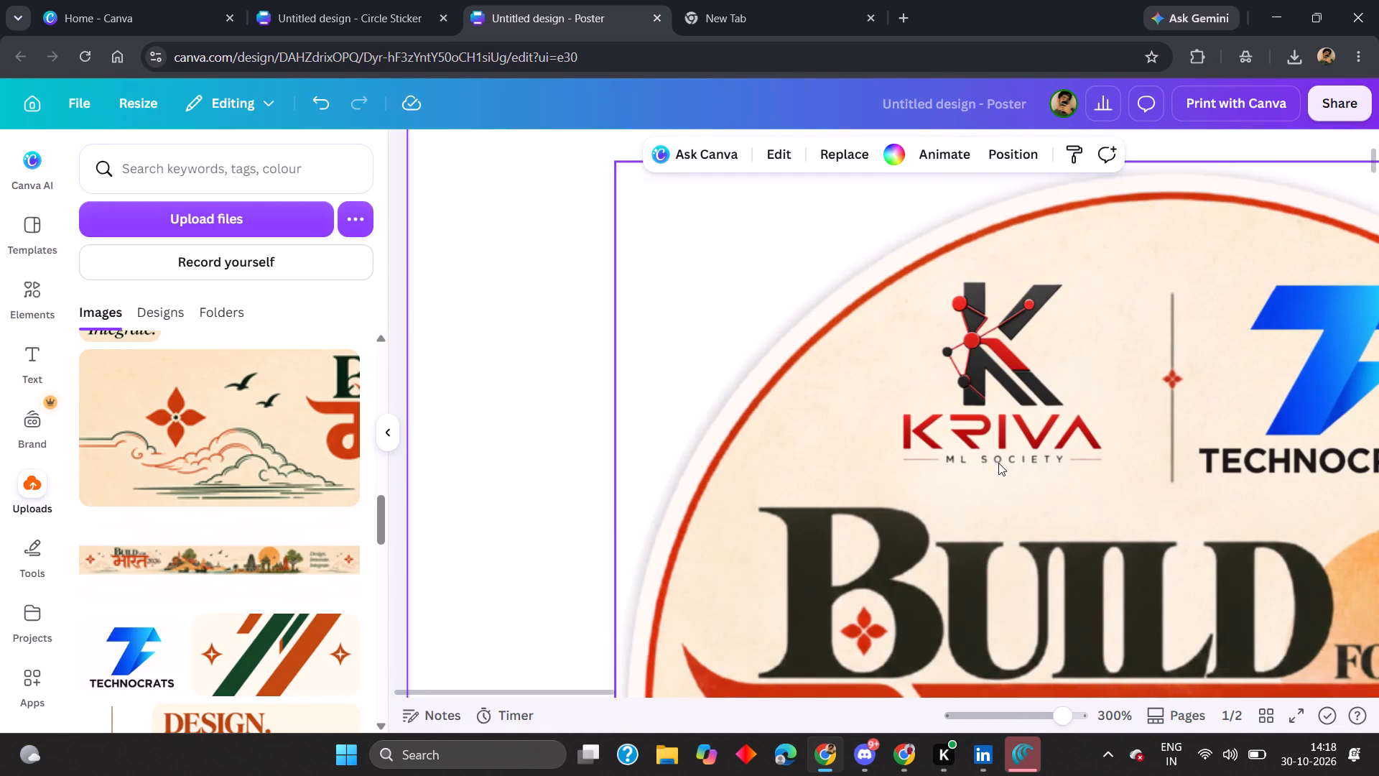
pyautogui.hscroll(-1, 1012, 441)
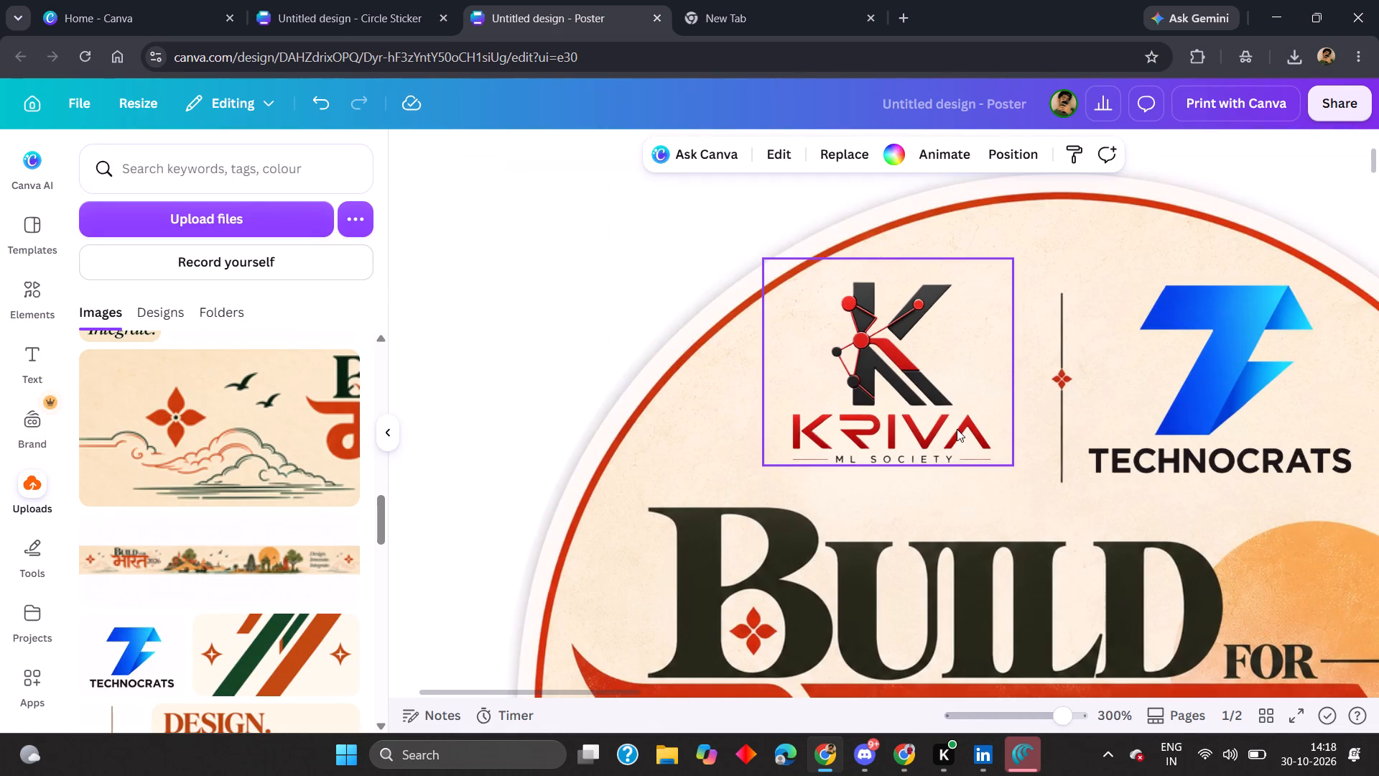
pyautogui.keyDown('ctrl'); pyautogui.moveTo(950, 425); pyautogui.dragTo(952, 447); pyautogui.keyUp('ctrl')
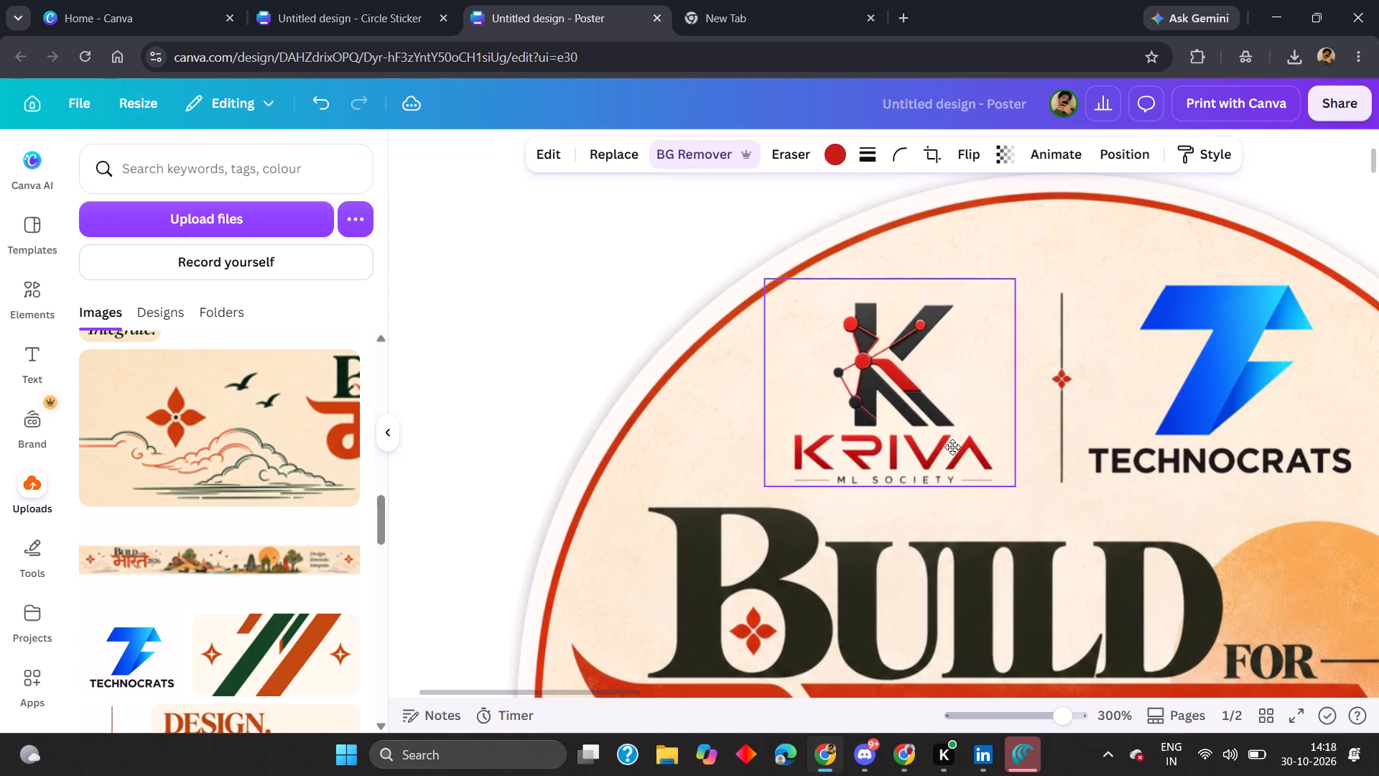
pyautogui.keyDown('ctrl'); pyautogui.moveTo(952, 447); pyautogui.dragTo(954, 444); pyautogui.keyUp('ctrl')
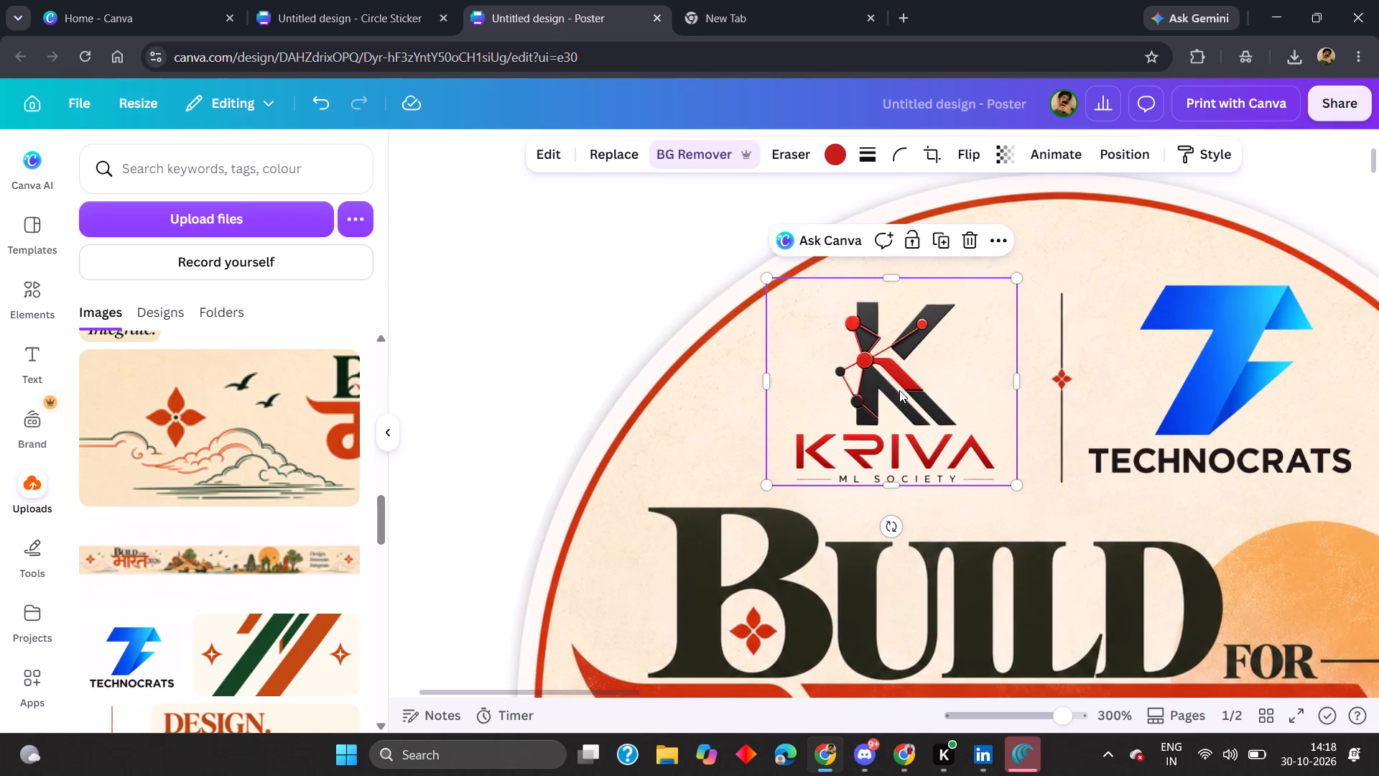
pyautogui.keyDown('ctrl'); pyautogui.moveTo(766, 278); pyautogui.dragTo(754, 262); pyautogui.keyUp('ctrl')
pyautogui.keyDown('ctrl'); pyautogui.click(582, 211); pyautogui.keyUp('ctrl')
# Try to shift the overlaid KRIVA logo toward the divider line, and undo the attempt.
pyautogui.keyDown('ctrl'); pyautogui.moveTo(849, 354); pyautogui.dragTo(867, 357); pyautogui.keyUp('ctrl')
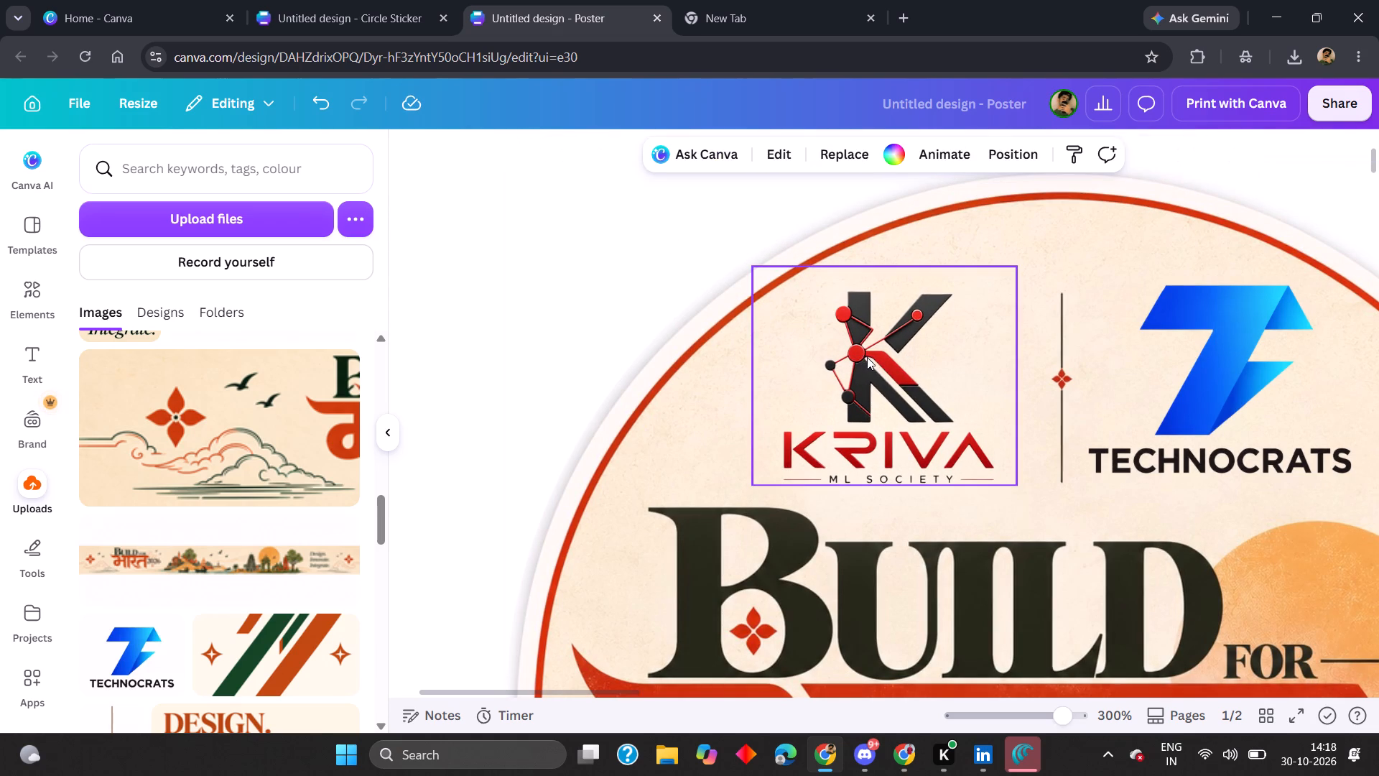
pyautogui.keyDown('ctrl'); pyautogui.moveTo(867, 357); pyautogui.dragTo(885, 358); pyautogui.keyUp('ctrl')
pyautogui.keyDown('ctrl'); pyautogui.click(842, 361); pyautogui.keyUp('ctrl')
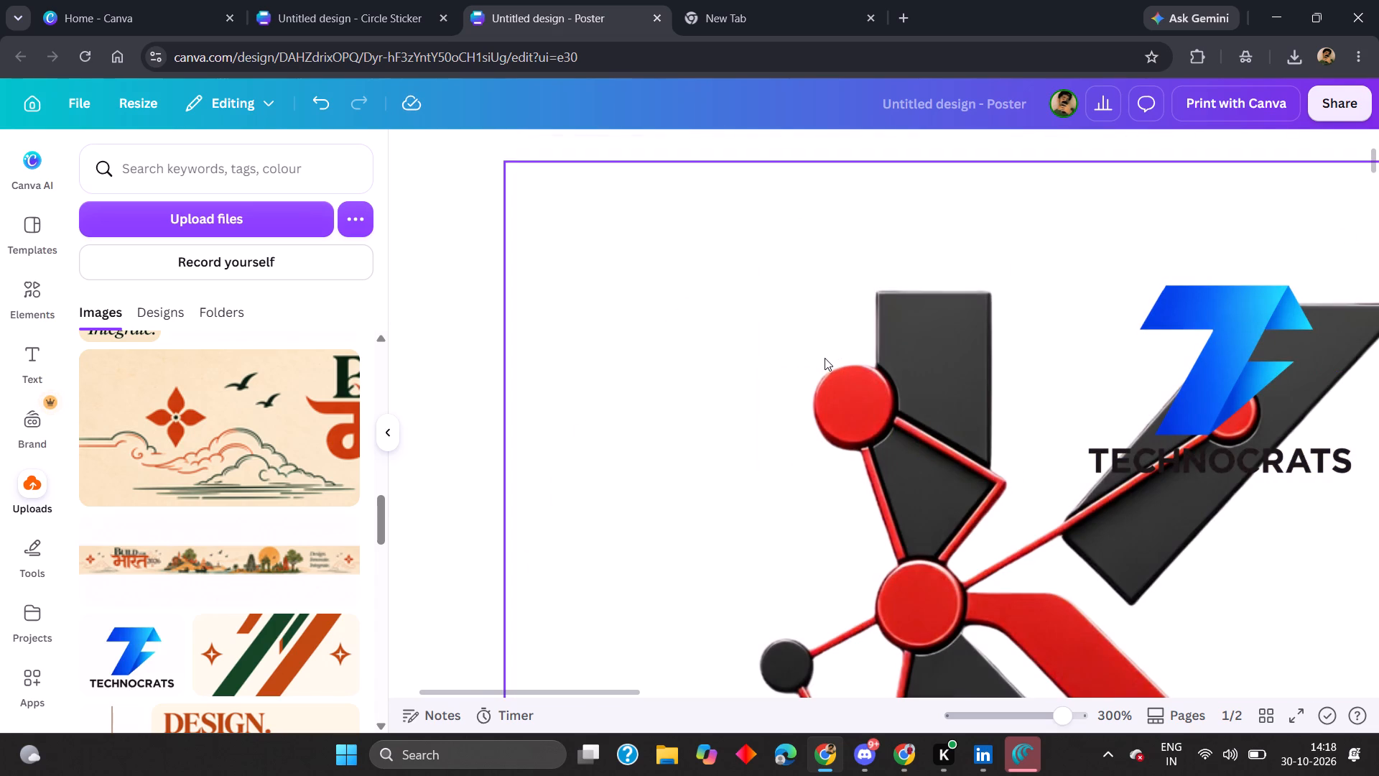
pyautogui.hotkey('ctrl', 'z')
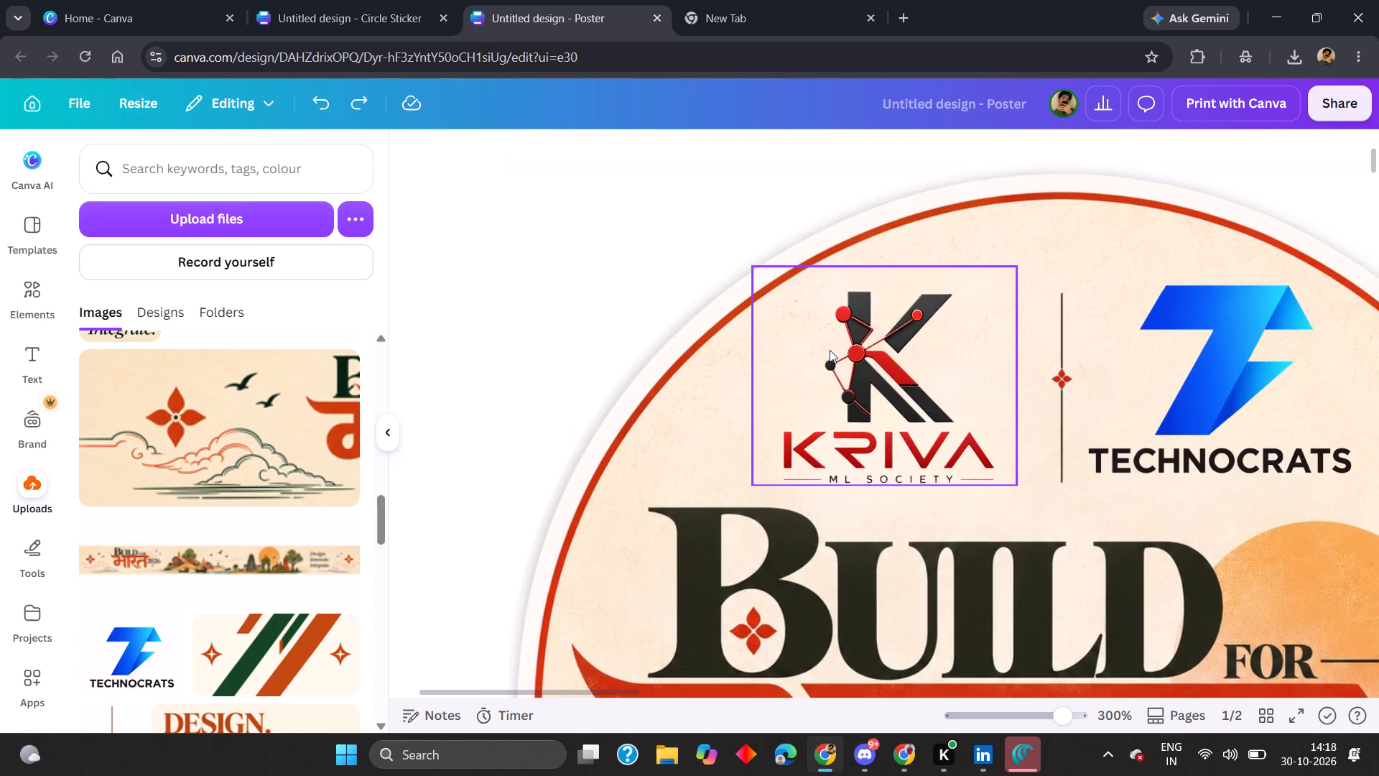
# Nudge the overlaid KRIVA logo slightly toward the divider, level with the Technocrats logo on the first sticker.
pyautogui.moveTo(830, 350); pyautogui.dragTo(837, 354)
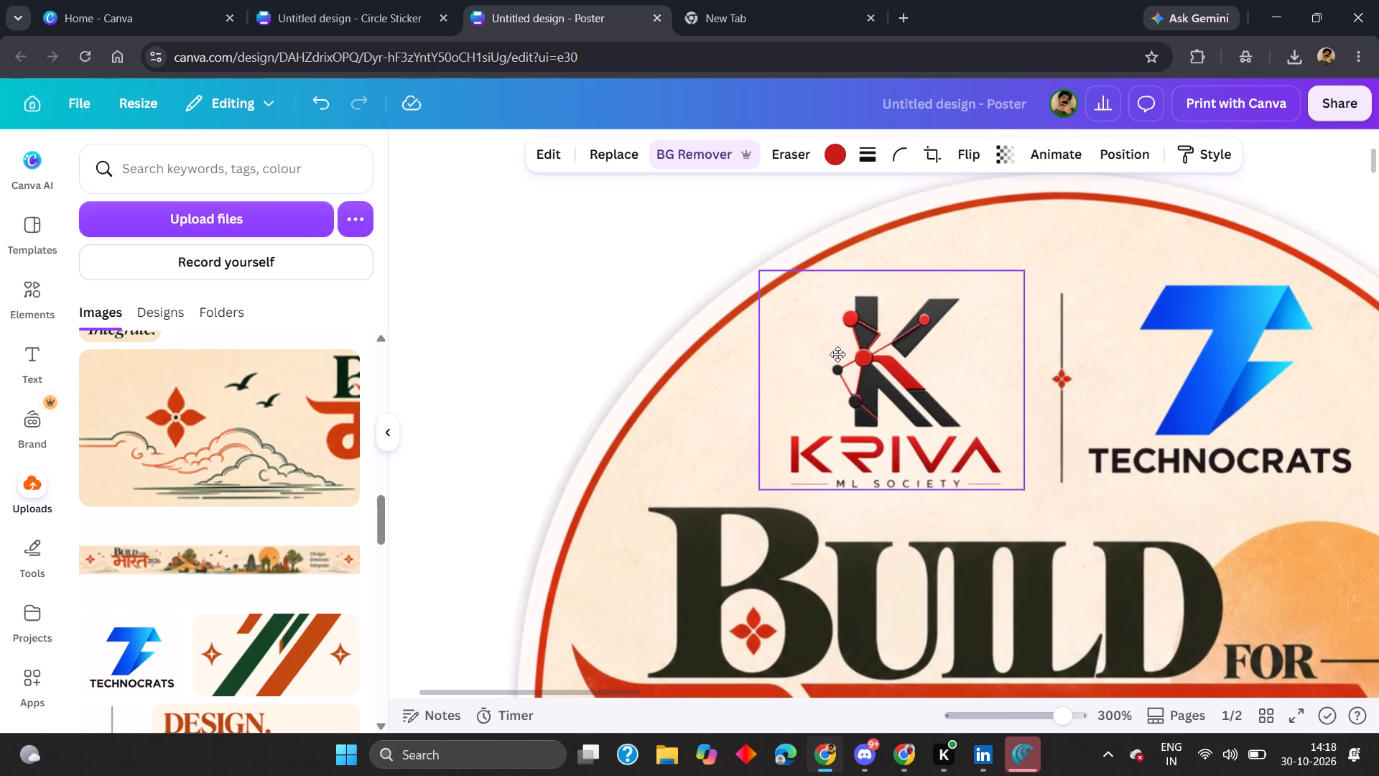
pyautogui.moveTo(837, 354); pyautogui.dragTo(841, 352)
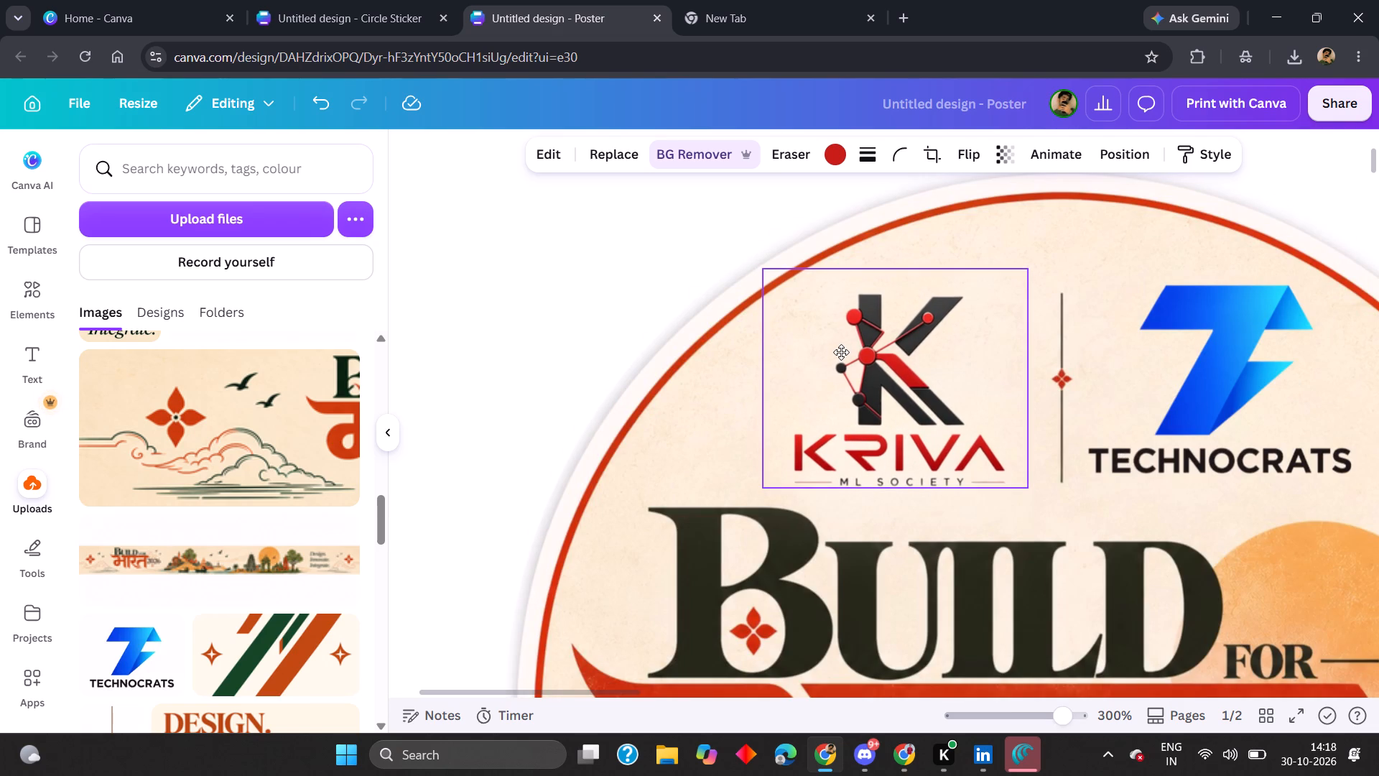
pyautogui.moveTo(841, 352); pyautogui.dragTo(841, 353)
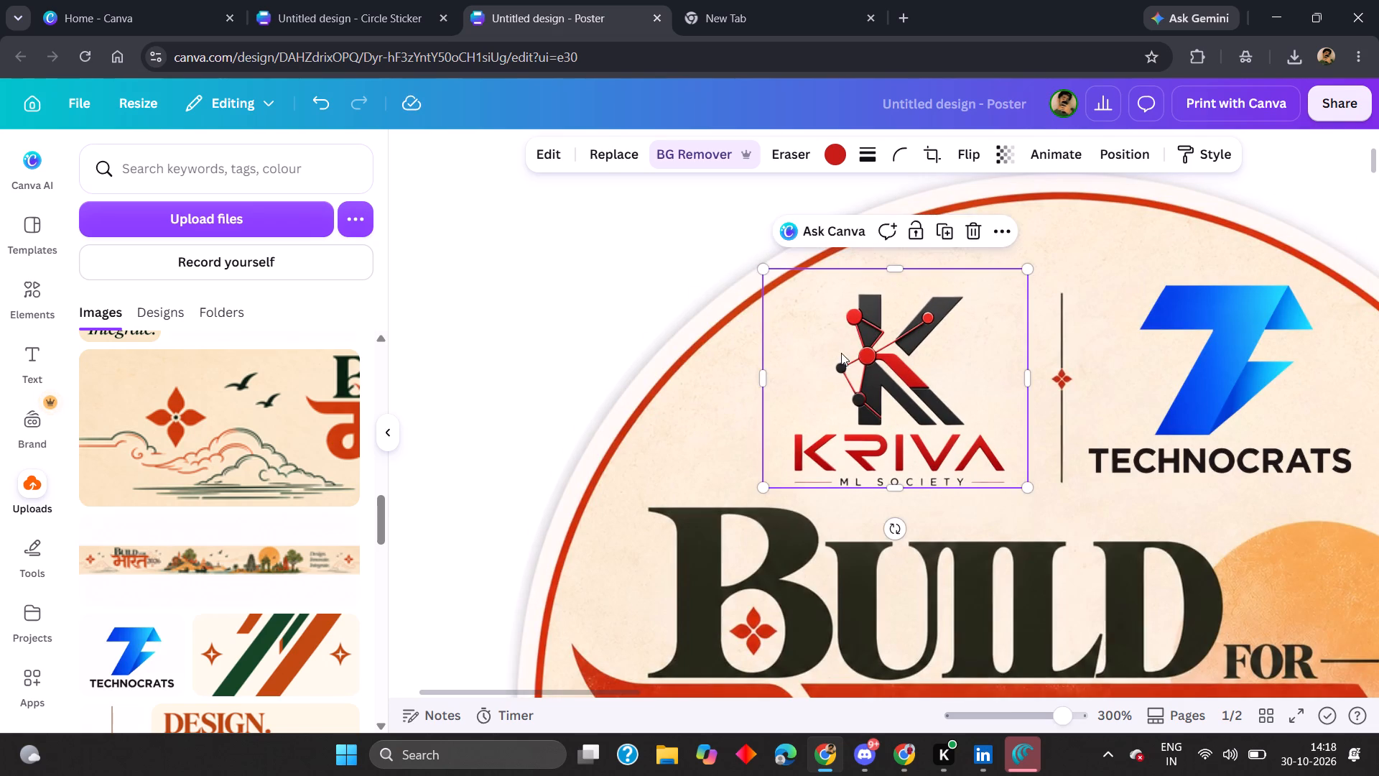
pyautogui.click(628, 263)
# Shrink the overlaid Technocrats logo on the first sticker to about 3.1 wide by 2.4 high, clear of the divider line.
pyautogui.hscroll(-5, 676, 284)
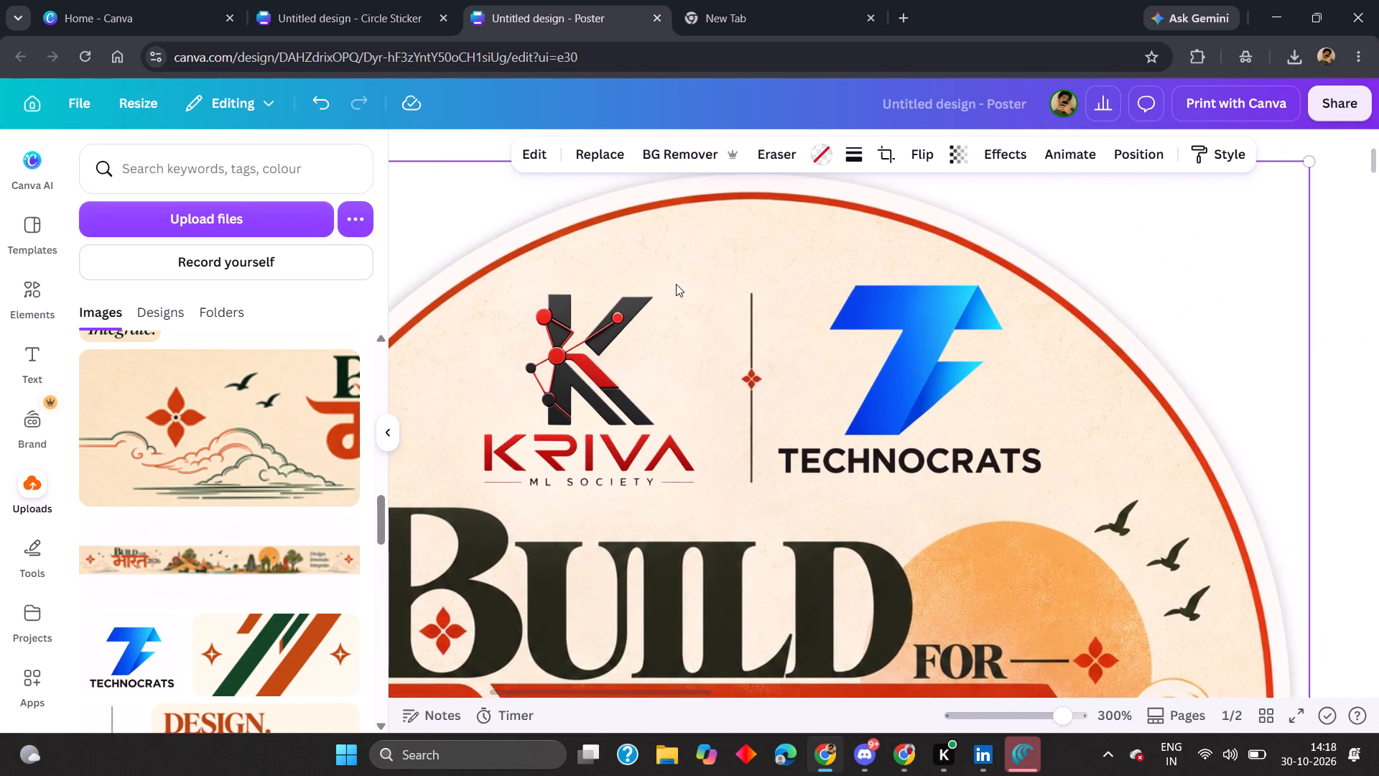
pyautogui.click(837, 300)
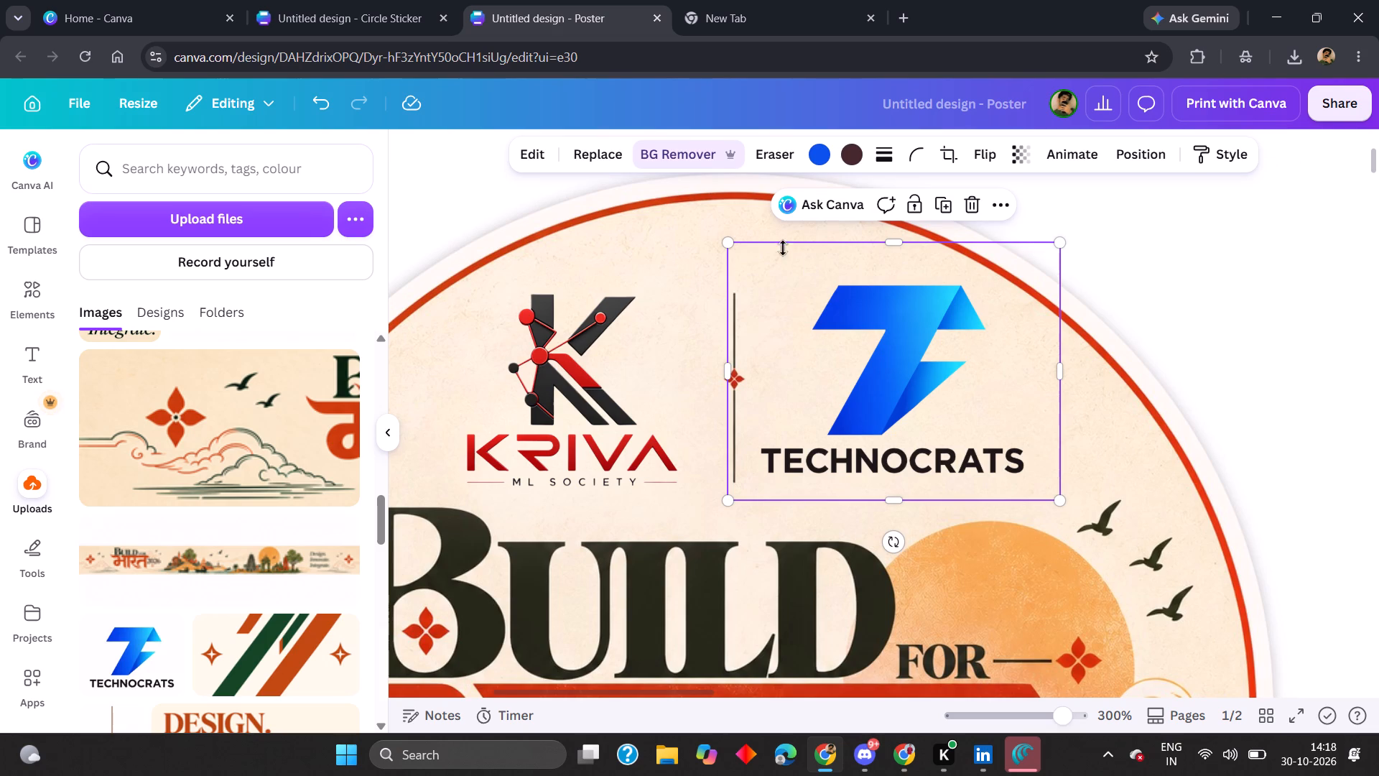
pyautogui.moveTo(731, 243); pyautogui.dragTo(748, 257)
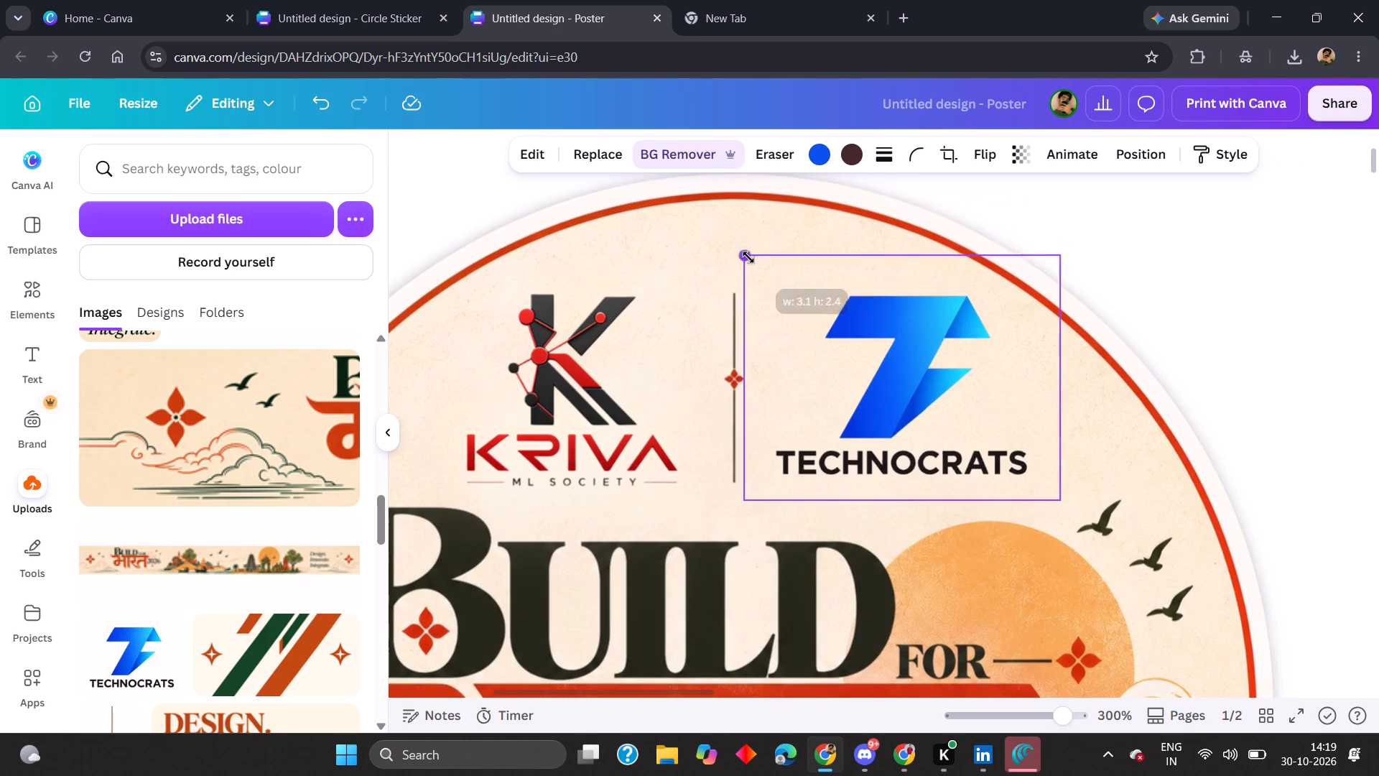
pyautogui.moveTo(748, 257); pyautogui.dragTo(746, 257)
pyautogui.click(1105, 239)
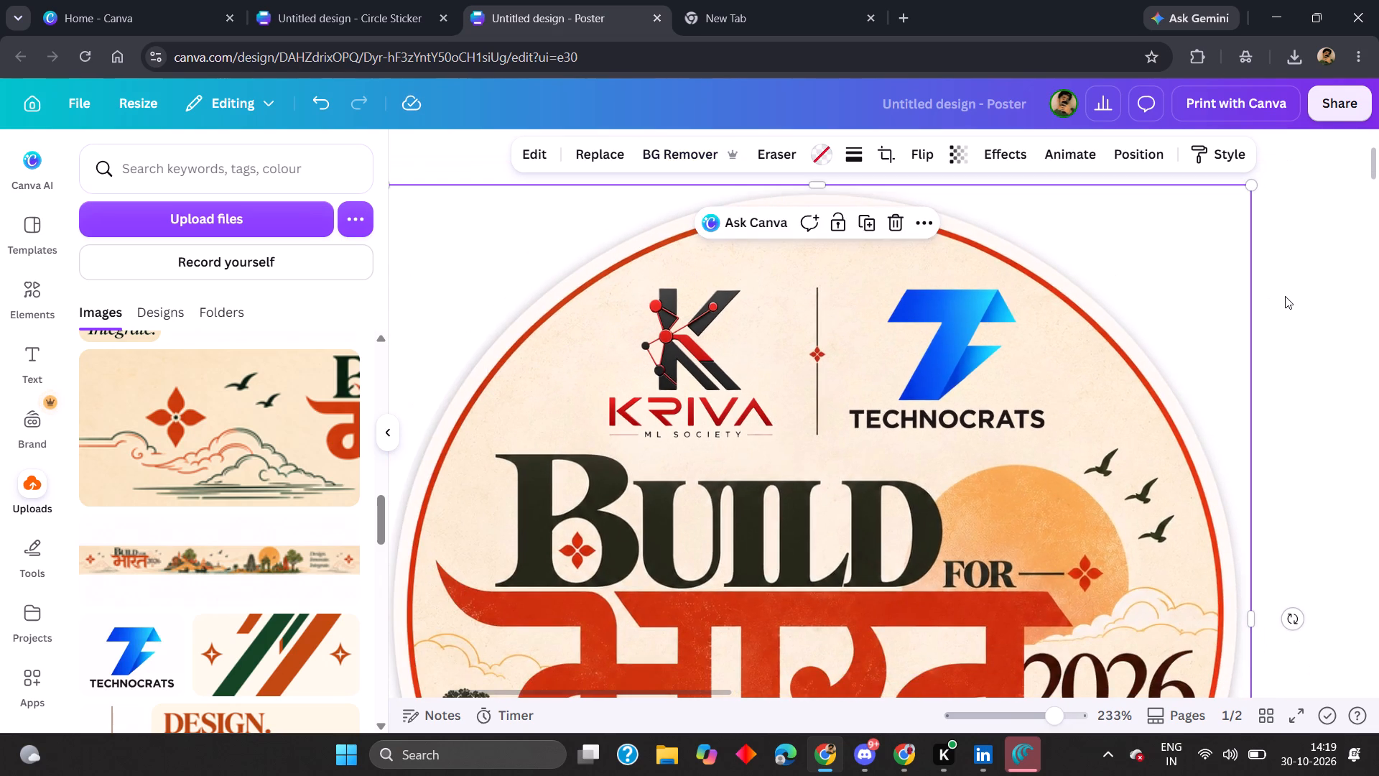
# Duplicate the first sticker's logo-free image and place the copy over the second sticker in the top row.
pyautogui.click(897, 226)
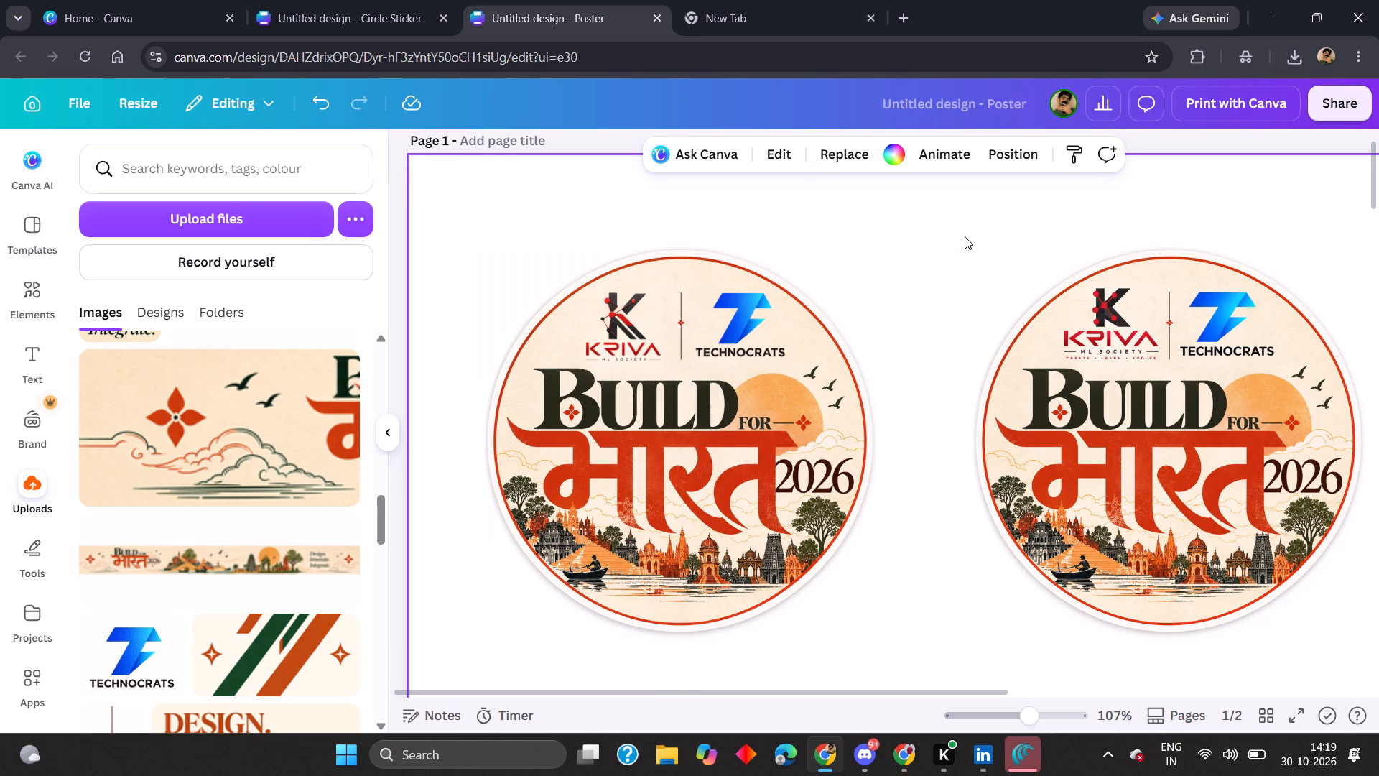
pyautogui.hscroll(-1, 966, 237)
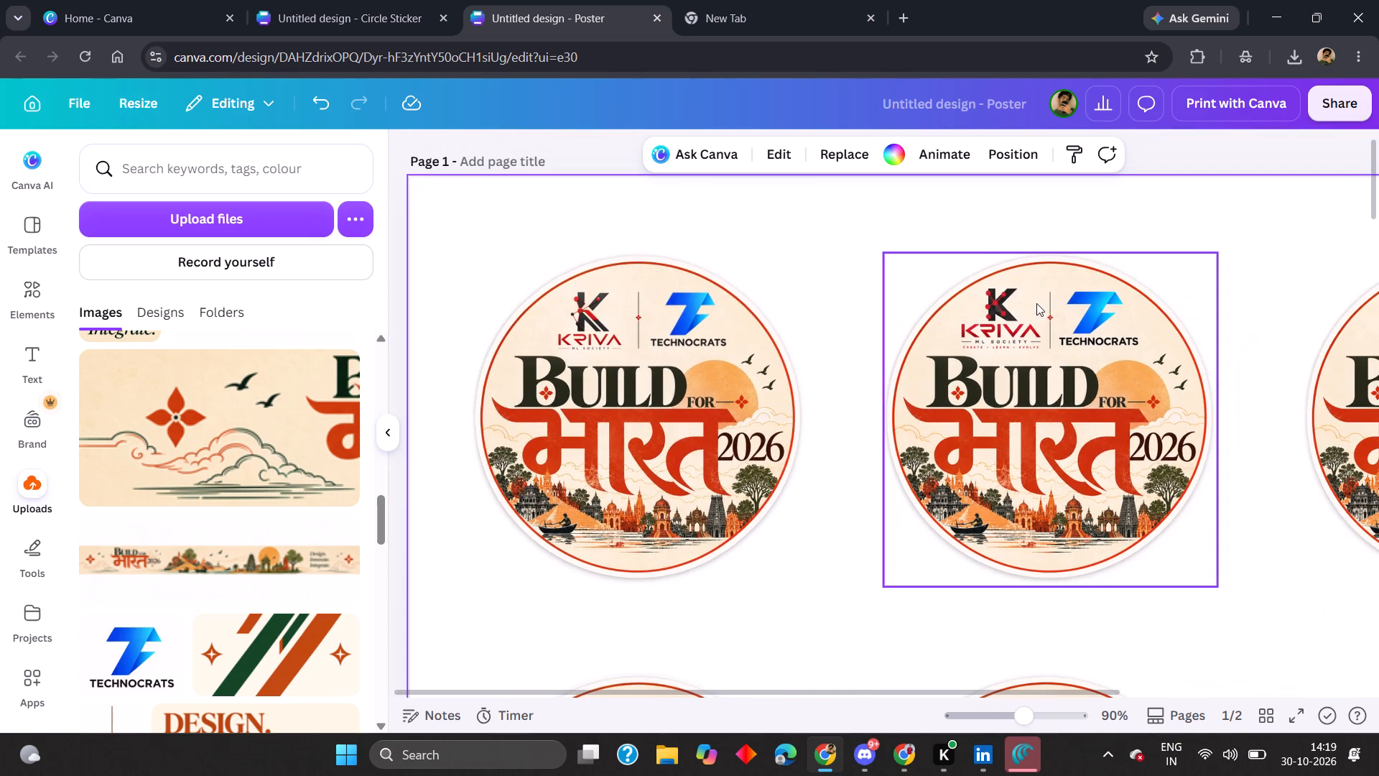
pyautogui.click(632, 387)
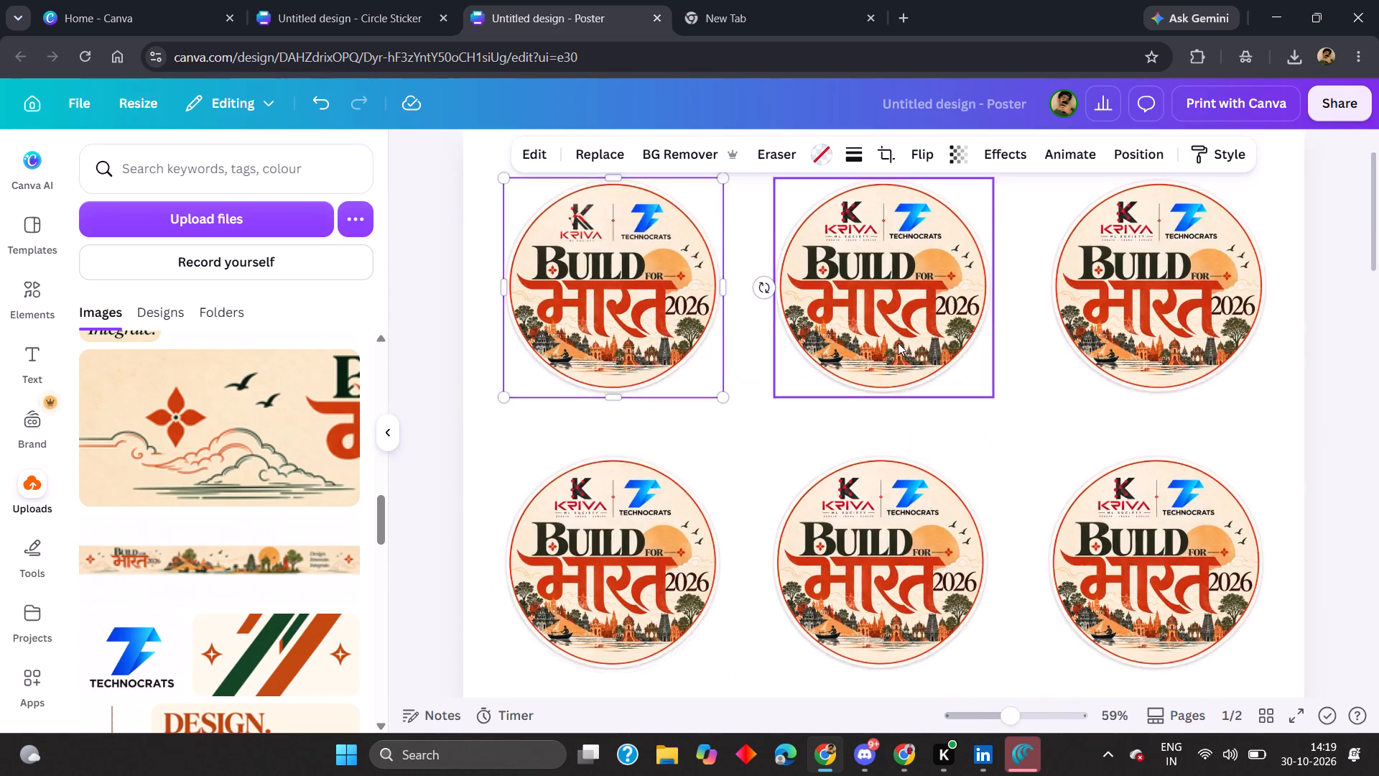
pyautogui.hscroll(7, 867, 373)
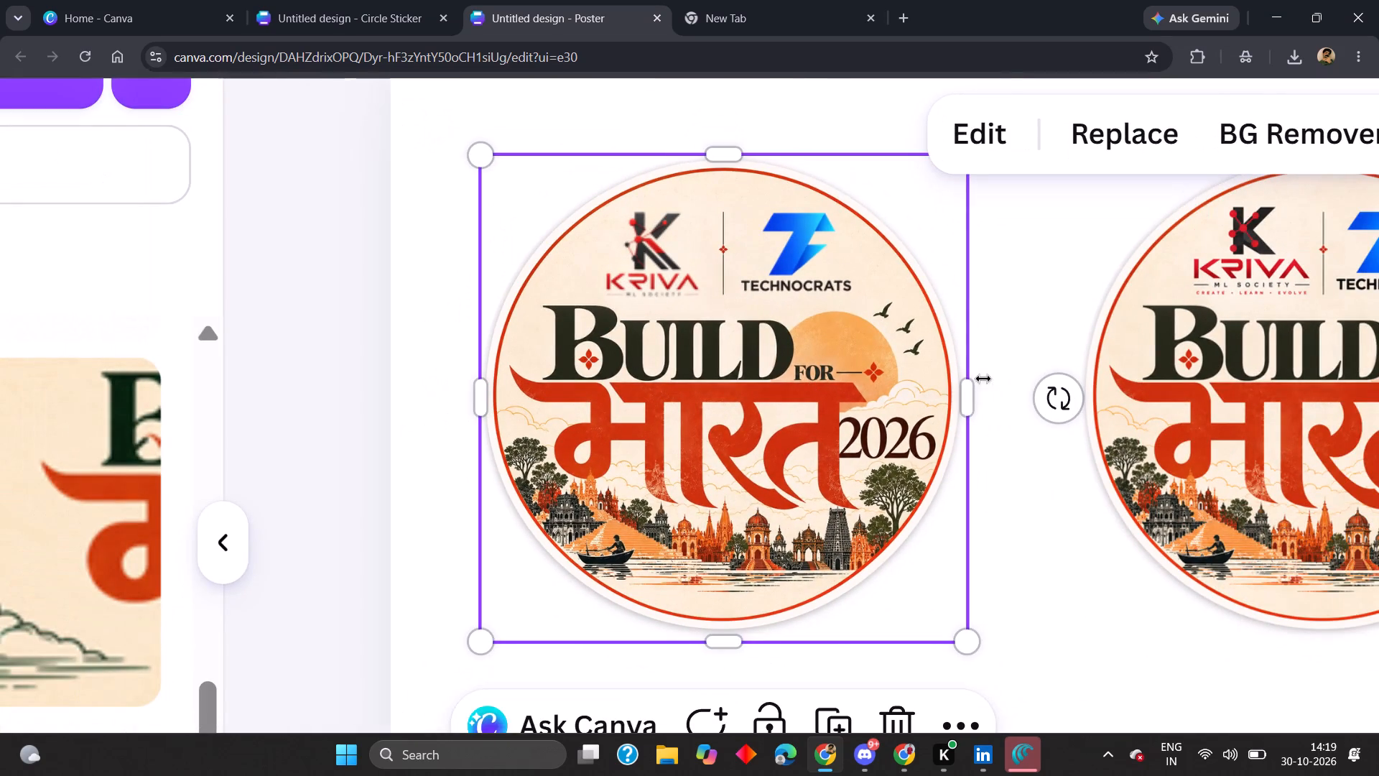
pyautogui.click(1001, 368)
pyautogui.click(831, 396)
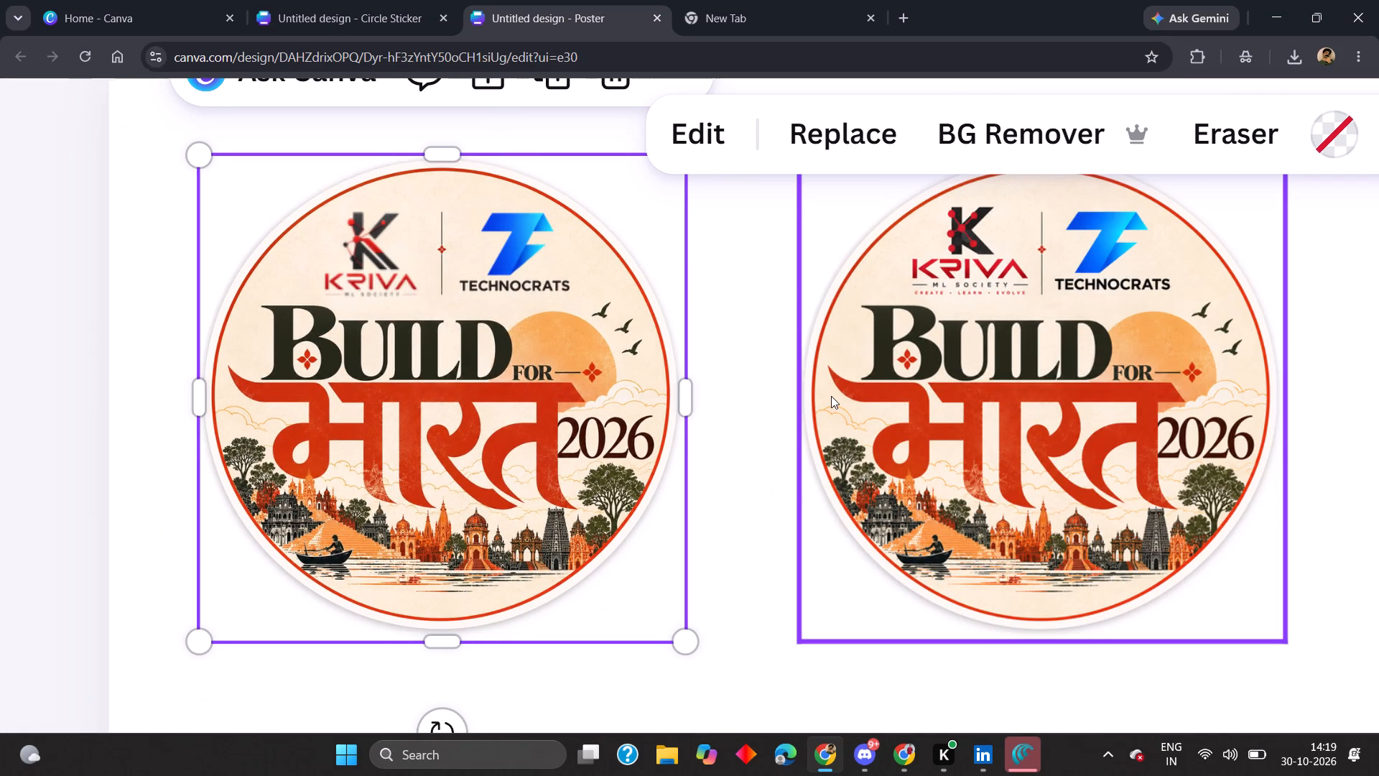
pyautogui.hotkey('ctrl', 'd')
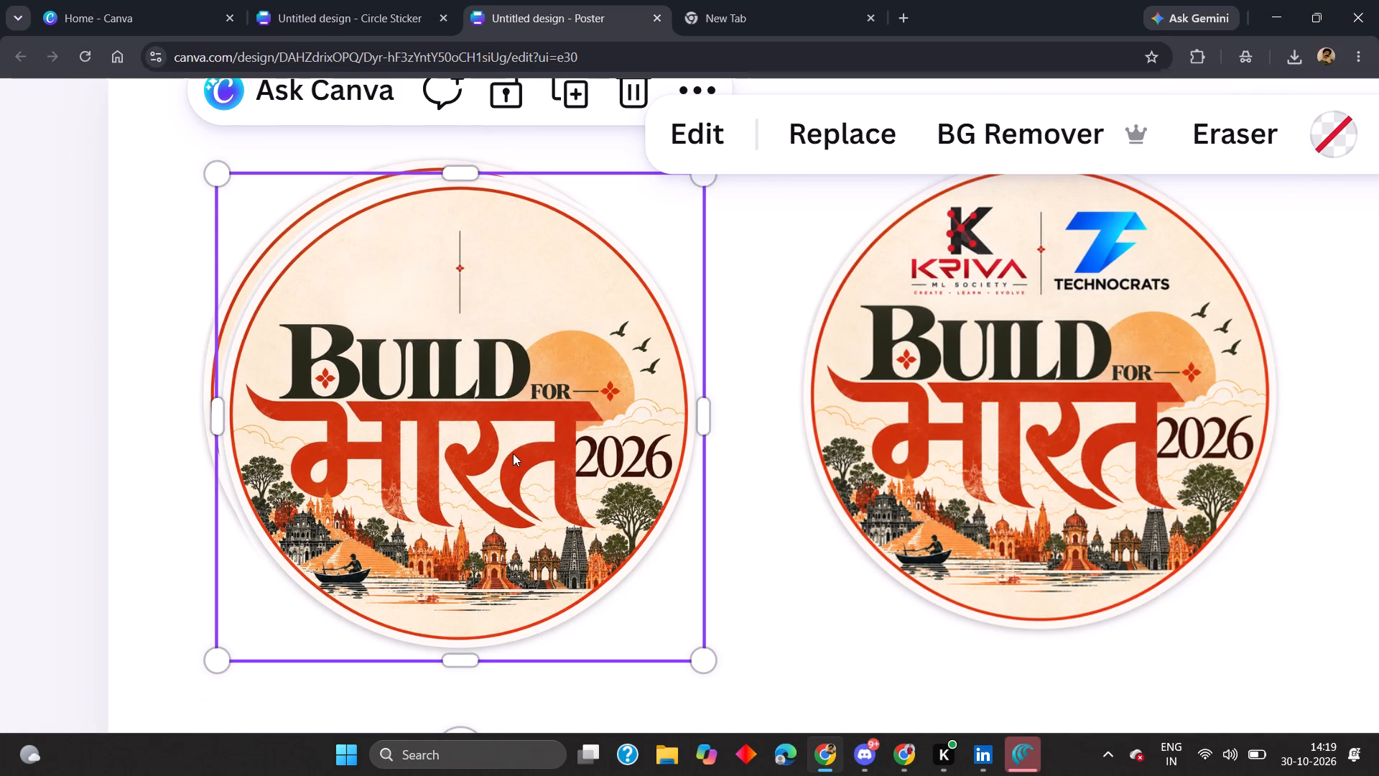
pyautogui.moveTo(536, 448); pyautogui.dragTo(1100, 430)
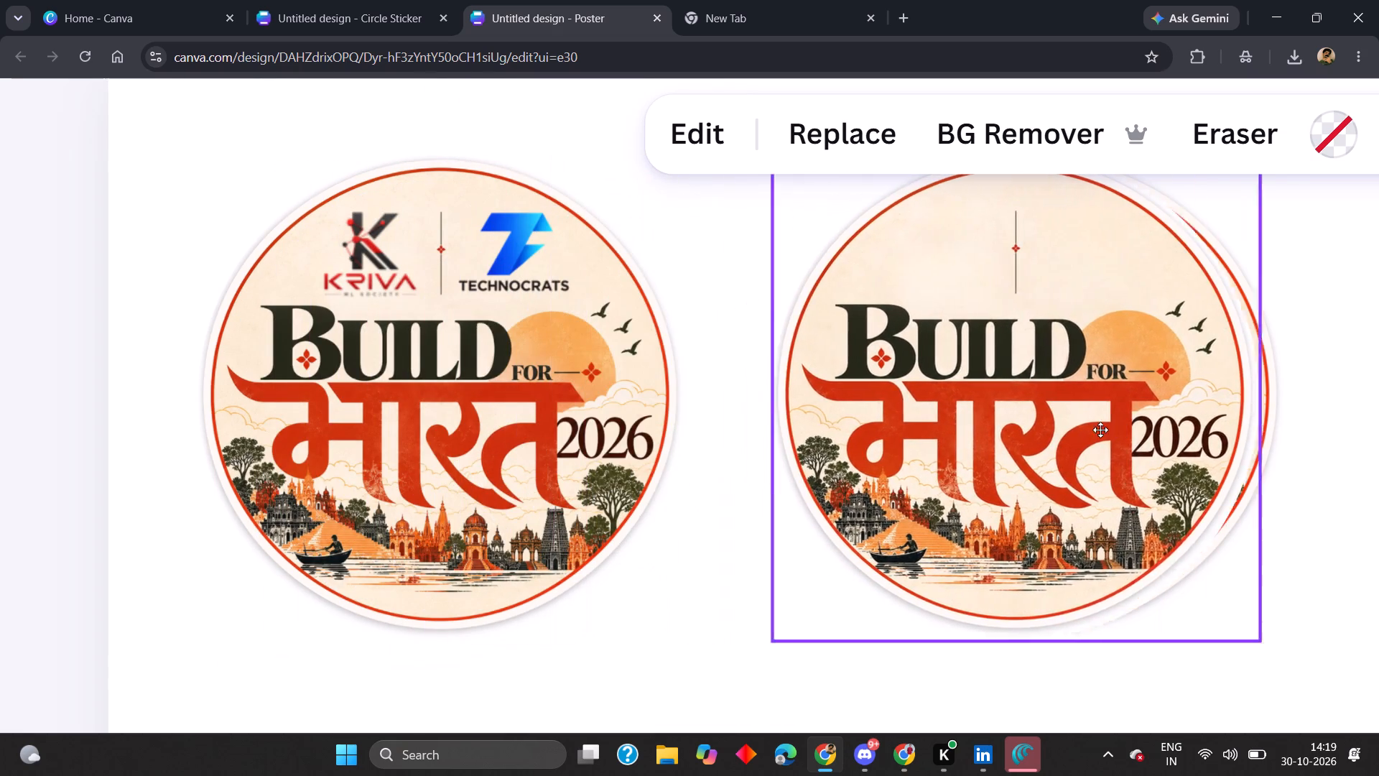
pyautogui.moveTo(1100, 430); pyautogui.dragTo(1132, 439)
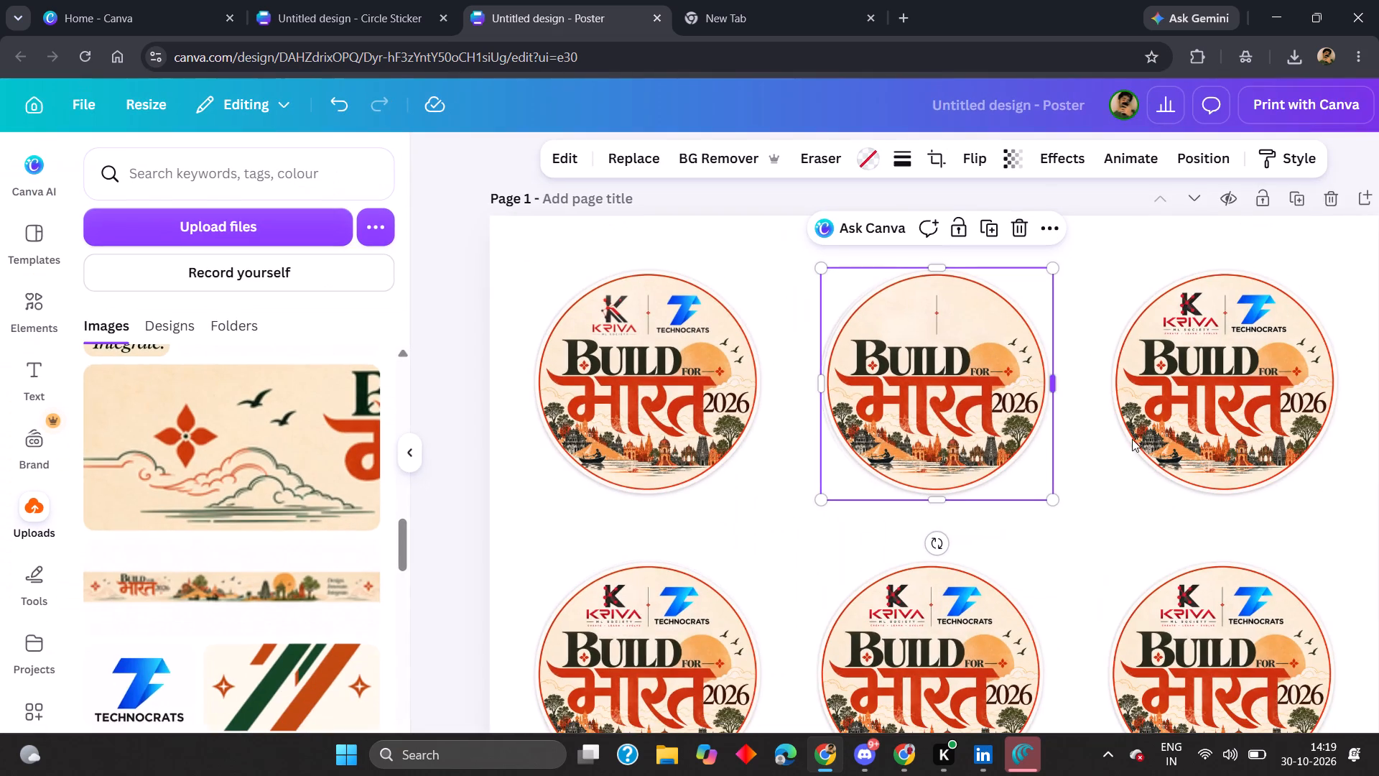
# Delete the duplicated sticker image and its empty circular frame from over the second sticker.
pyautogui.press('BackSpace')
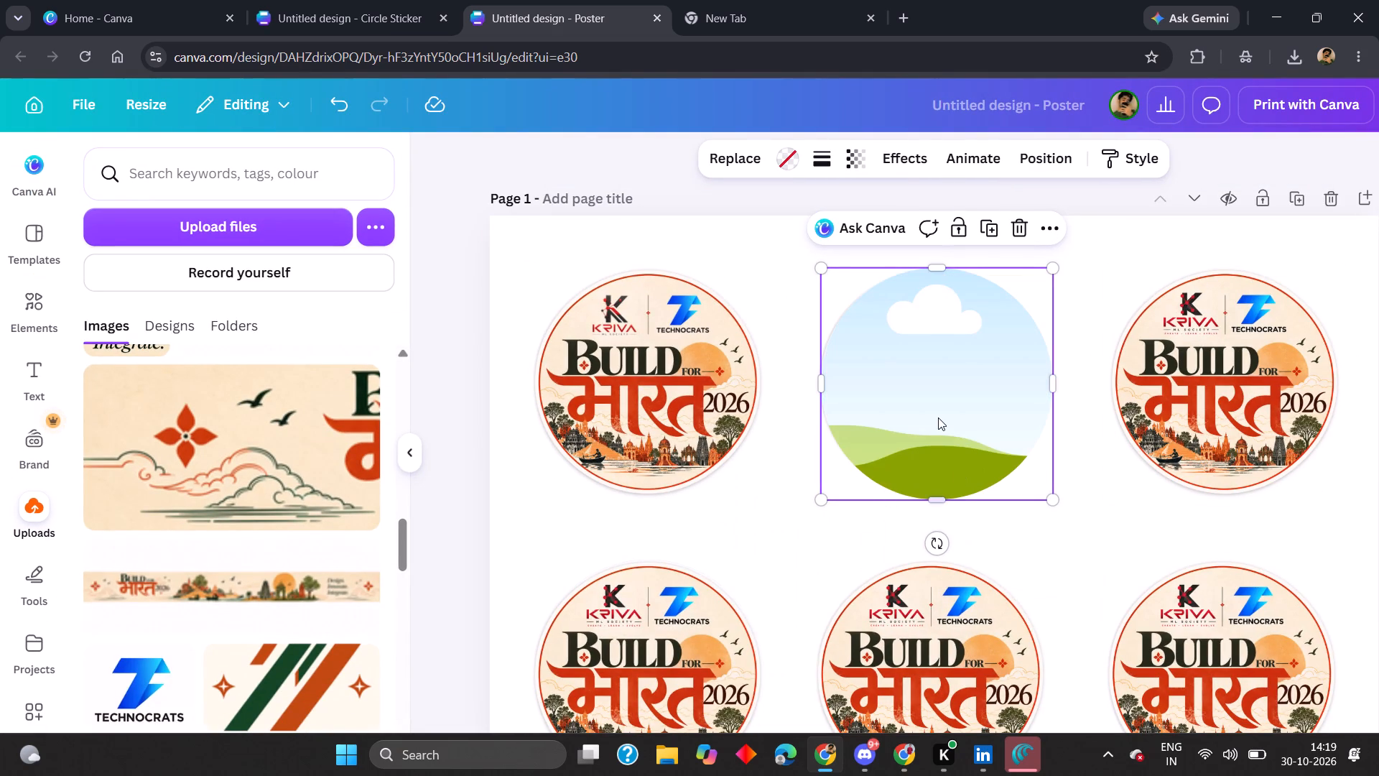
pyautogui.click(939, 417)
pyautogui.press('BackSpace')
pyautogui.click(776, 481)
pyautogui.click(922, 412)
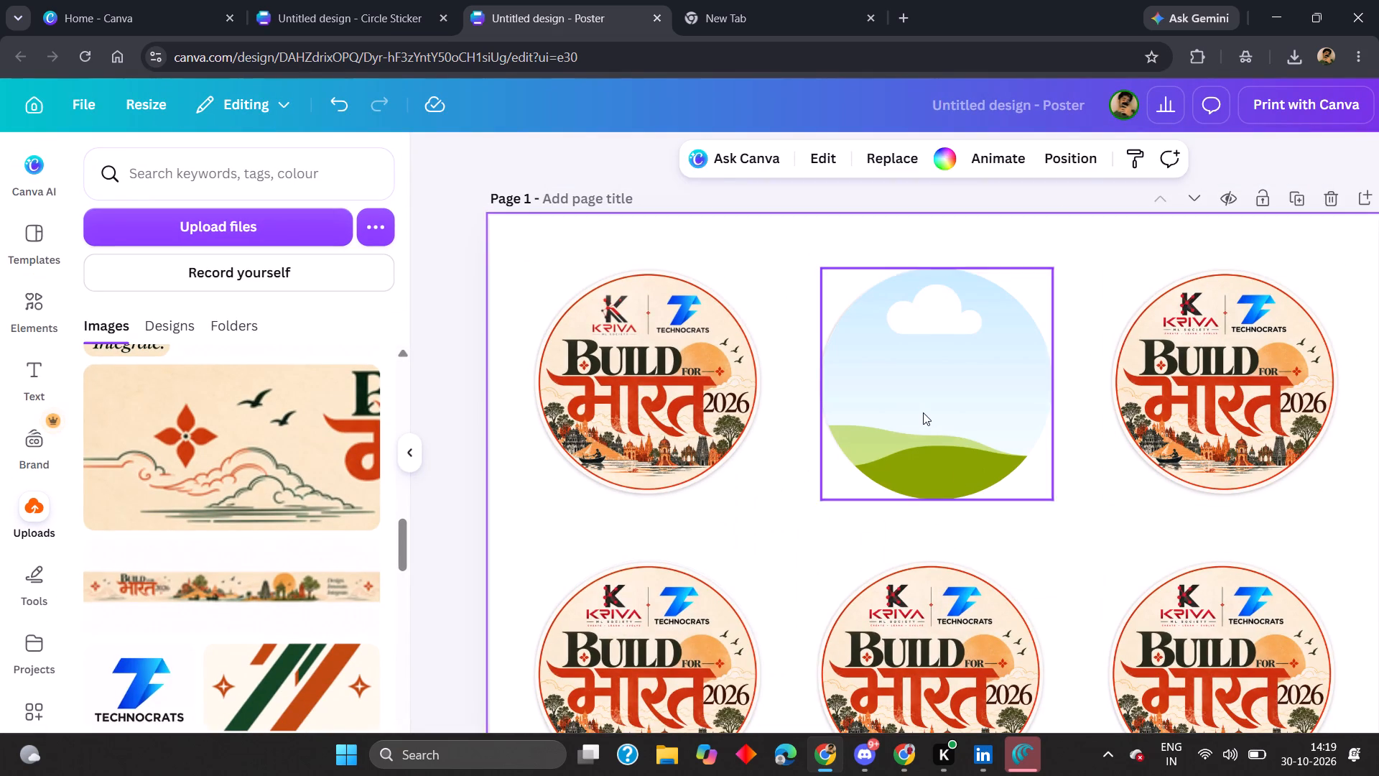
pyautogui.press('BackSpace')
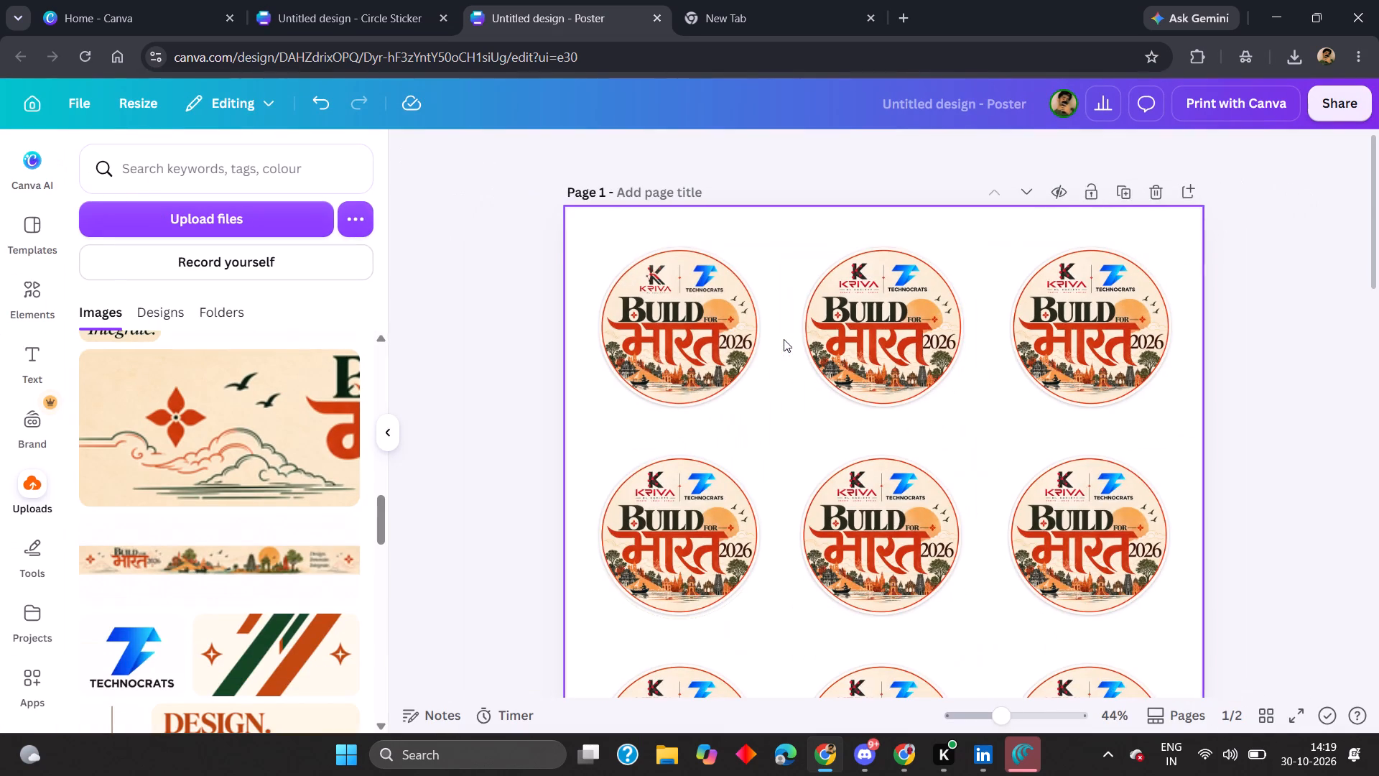
# Remove the background of the second sticker's image in the top row.
pyautogui.click(837, 318)
pyautogui.click(727, 158)
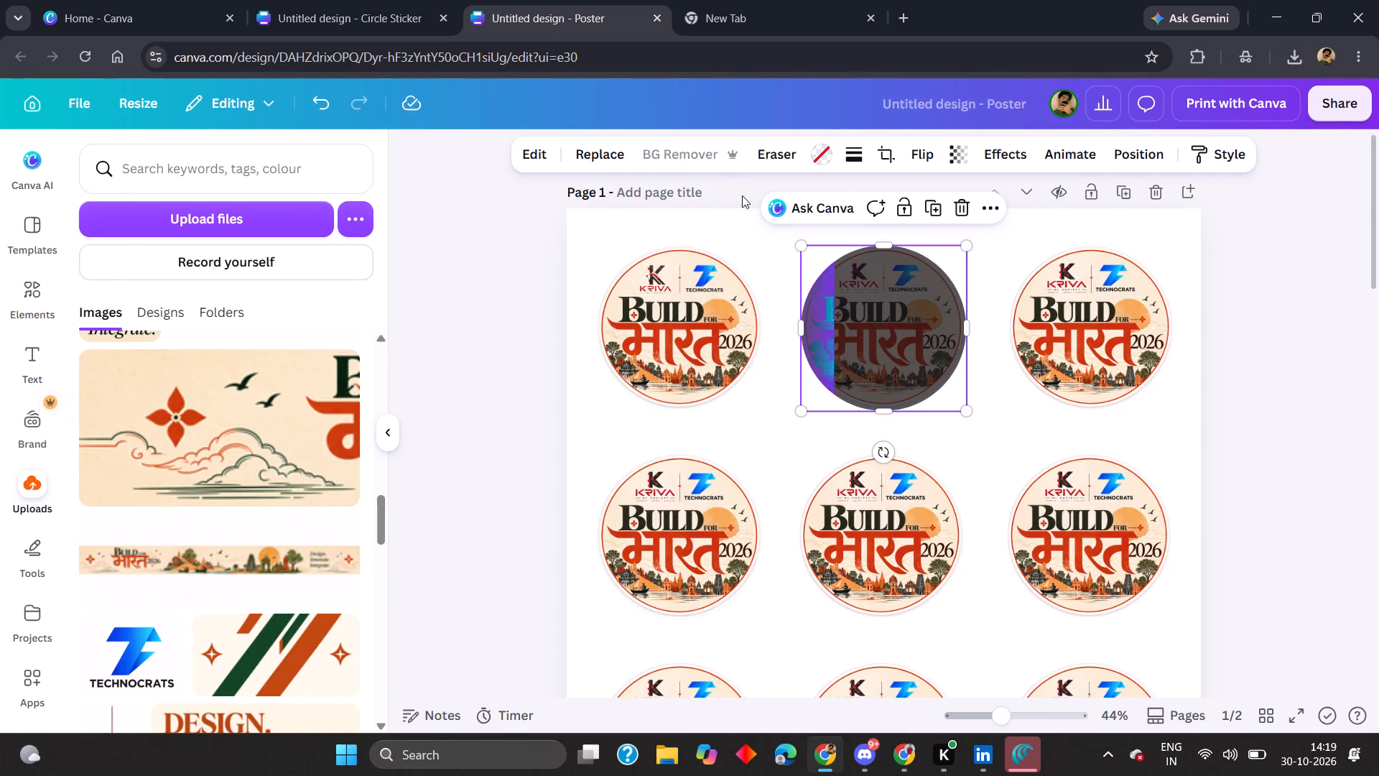
# Erase the printed KRIVA and Technocrats logos from the second top-row sticker with Magic Eraser at brush size 40, keeping the divider line.
pyautogui.click(778, 160)
pyautogui.click(784, 204)
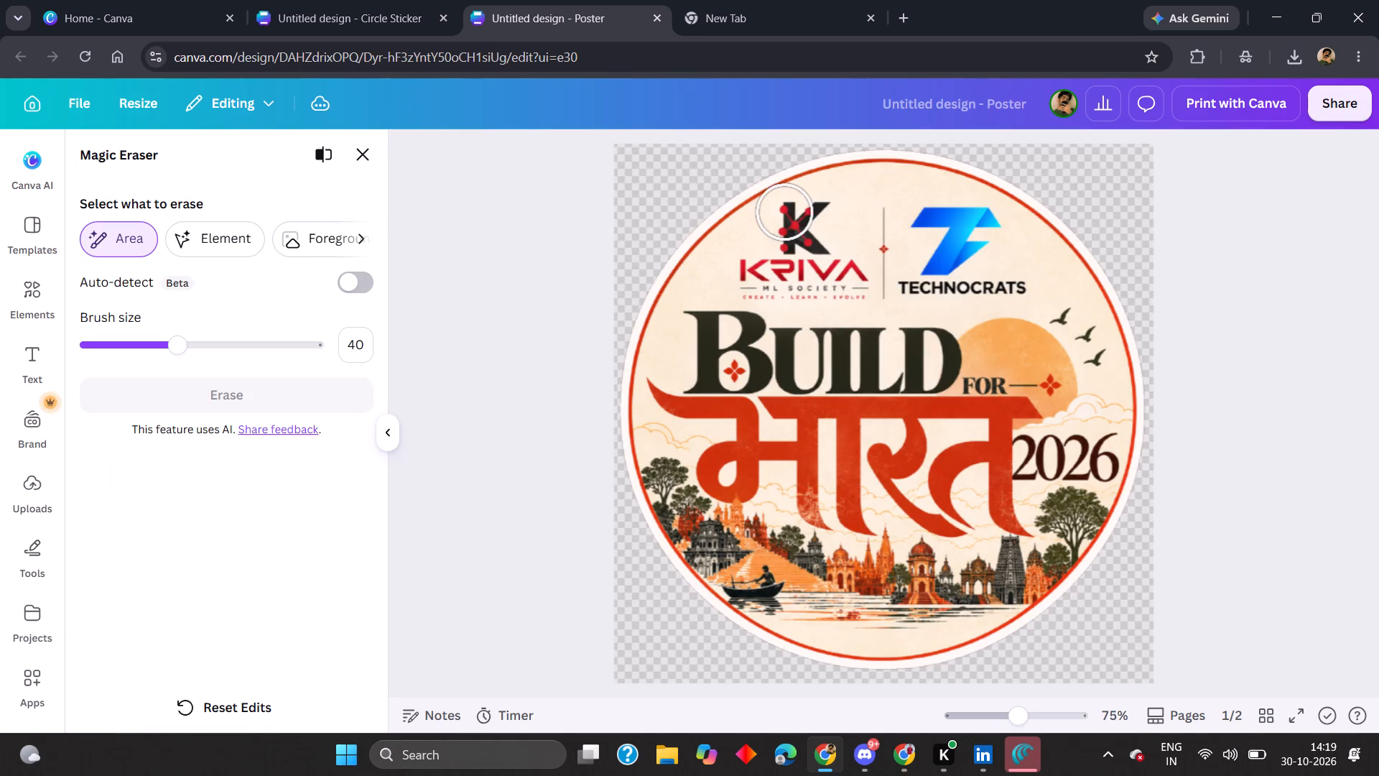
pyautogui.click(760, 281)
pyautogui.click(787, 280)
pyautogui.doubleClick(805, 284)
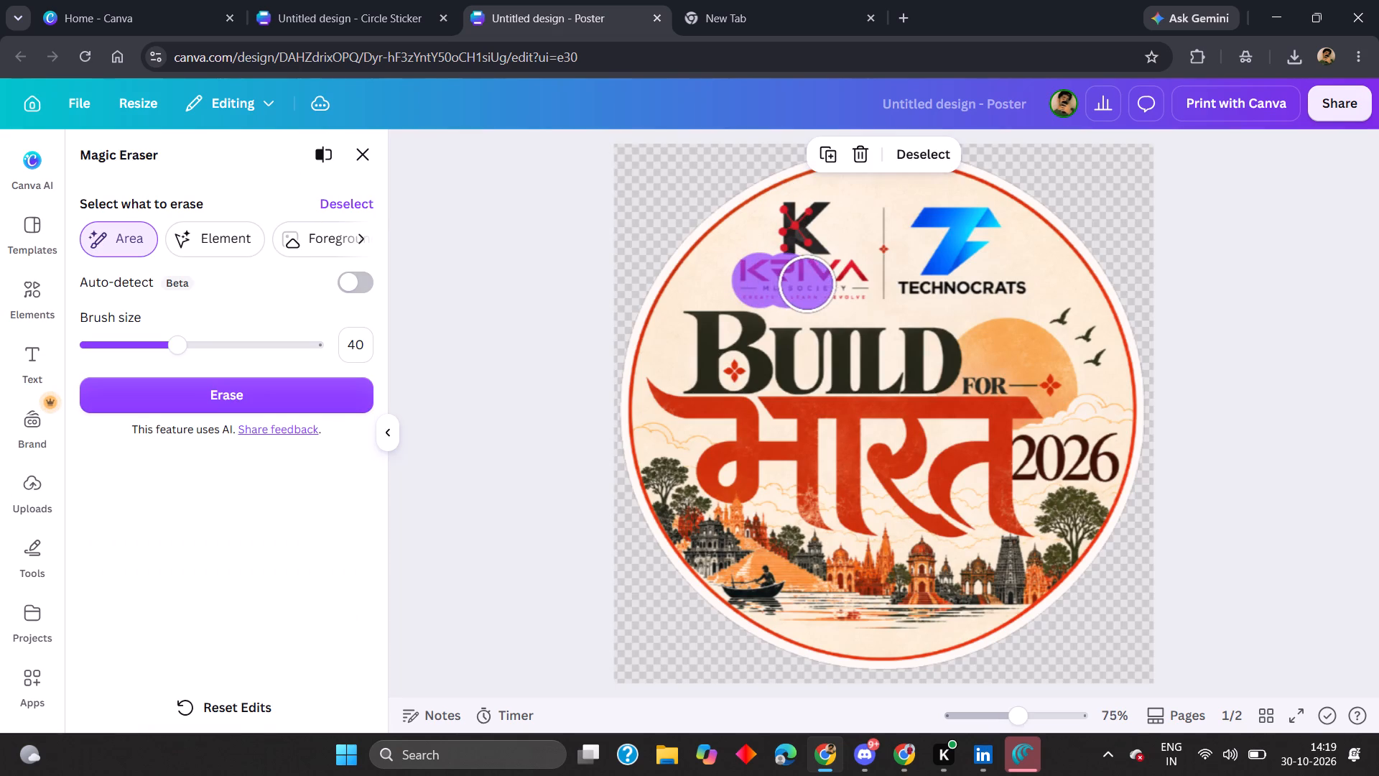
pyautogui.click(817, 280)
pyautogui.click(820, 280)
pyautogui.click(839, 280)
pyautogui.click(848, 280)
pyautogui.click(846, 288)
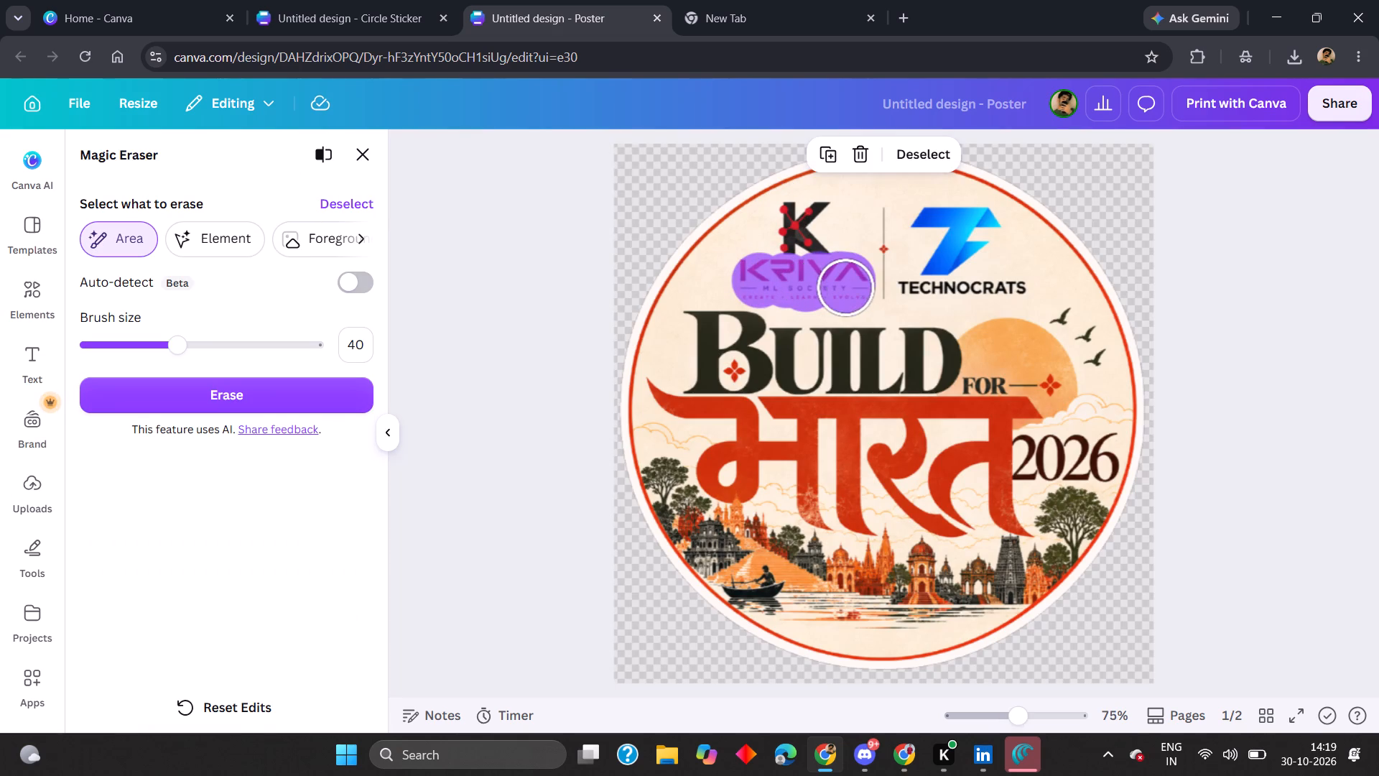
pyautogui.click(802, 227)
pyautogui.click(803, 220)
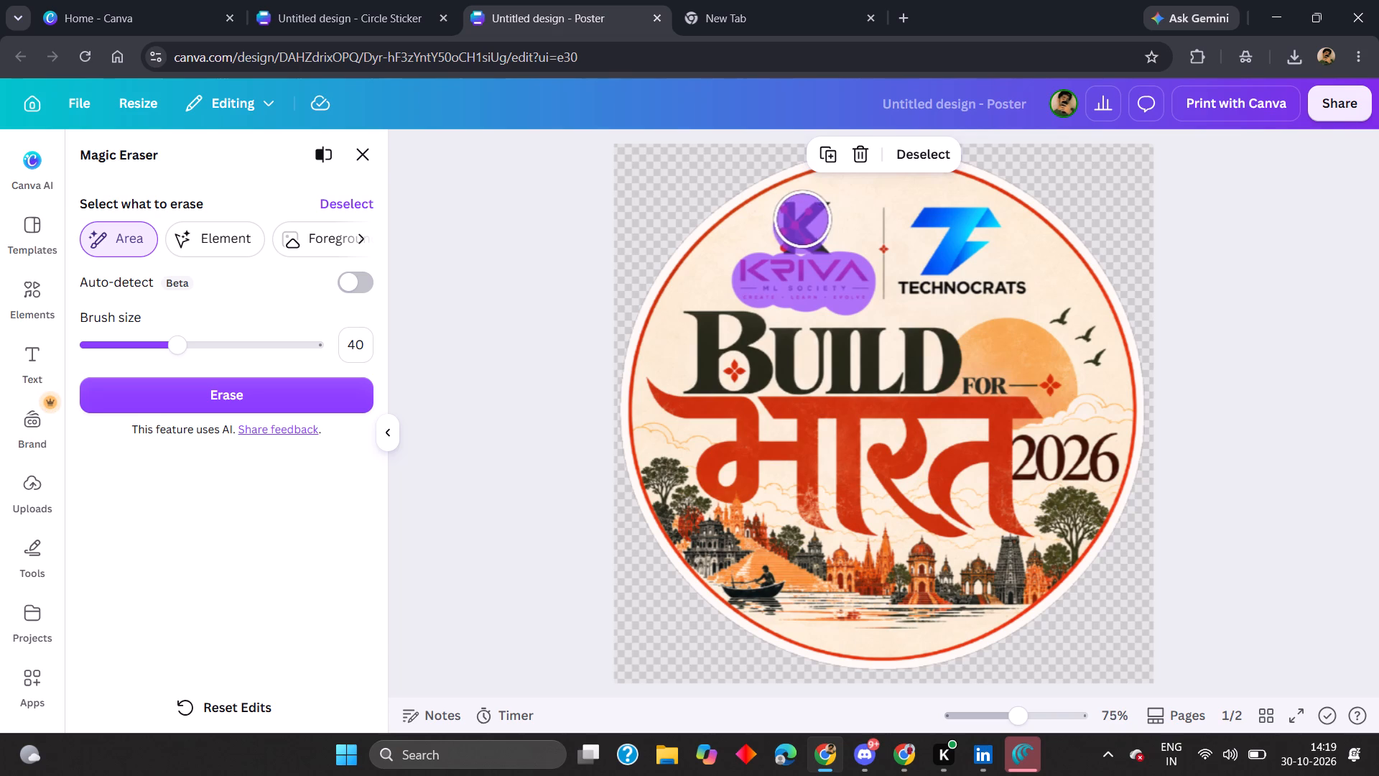
pyautogui.click(816, 219)
pyautogui.click(810, 237)
pyautogui.click(794, 247)
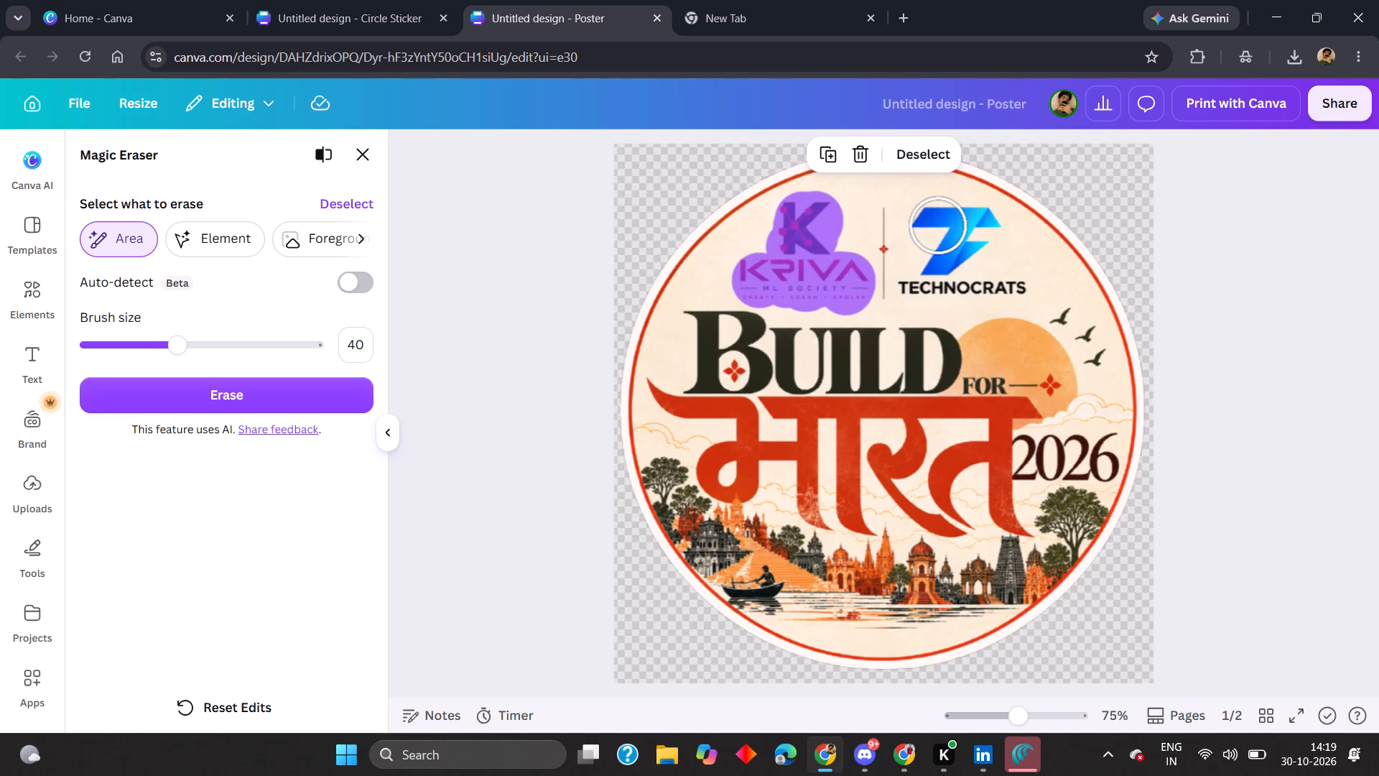
pyautogui.click(939, 226)
pyautogui.click(960, 226)
pyautogui.click(983, 233)
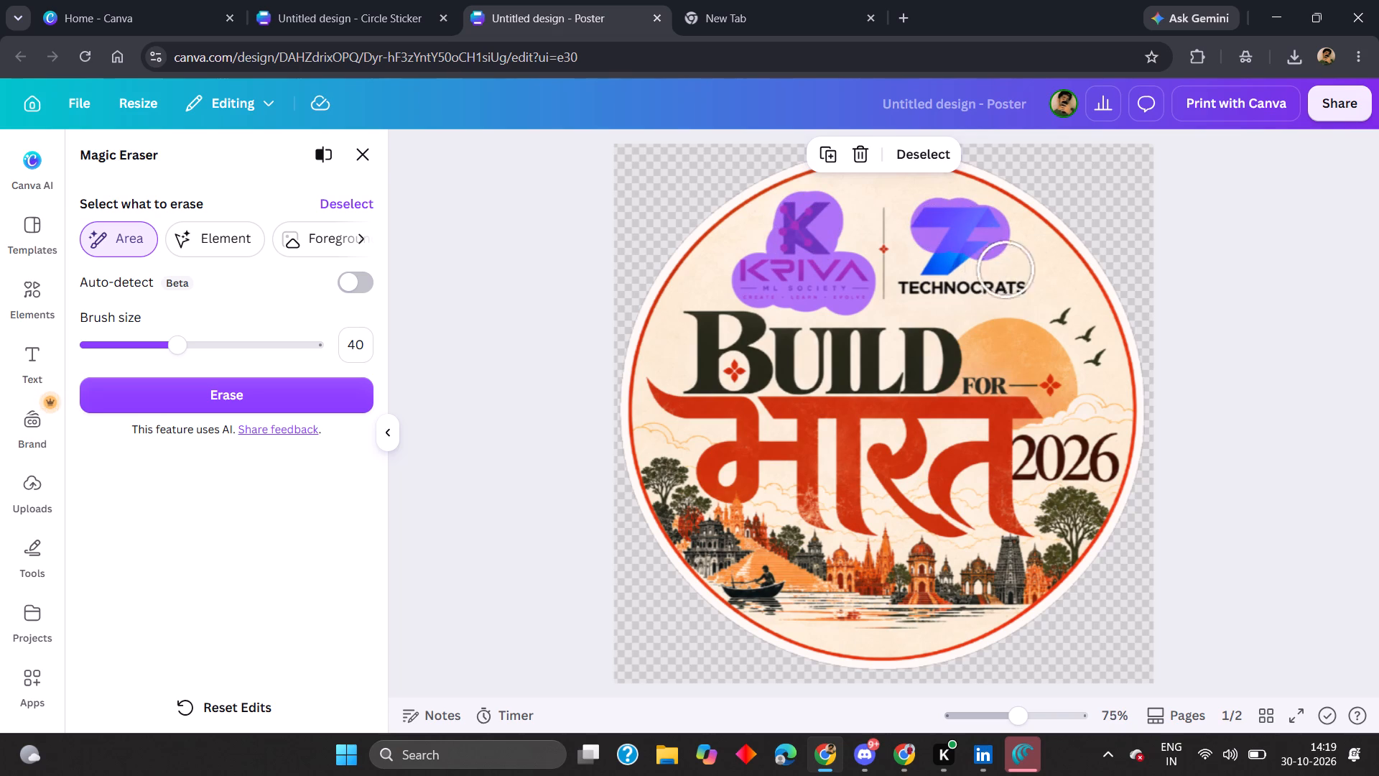
pyautogui.moveTo(1027, 276); pyautogui.dragTo(1019, 278)
pyautogui.moveTo(1005, 280); pyautogui.dragTo(995, 282)
pyautogui.click(980, 282)
pyautogui.click(956, 280)
pyautogui.moveTo(951, 280); pyautogui.dragTo(932, 283)
pyautogui.doubleClick(927, 285)
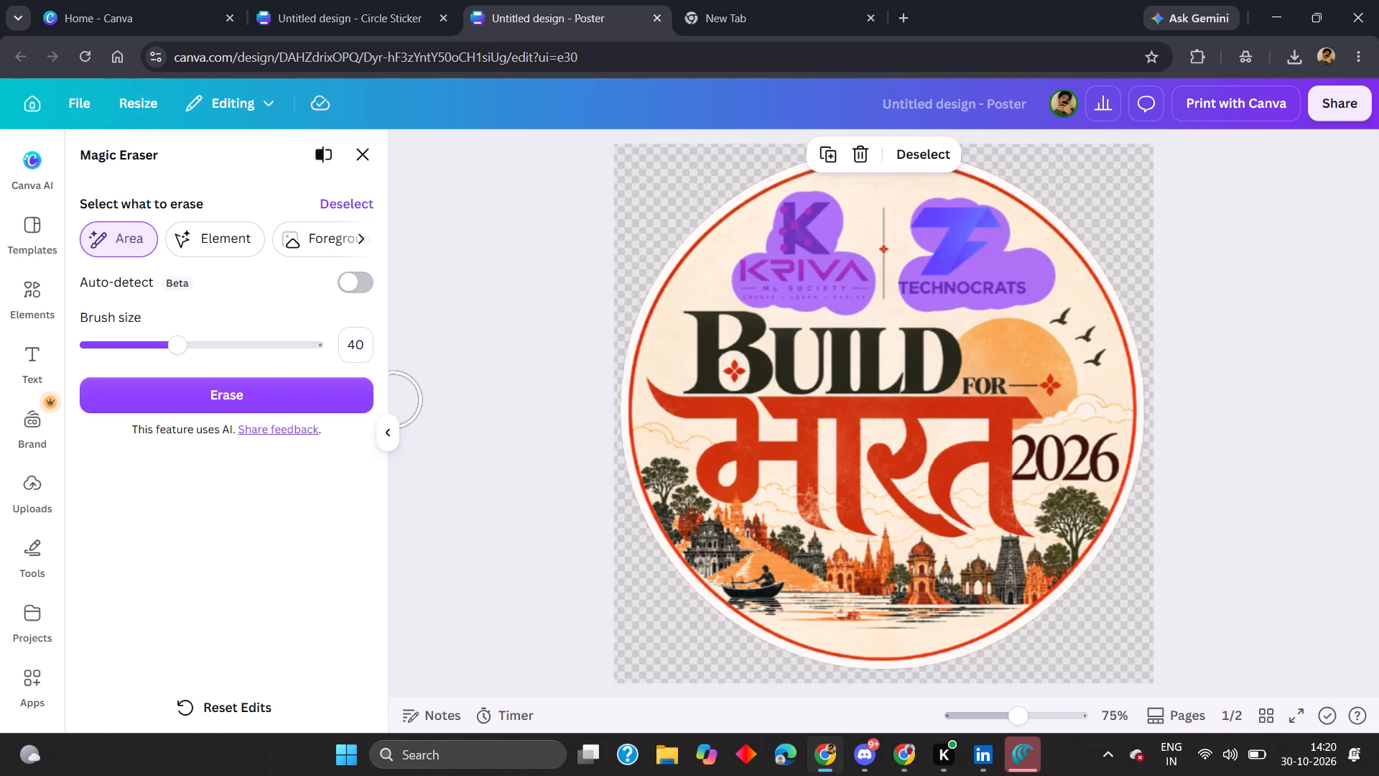
pyautogui.click(339, 381)
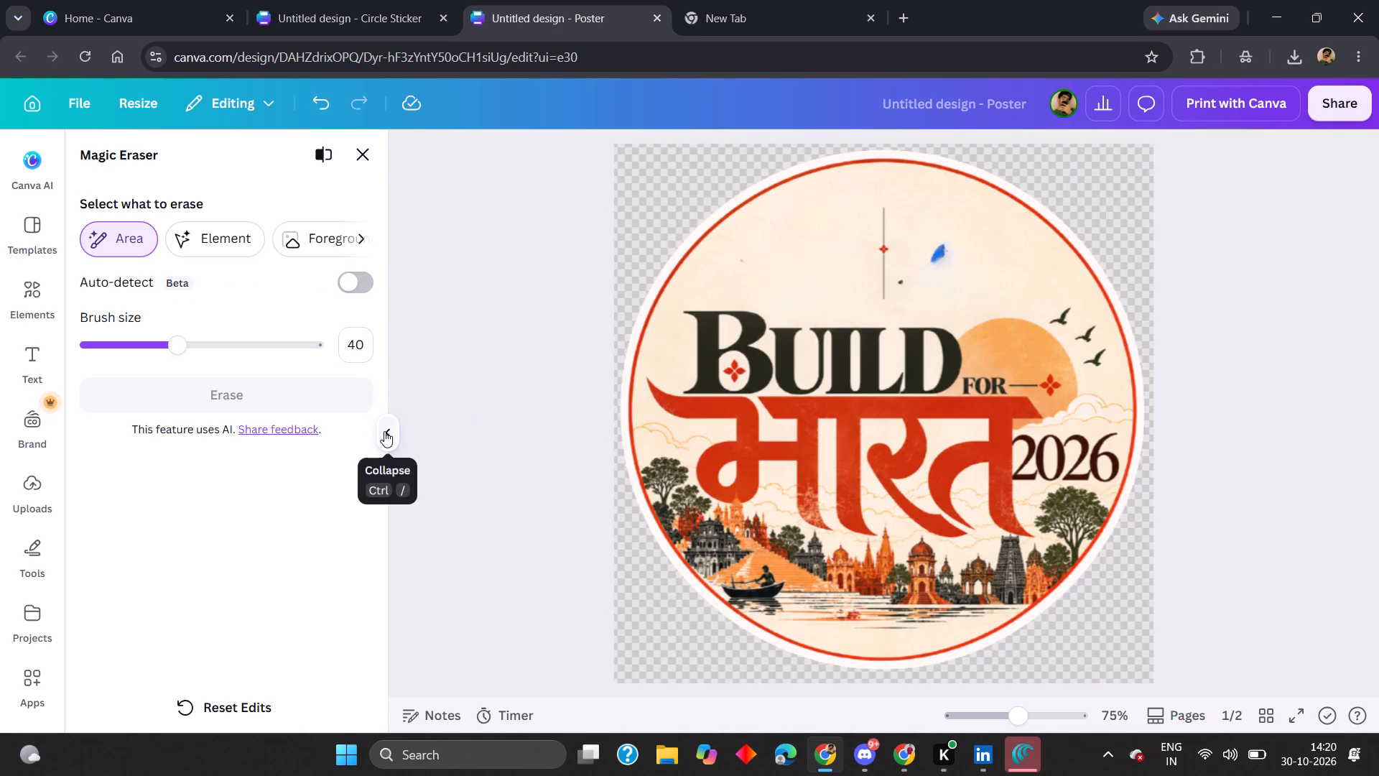
# Erase the leftover blue and dark specks beside the second sticker's divider line and close Magic Eraser.
pyautogui.click(920, 272)
pyautogui.click(930, 265)
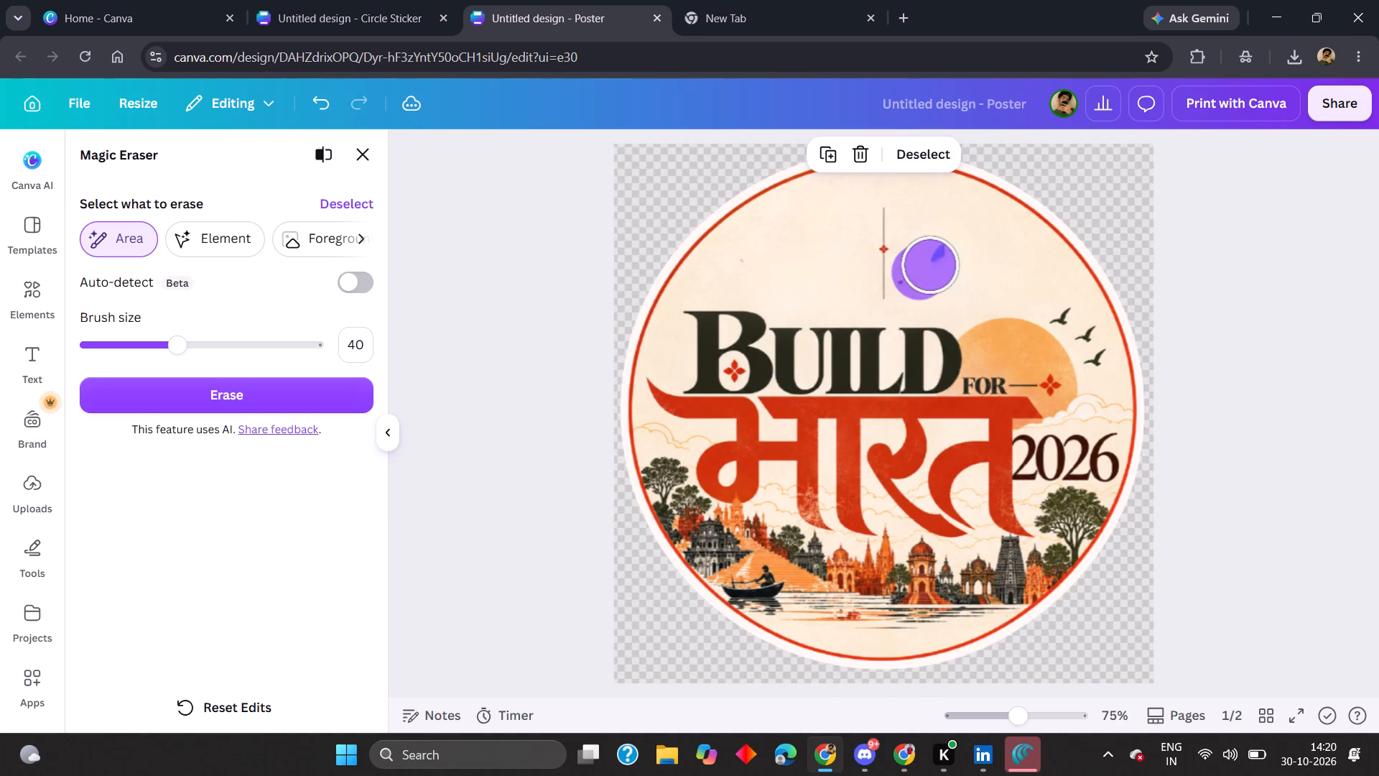
pyautogui.click(159, 387)
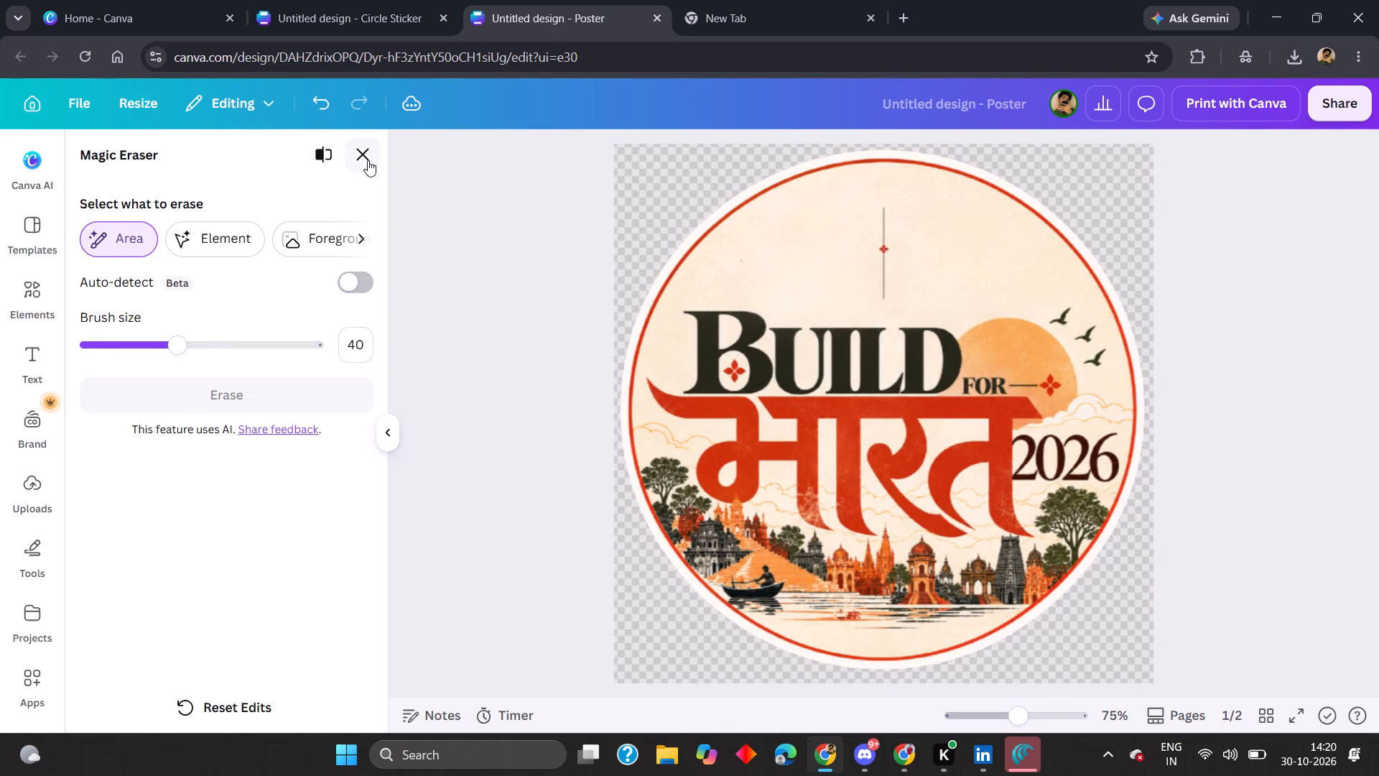
pyautogui.click(368, 160)
pyautogui.click(465, 325)
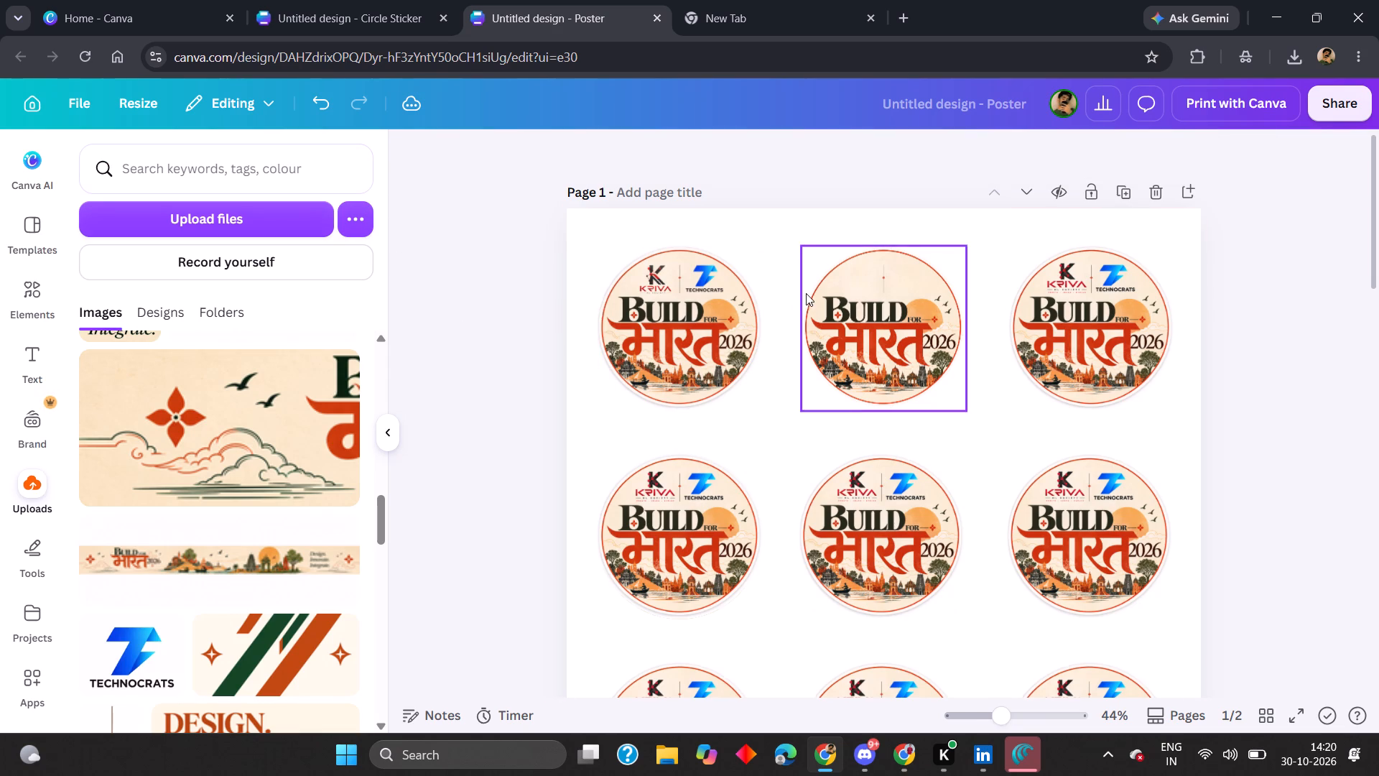
# Duplicate the first sticker's overlaid KRIVA logo and align the copy exactly over the original.
pyautogui.hscroll(3, 794, 296)
pyautogui.click(547, 269)
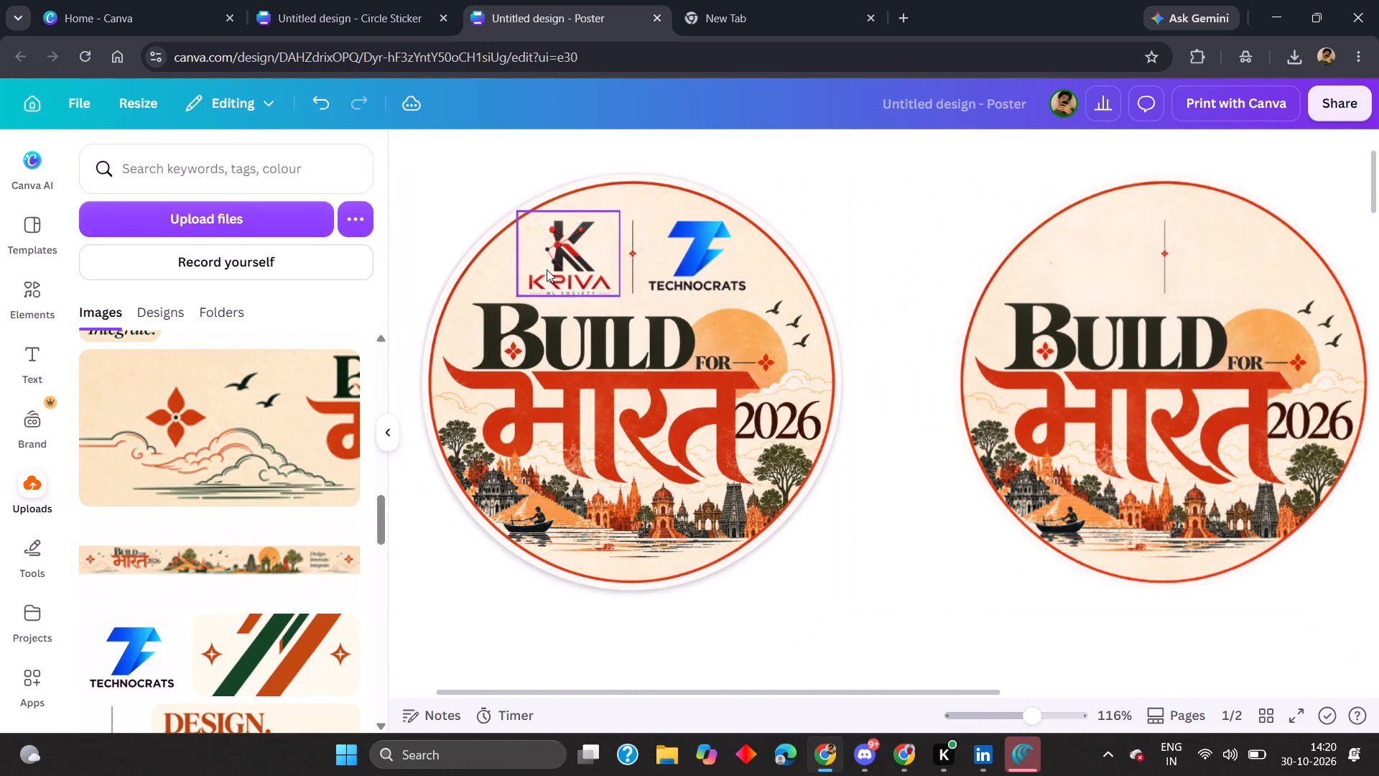
pyautogui.hotkey('ctrl', 'd')
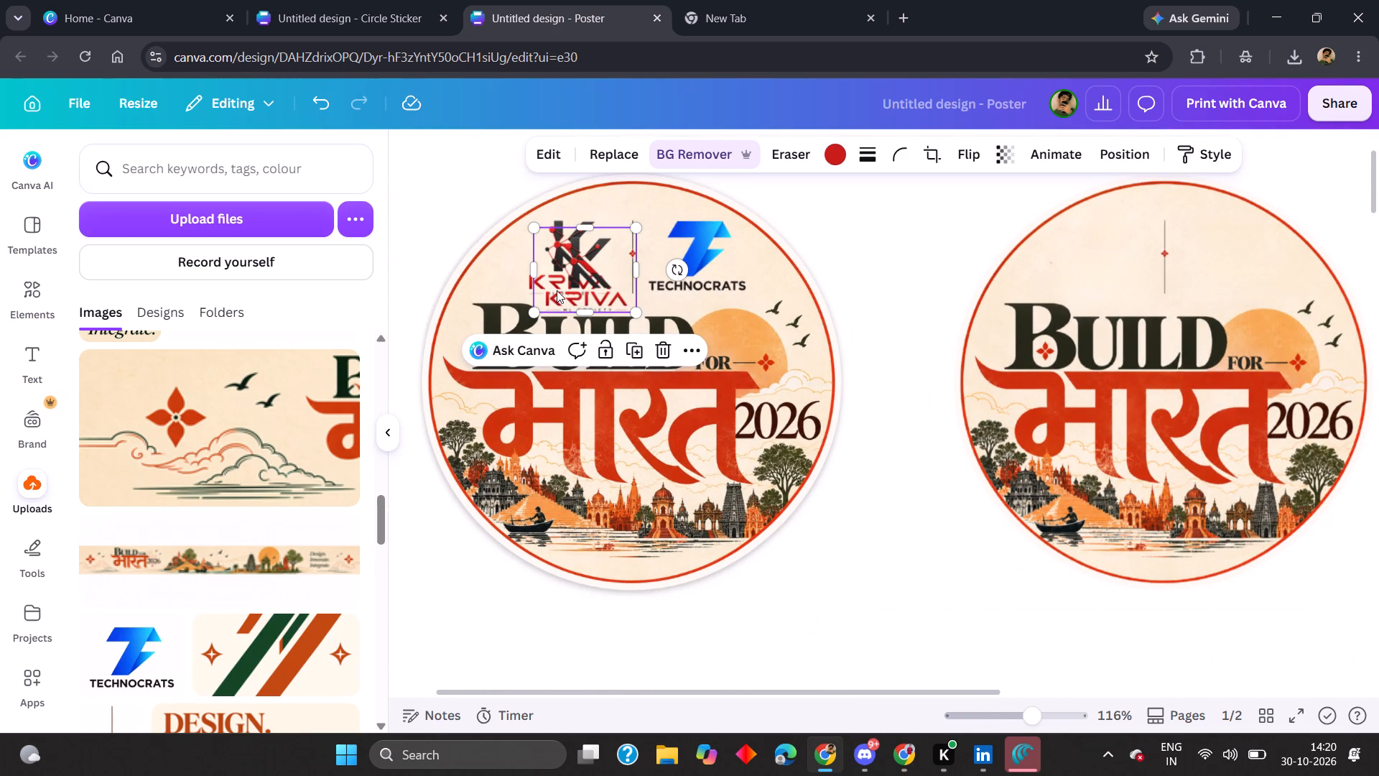
pyautogui.hscroll(1, 557, 290)
pyautogui.moveTo(683, 268); pyautogui.dragTo(650, 267)
pyautogui.scroll(1, 651, 267)
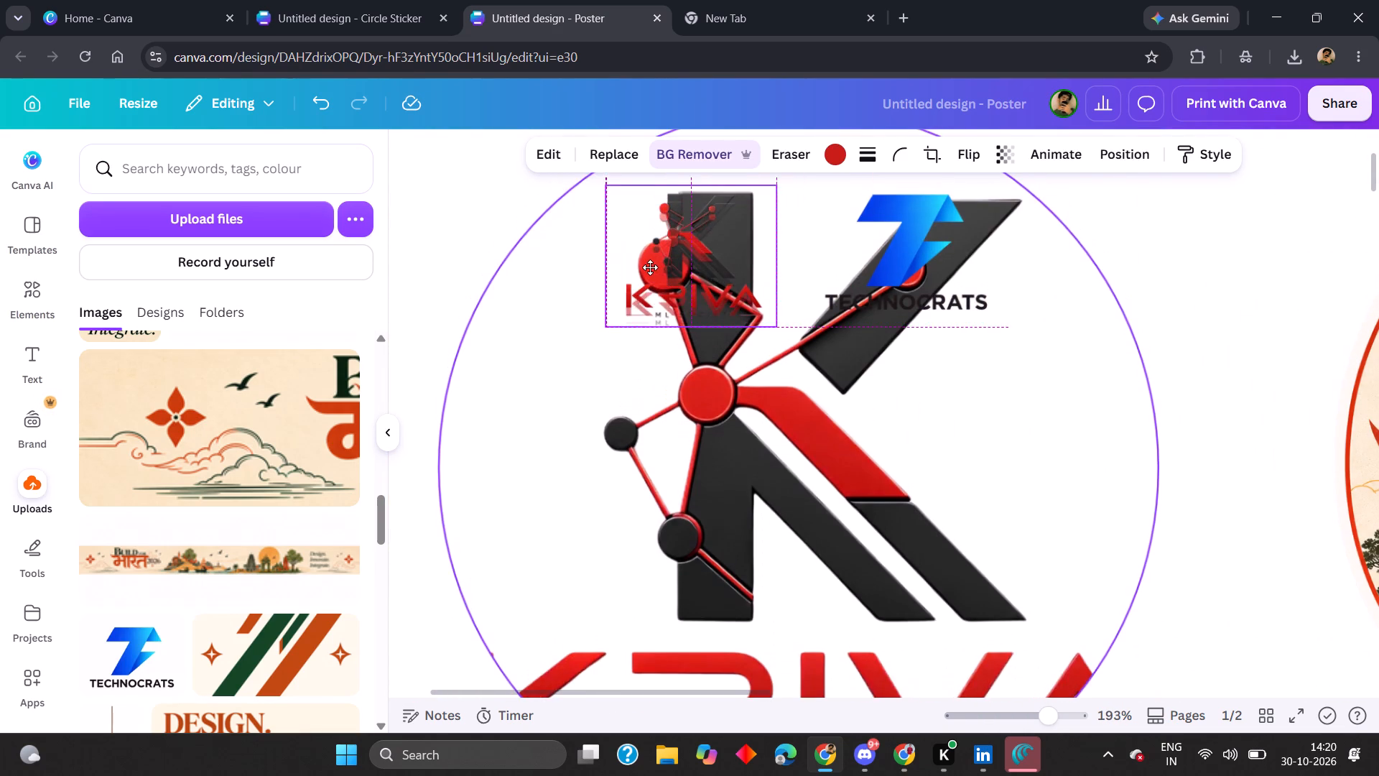
pyautogui.scroll(1, 650, 267)
pyautogui.moveTo(650, 267); pyautogui.dragTo(653, 263)
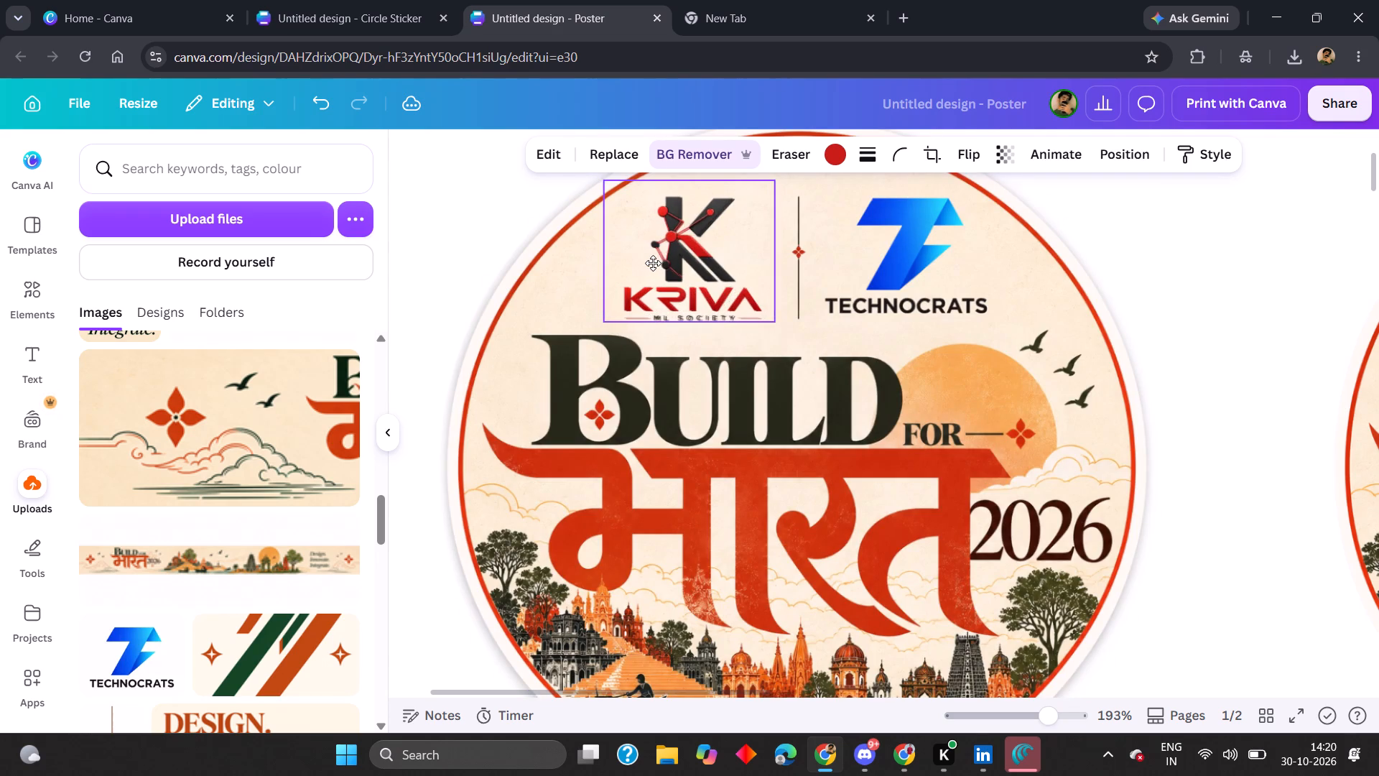
pyautogui.moveTo(653, 263); pyautogui.dragTo(656, 265)
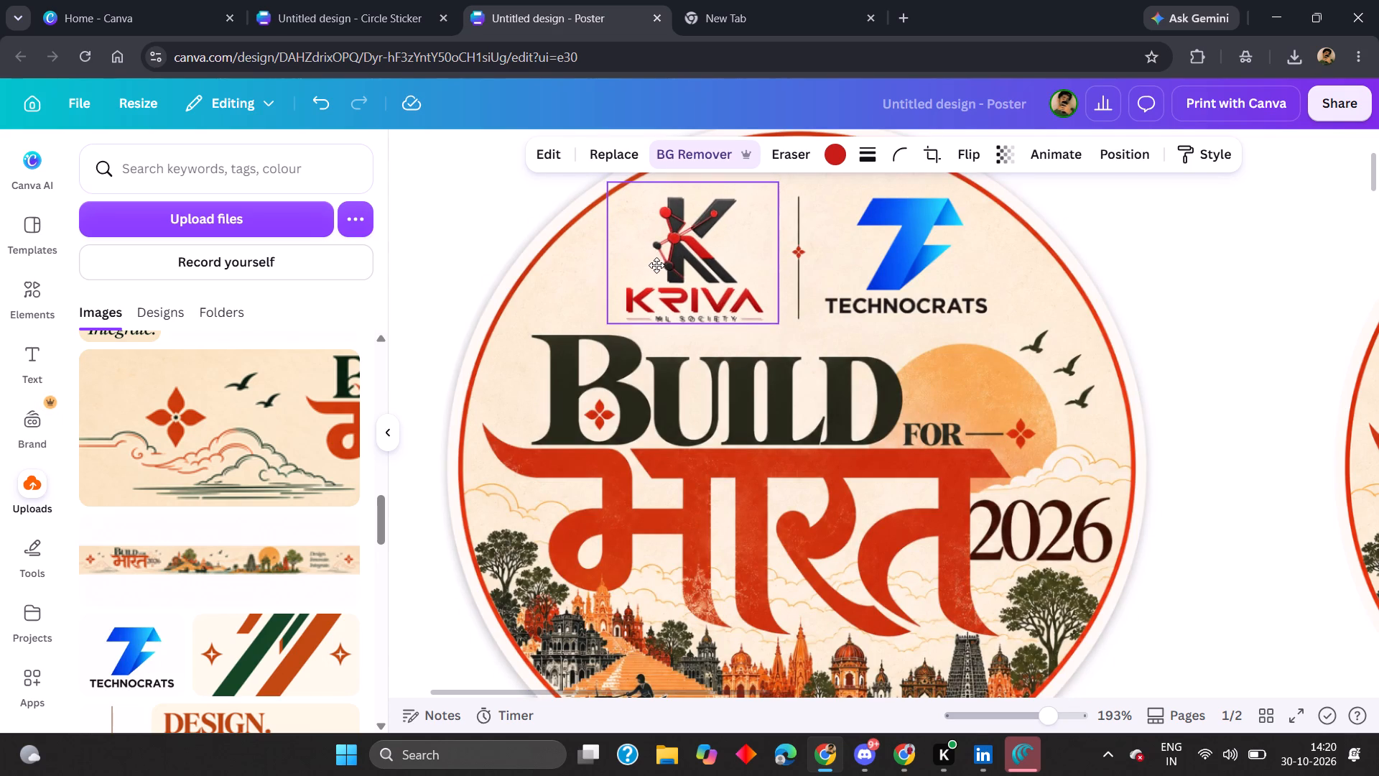
pyautogui.moveTo(656, 265); pyautogui.dragTo(656, 263)
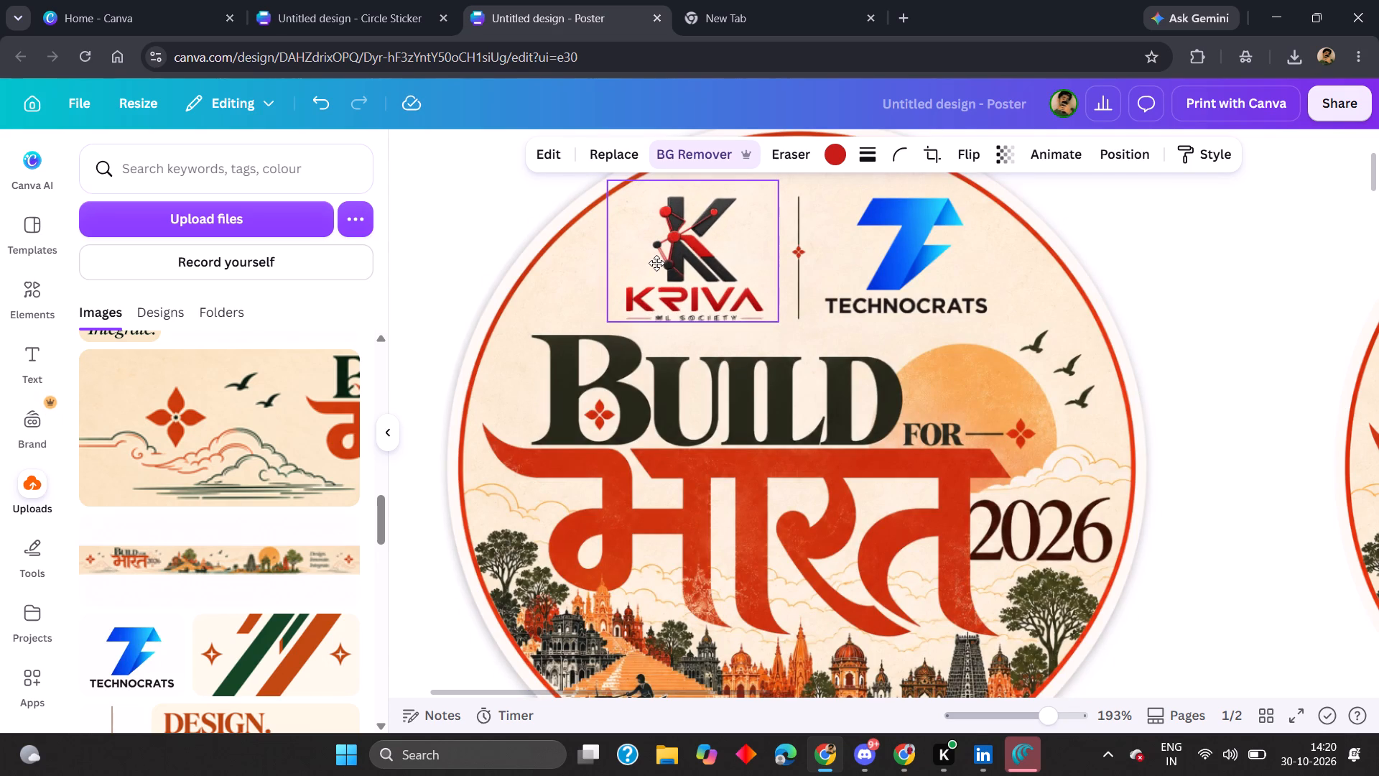
pyautogui.moveTo(656, 263); pyautogui.dragTo(655, 263)
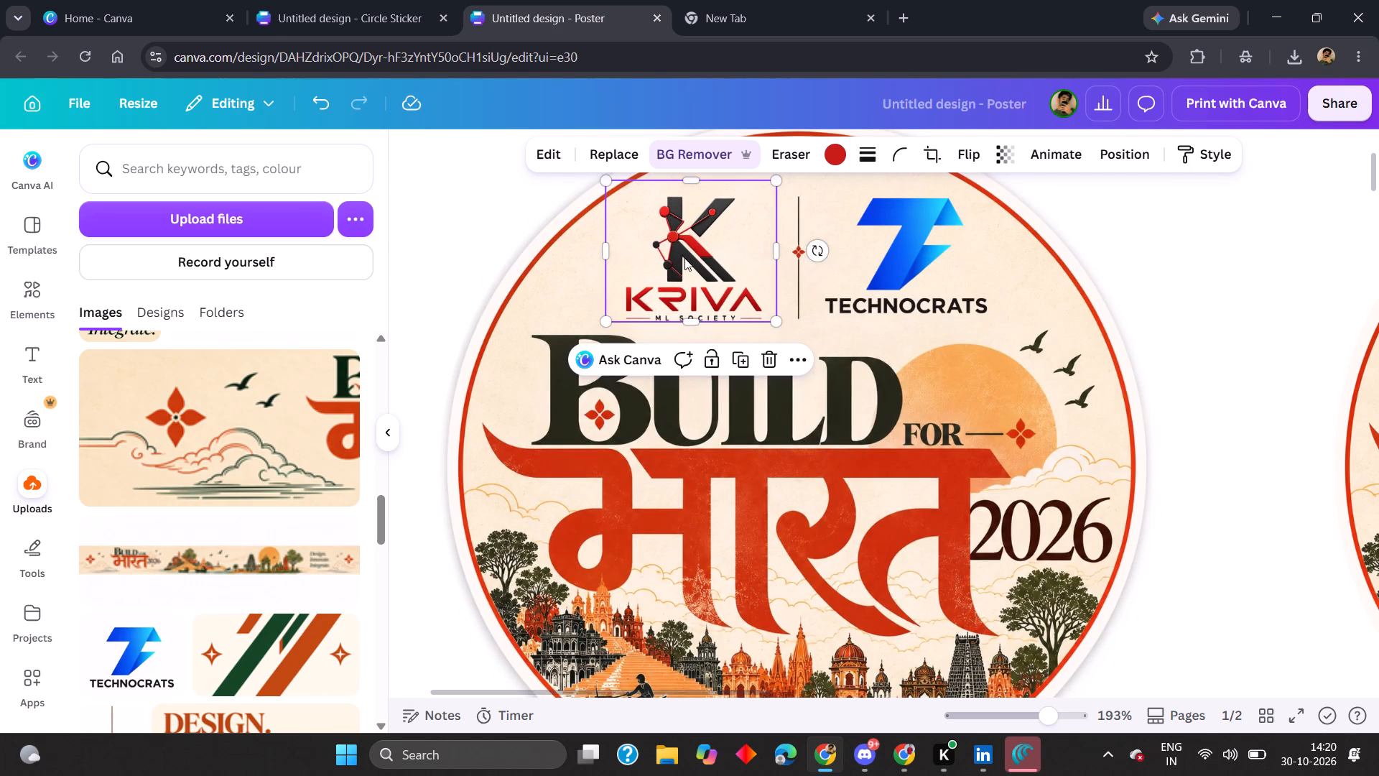
# Move the KRIVA logo copy horizontally from the first sticker onto the second sticker, at the same height.
pyautogui.hotkey('shift', 'Right')
pyautogui.hotkey('shift', 'Right')
pyautogui.hotkey('shift', 'Right')
pyautogui.hotkey('shift', 'Right')
pyautogui.hotkey('shift', 'Right')
pyautogui.hotkey('shift', 'Right')
pyautogui.hotkey('shift', 'Right')
pyautogui.hotkey('shift', 'Right')
pyautogui.hotkey('shift', 'Right')
pyautogui.hotkey('shift', 'Right')
pyautogui.hotkey('shift', 'Right')
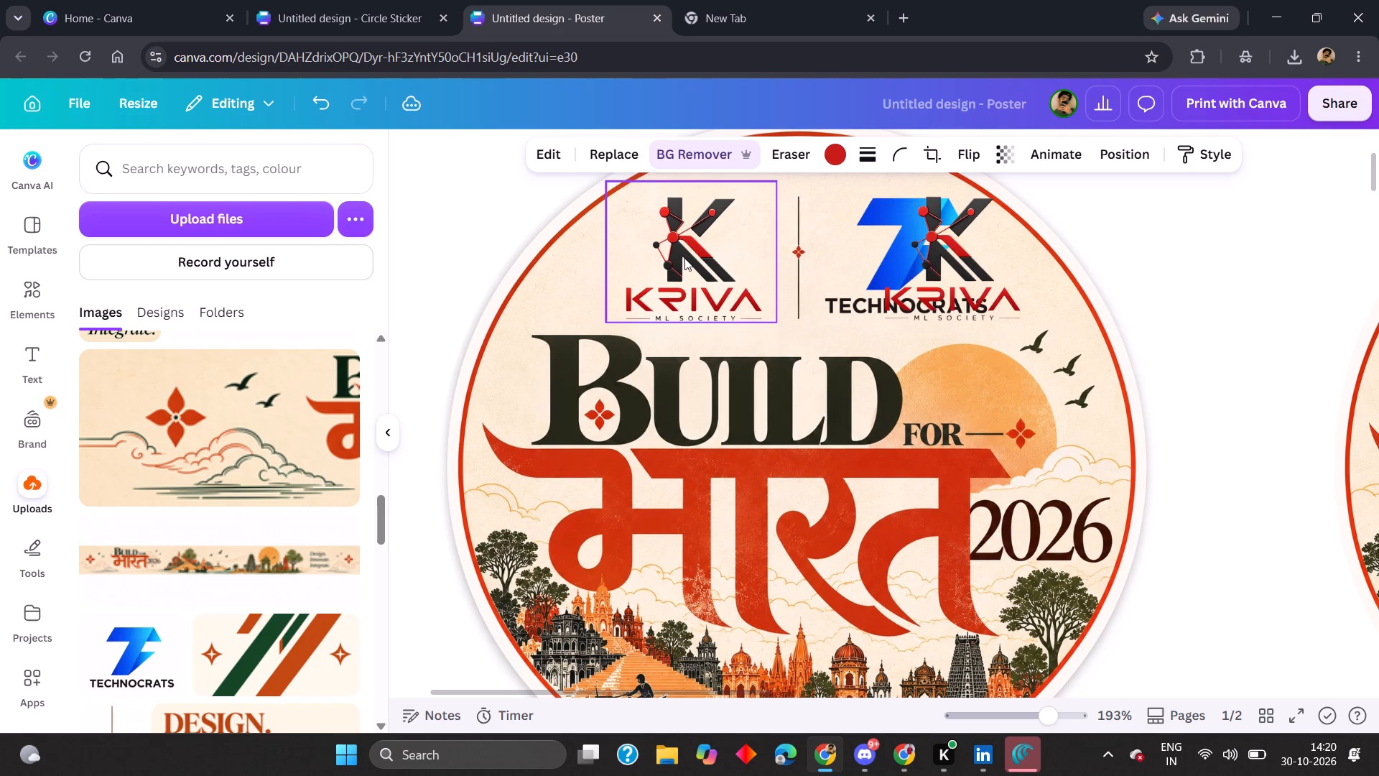
pyautogui.keyDown('shift'); pyautogui.hscroll(-8, 684, 258); pyautogui.keyUp('shift')
pyautogui.hotkey('shift', 'Right')
pyautogui.hotkey('shift', 'Right')
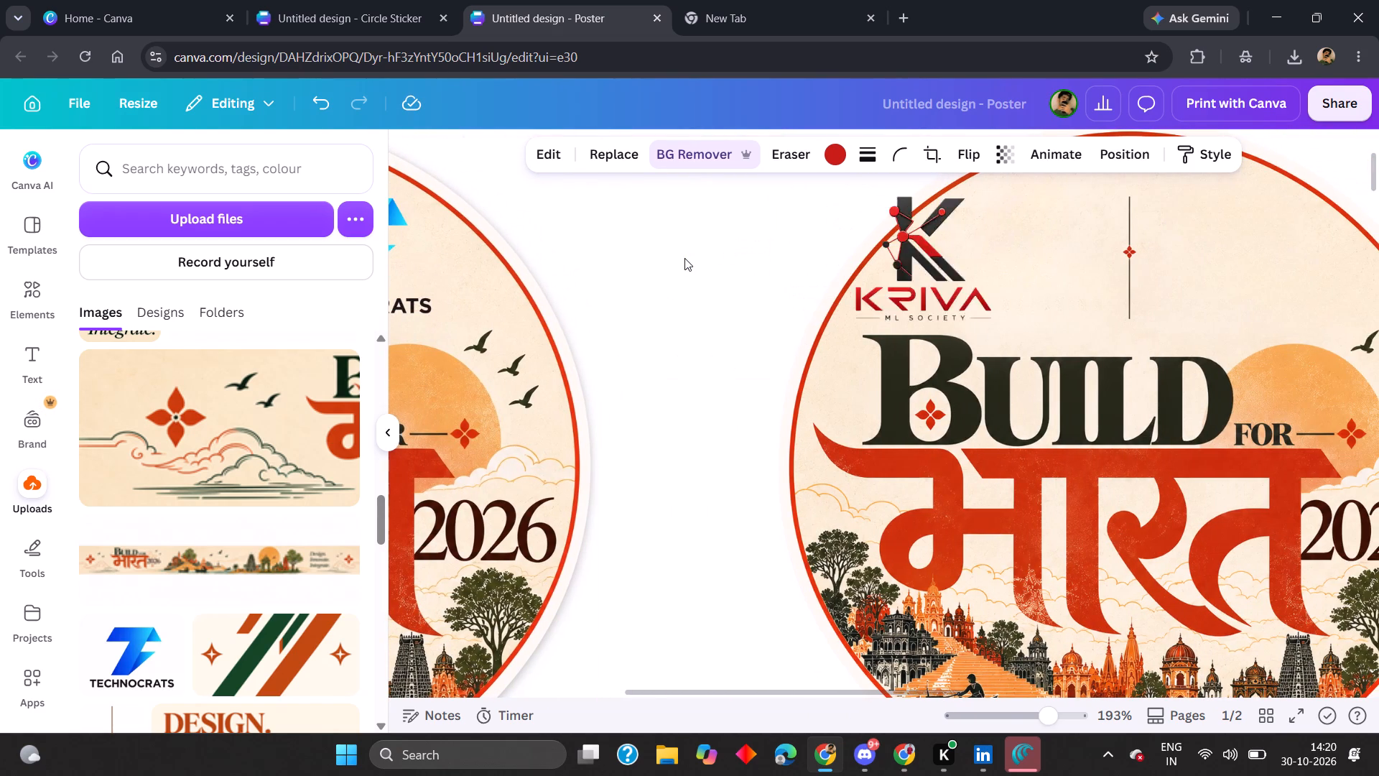
pyautogui.hotkey('shift', 'Right')
pyautogui.hscroll(2, 684, 258)
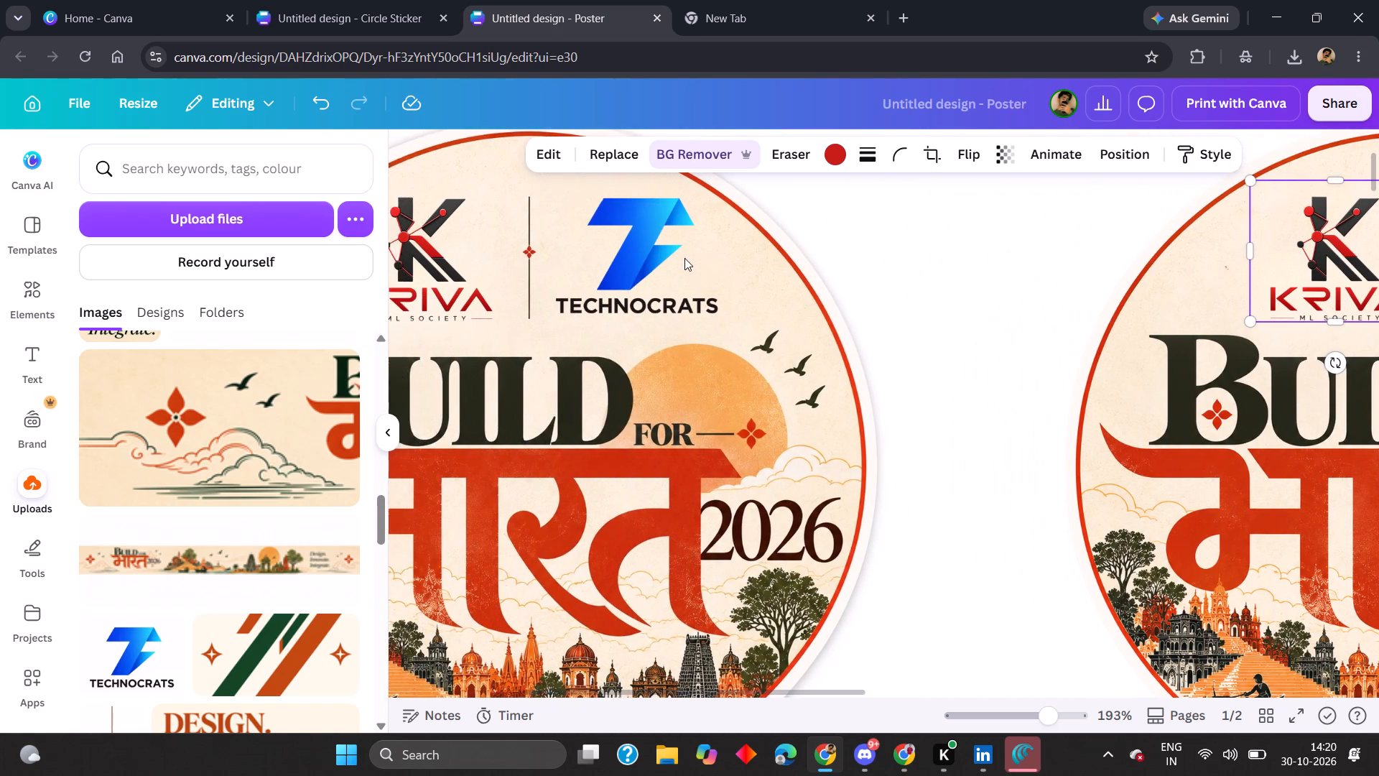
pyautogui.hscroll(2, 684, 258)
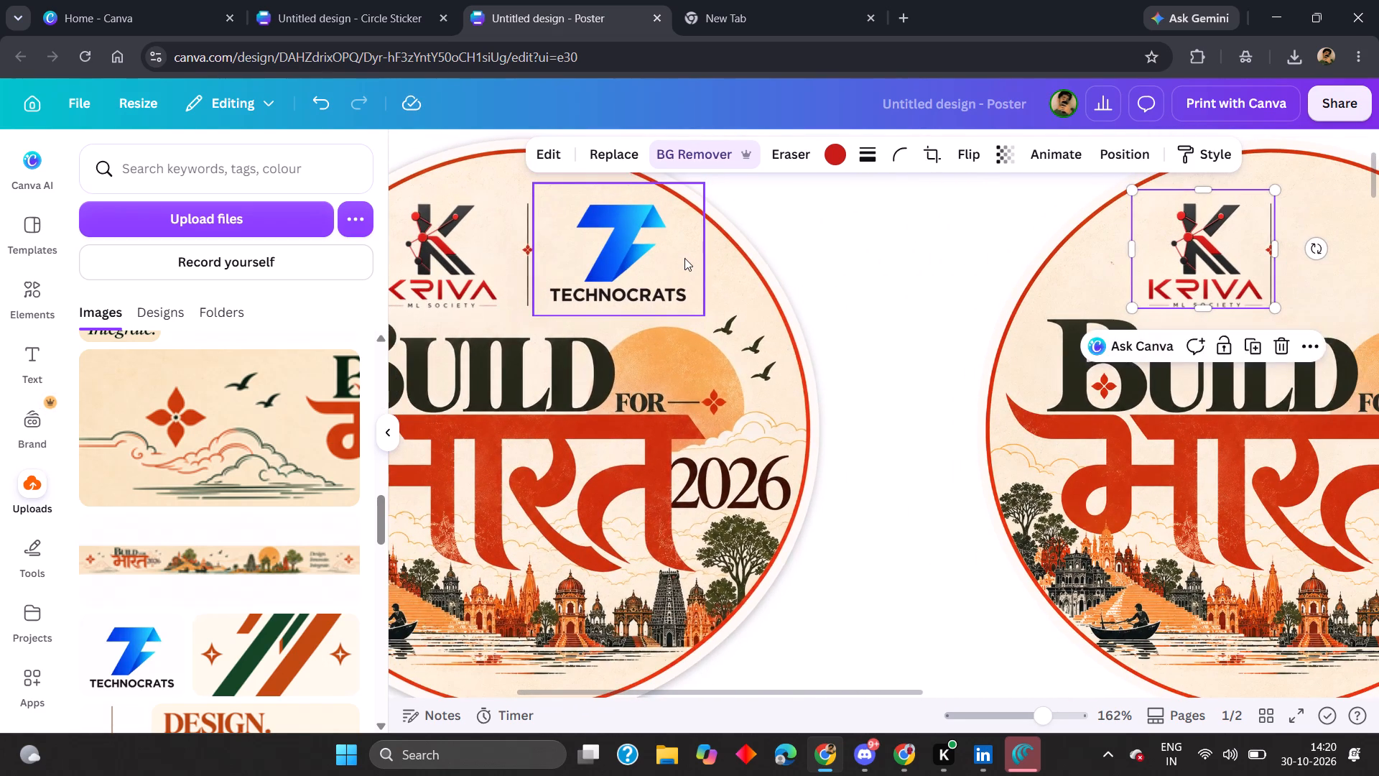
# Nudge the KRIVA logo copy on the second sticker leftward until it is clear of the divider line.
pyautogui.rightClick(684, 258)
pyautogui.press('Left')
pyautogui.press('Left')
pyautogui.press('Left')
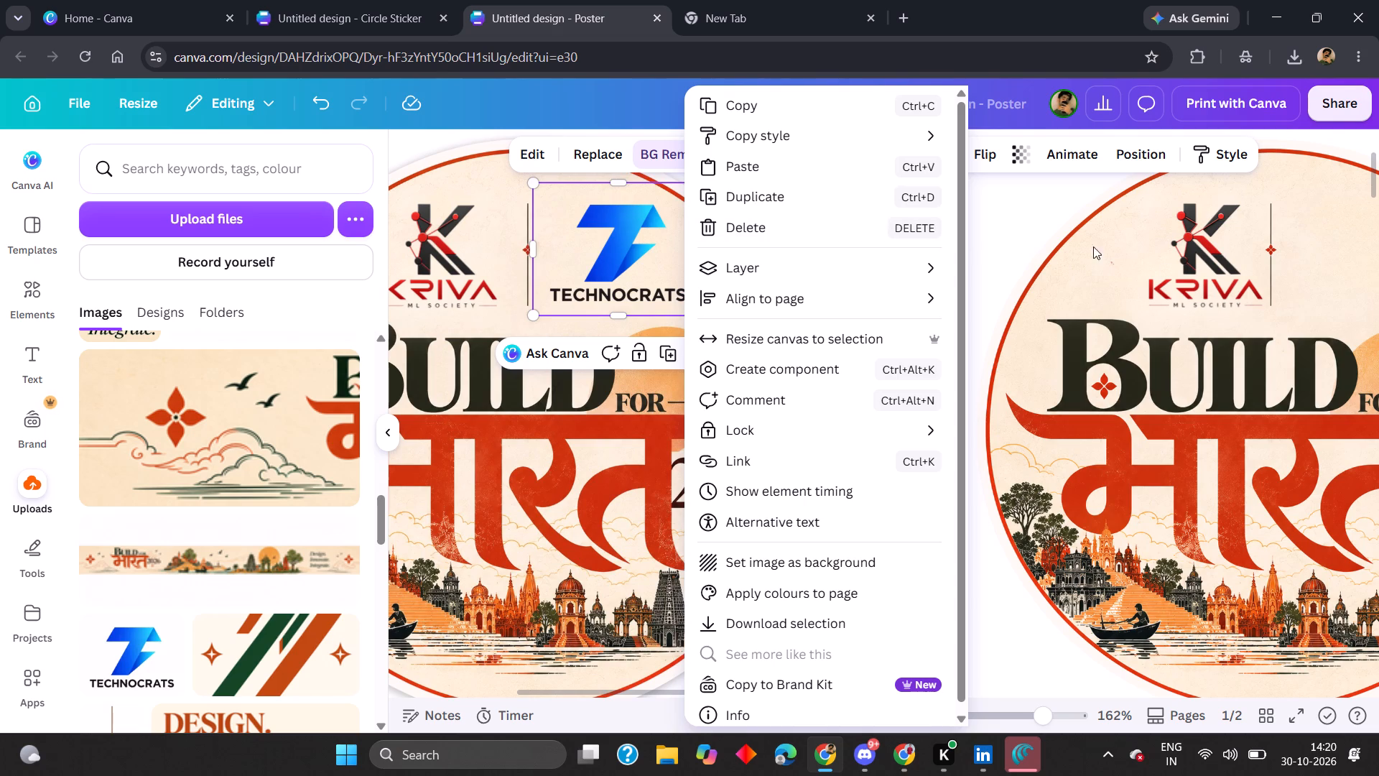
pyautogui.click(1176, 275)
pyautogui.click(1176, 275)
pyautogui.press('Left')
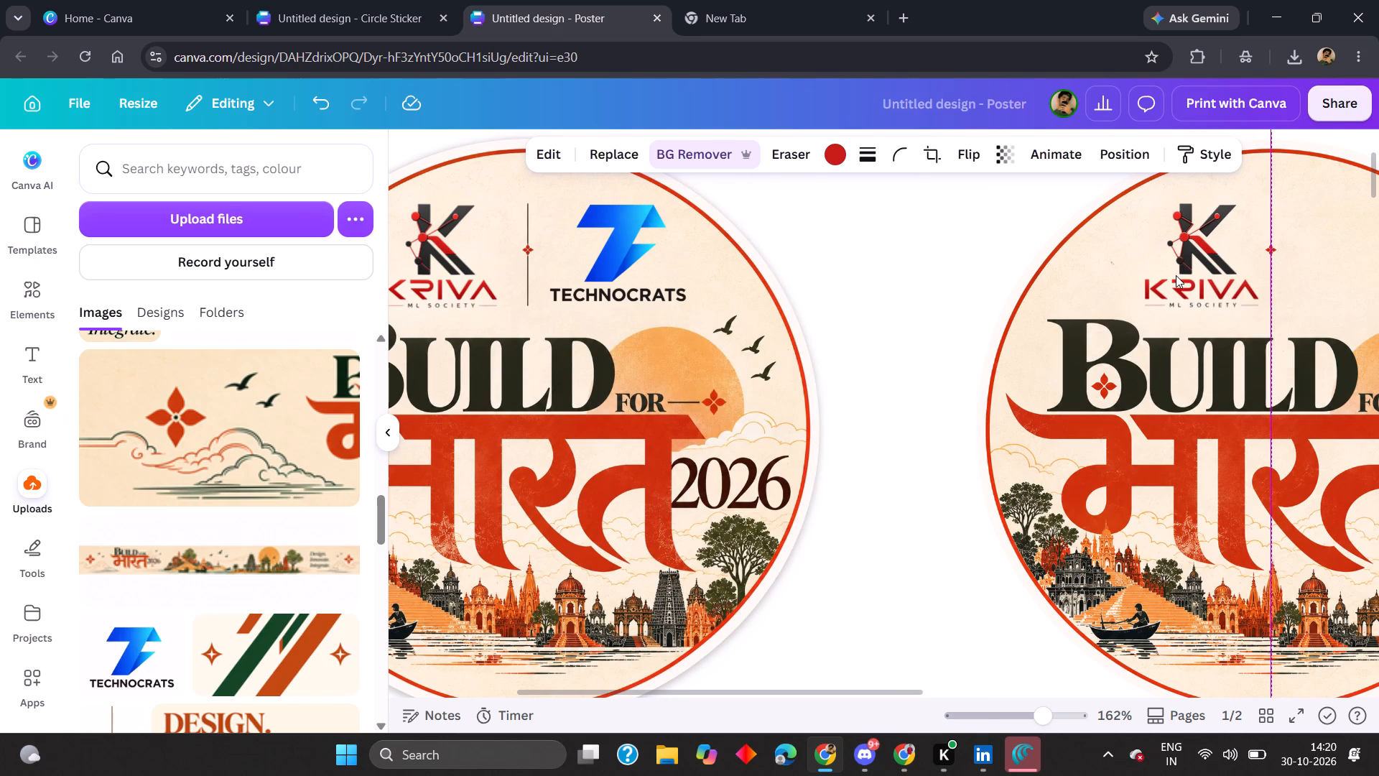
pyautogui.press('Left')
pyautogui.press('Left')
pyautogui.press('Left')
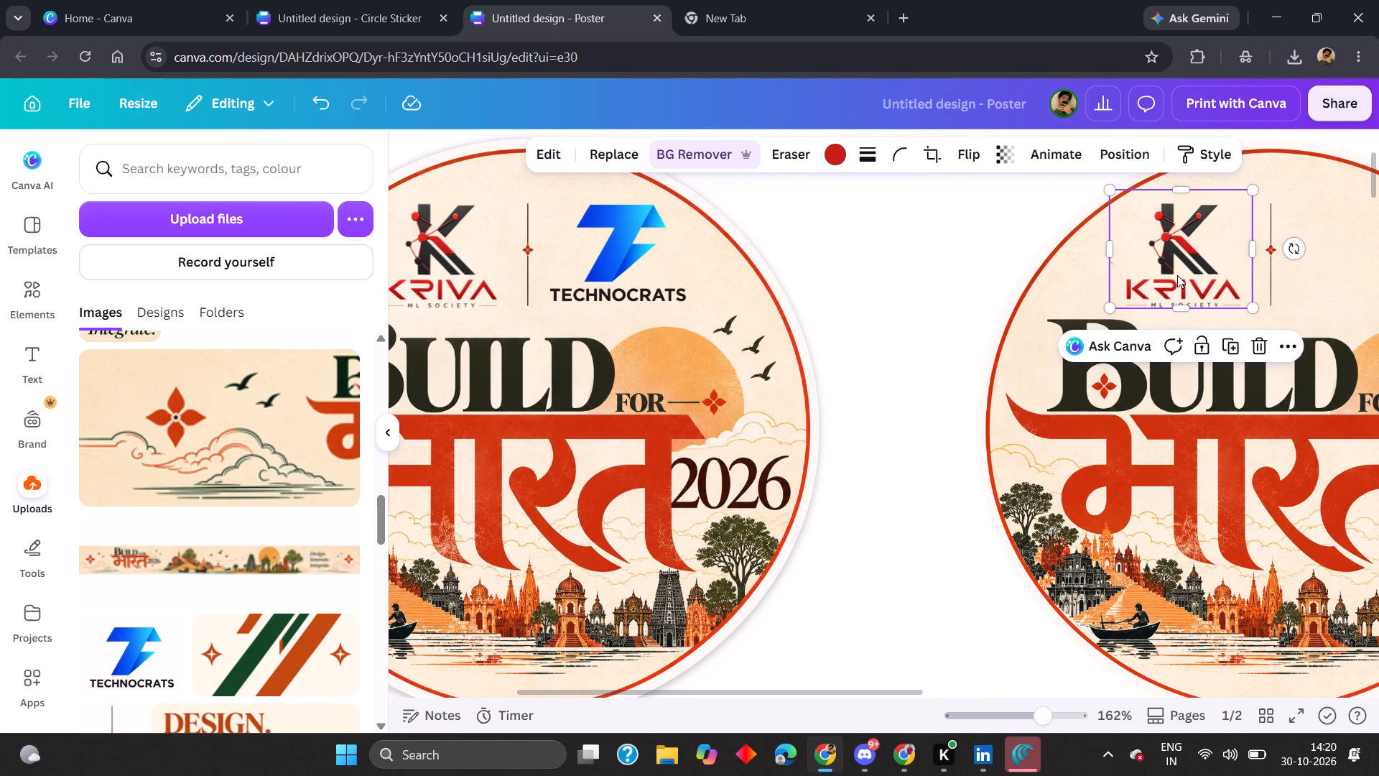
# Duplicate the first sticker's overlaid Technocrats logo.
pyautogui.click(600, 223)
pyautogui.hotkey('ctrl', 'd')
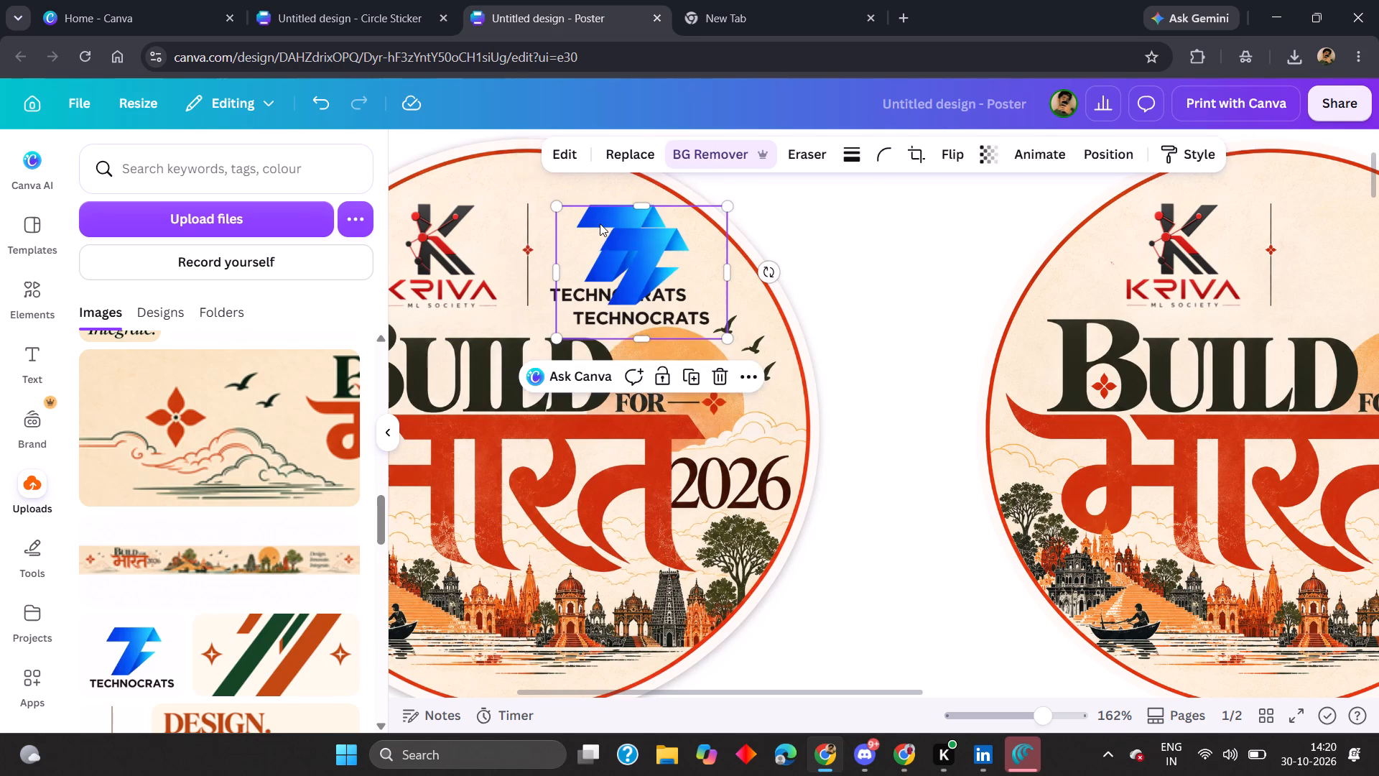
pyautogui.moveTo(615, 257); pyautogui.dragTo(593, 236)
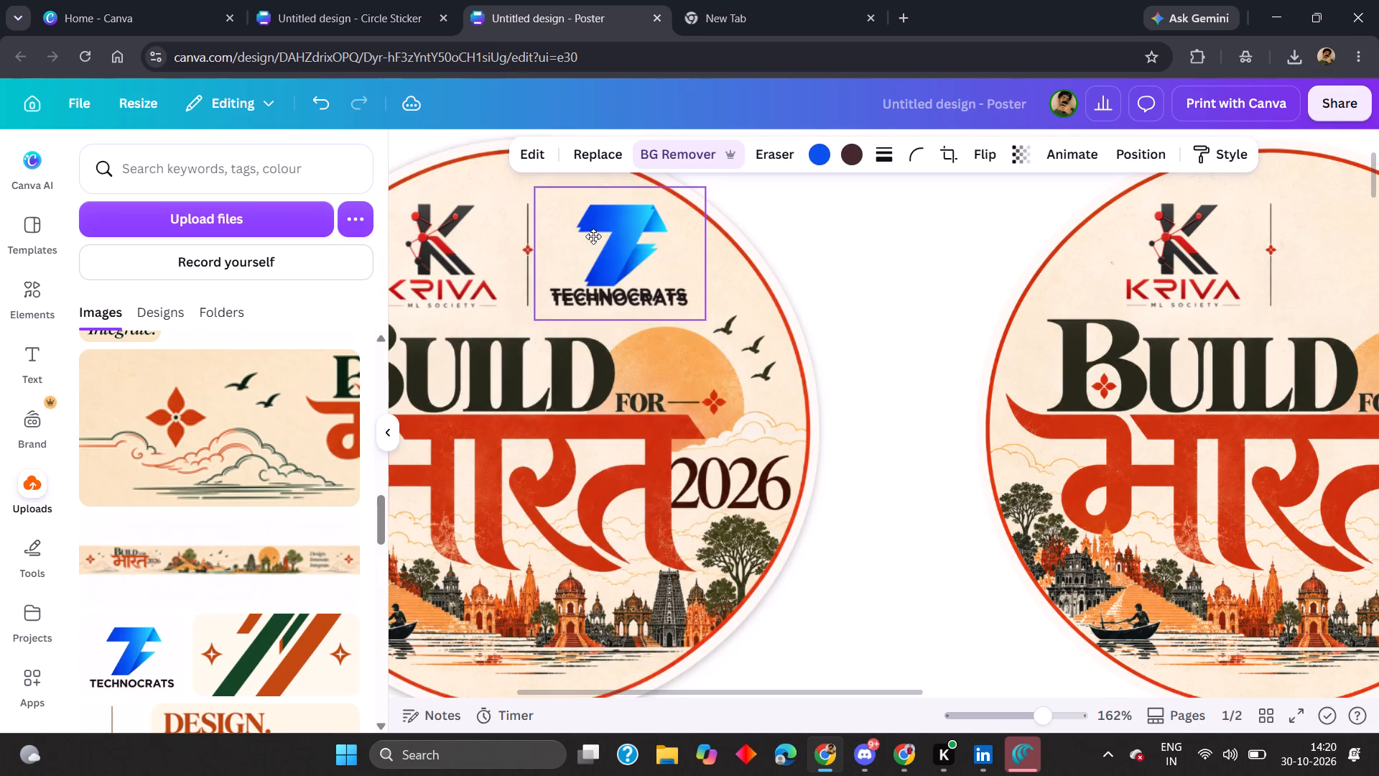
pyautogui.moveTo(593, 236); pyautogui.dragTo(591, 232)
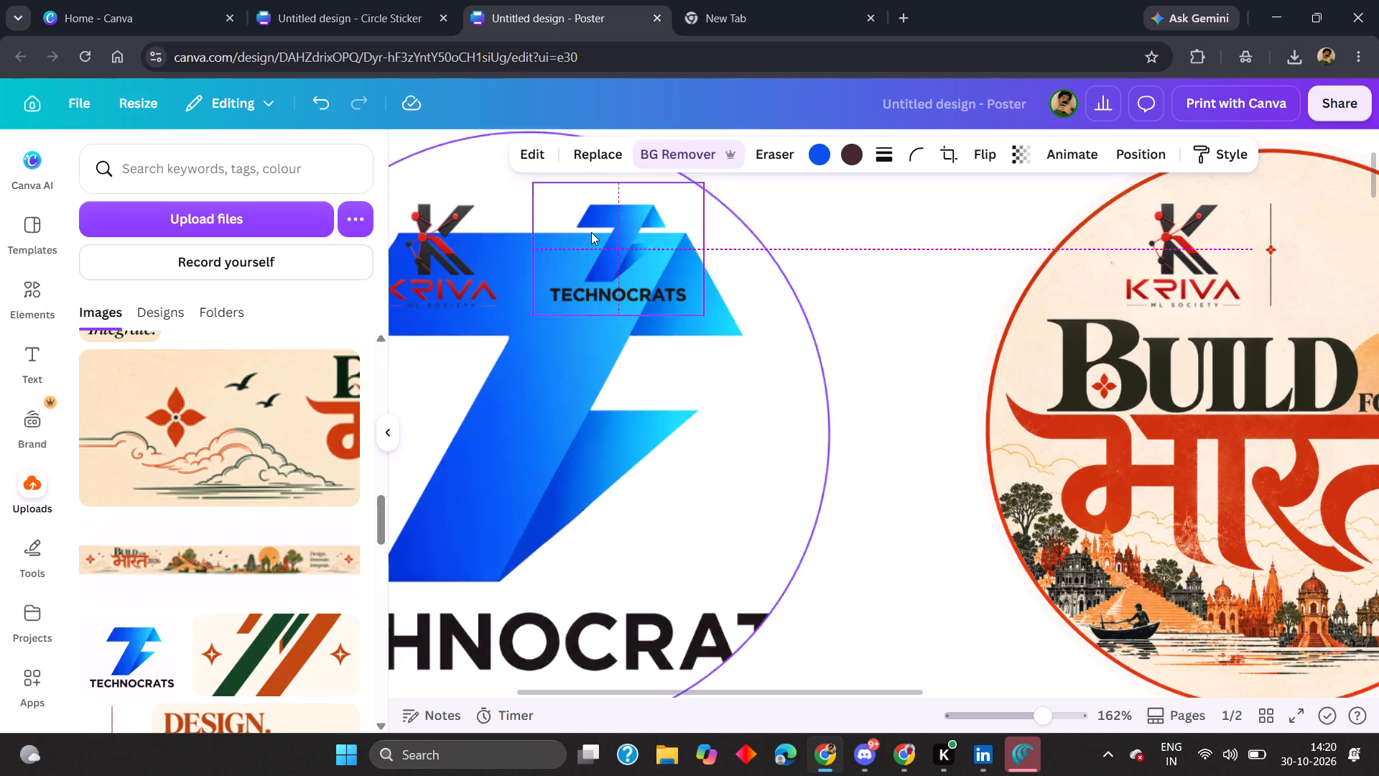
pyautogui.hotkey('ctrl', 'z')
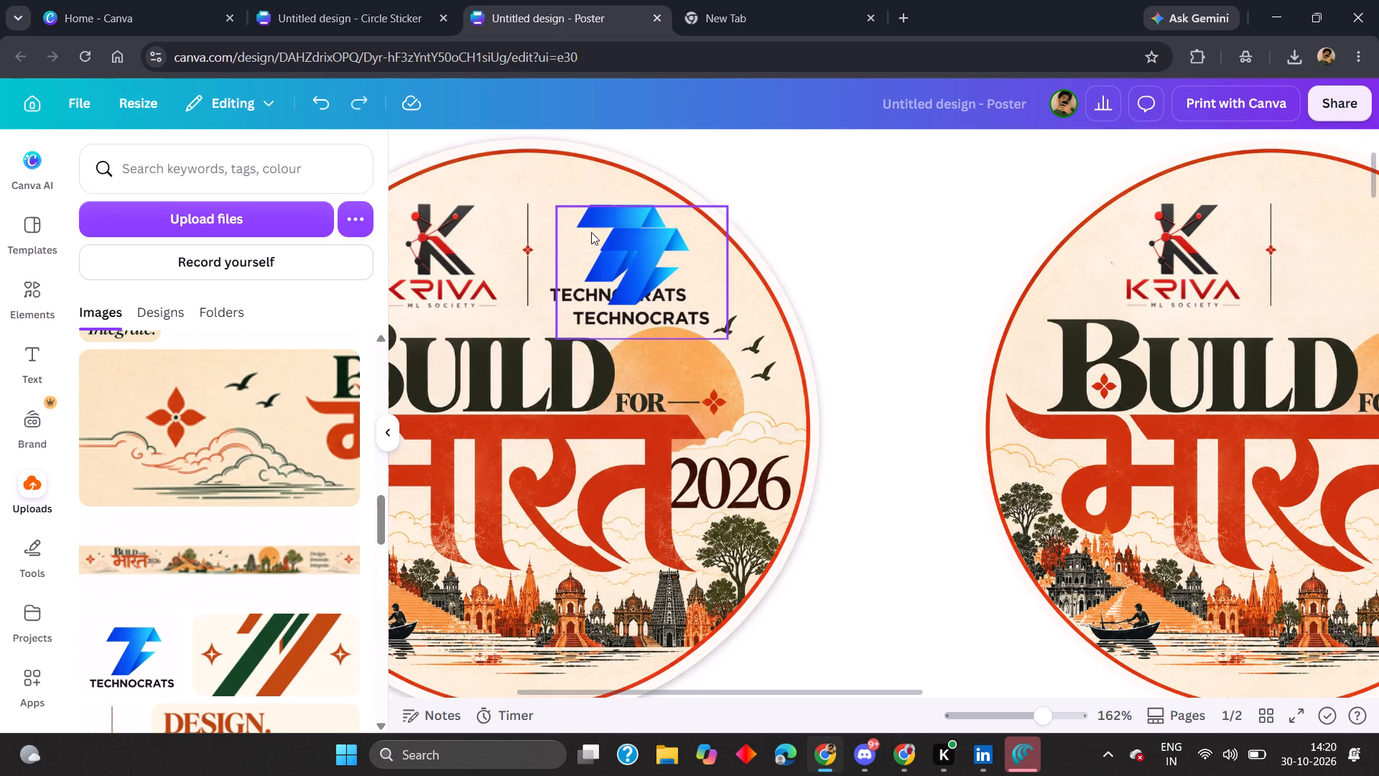
# Align the duplicated Technocrats logo exactly over the original on the first sticker.
pyautogui.keyDown('ctrl'); pyautogui.moveTo(593, 232); pyautogui.dragTo(575, 208); pyautogui.keyUp('ctrl')
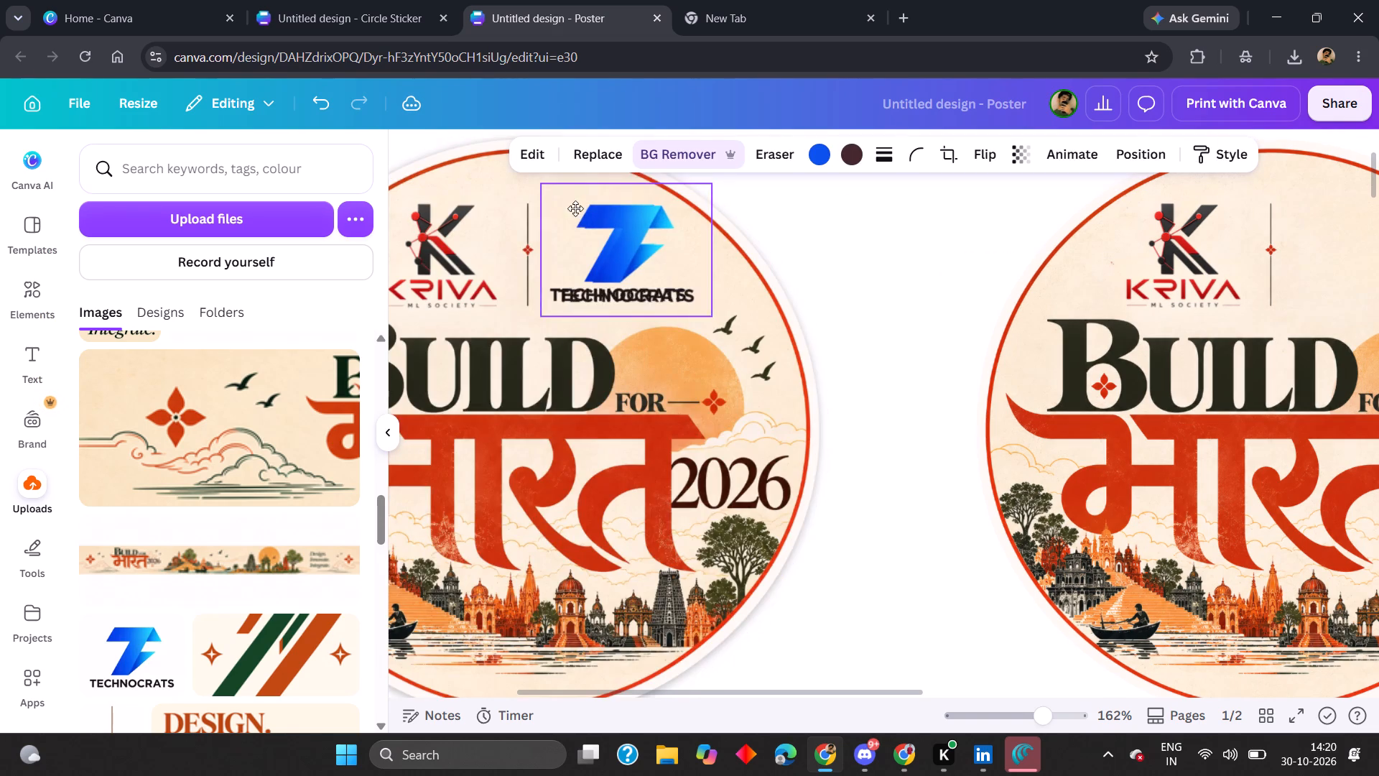
pyautogui.keyDown('ctrl'); pyautogui.moveTo(575, 208); pyautogui.dragTo(570, 208); pyautogui.keyUp('ctrl')
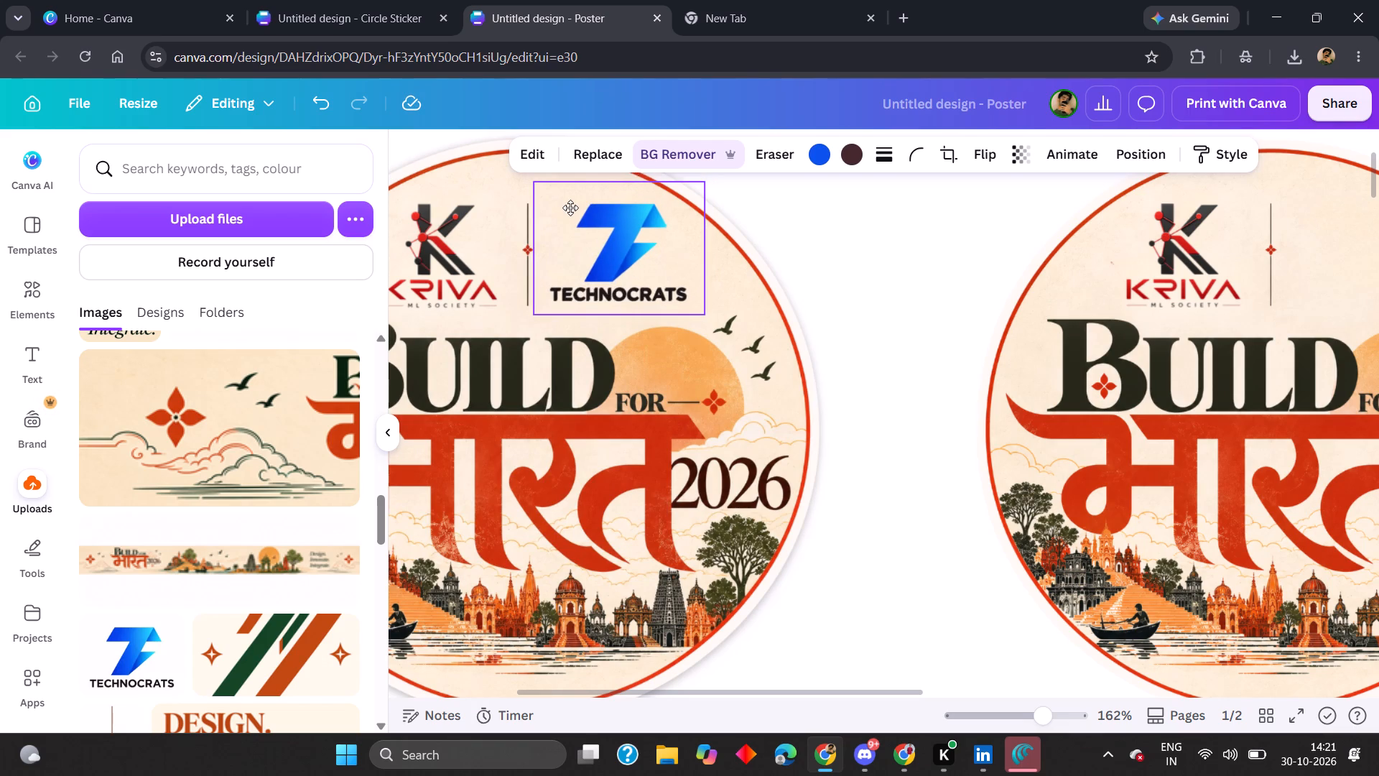
pyautogui.keyDown('ctrl'); pyautogui.moveTo(570, 208); pyautogui.dragTo(570, 208); pyautogui.keyUp('ctrl')
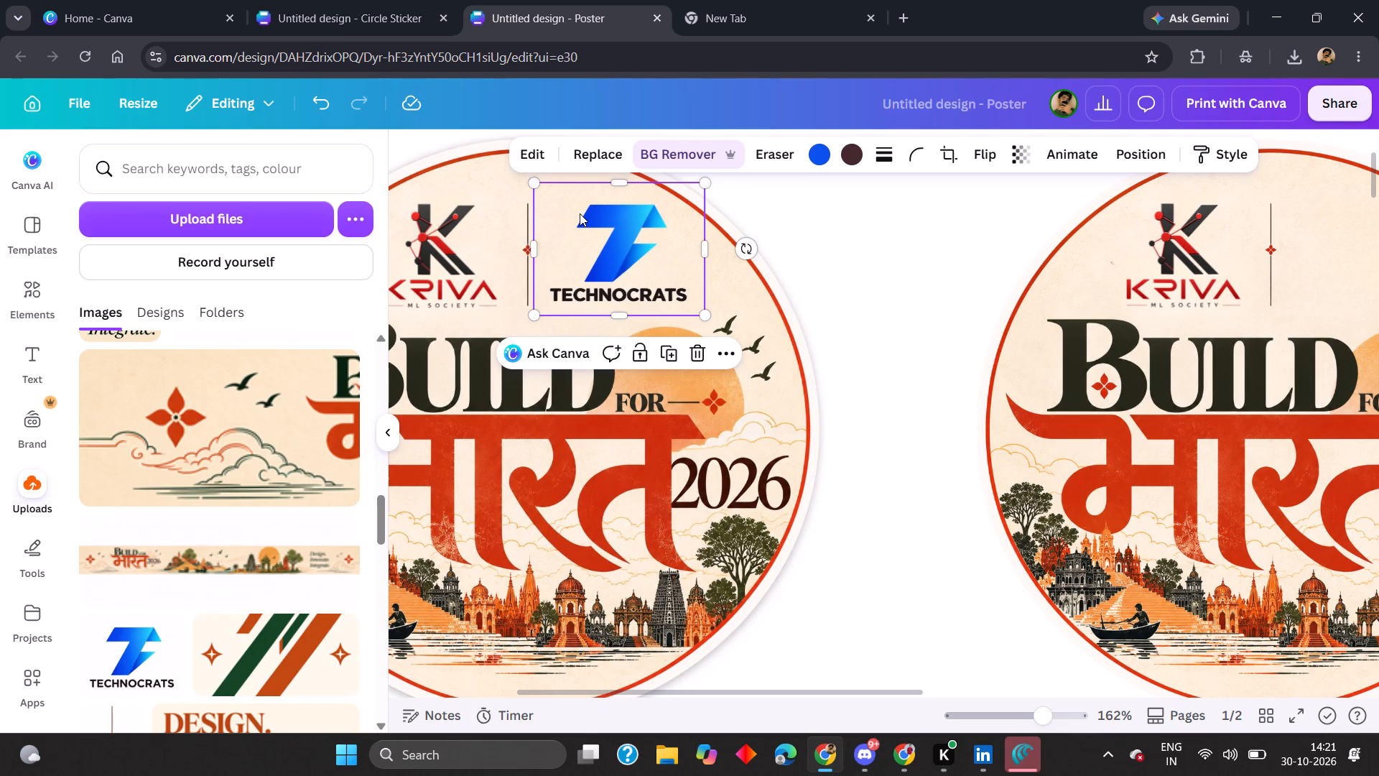
# Move the Technocrats logo copy horizontally from the first sticker onto the second sticker, at the same height.
pyautogui.hotkey('shift', 'Right')
pyautogui.hotkey('shift', 'Right')
pyautogui.hotkey('shift', 'Right')
pyautogui.hotkey('shift', 'Right')
pyautogui.hotkey('shift', 'Right')
pyautogui.hotkey('shift', 'Right')
pyautogui.hotkey('shift', 'Right')
pyautogui.hotkey('shift', 'Right')
pyautogui.hotkey('shift', 'Right')
pyautogui.hotkey('shift', 'Right')
pyautogui.hotkey('shift', 'Right')
pyautogui.hotkey('shift', 'Right')
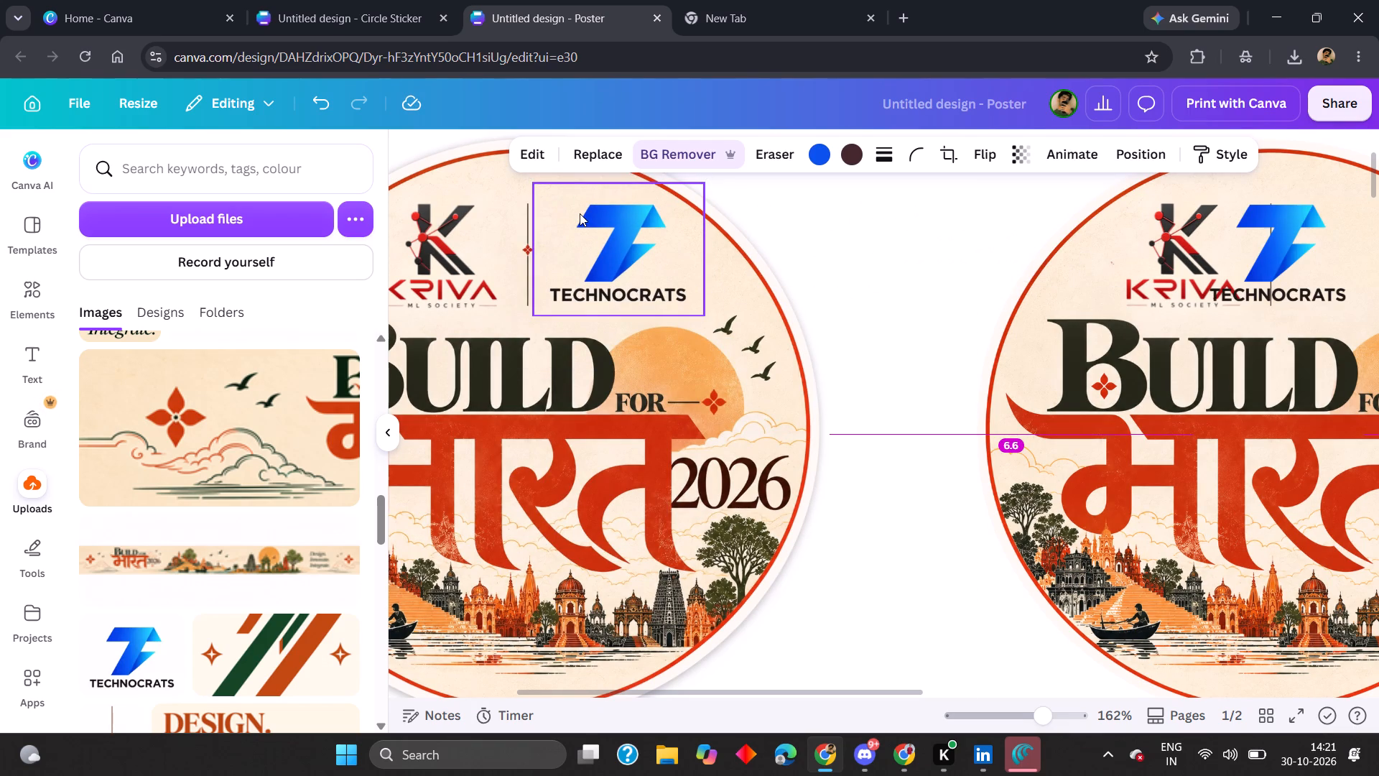
# Nudge the Technocrats logo copy on the second sticker rightward until it is clear of the KRIVA logo and divider line.
pyautogui.hscroll(-1, 580, 213)
pyautogui.press('Right')
pyautogui.press('Right')
pyautogui.press('Right')
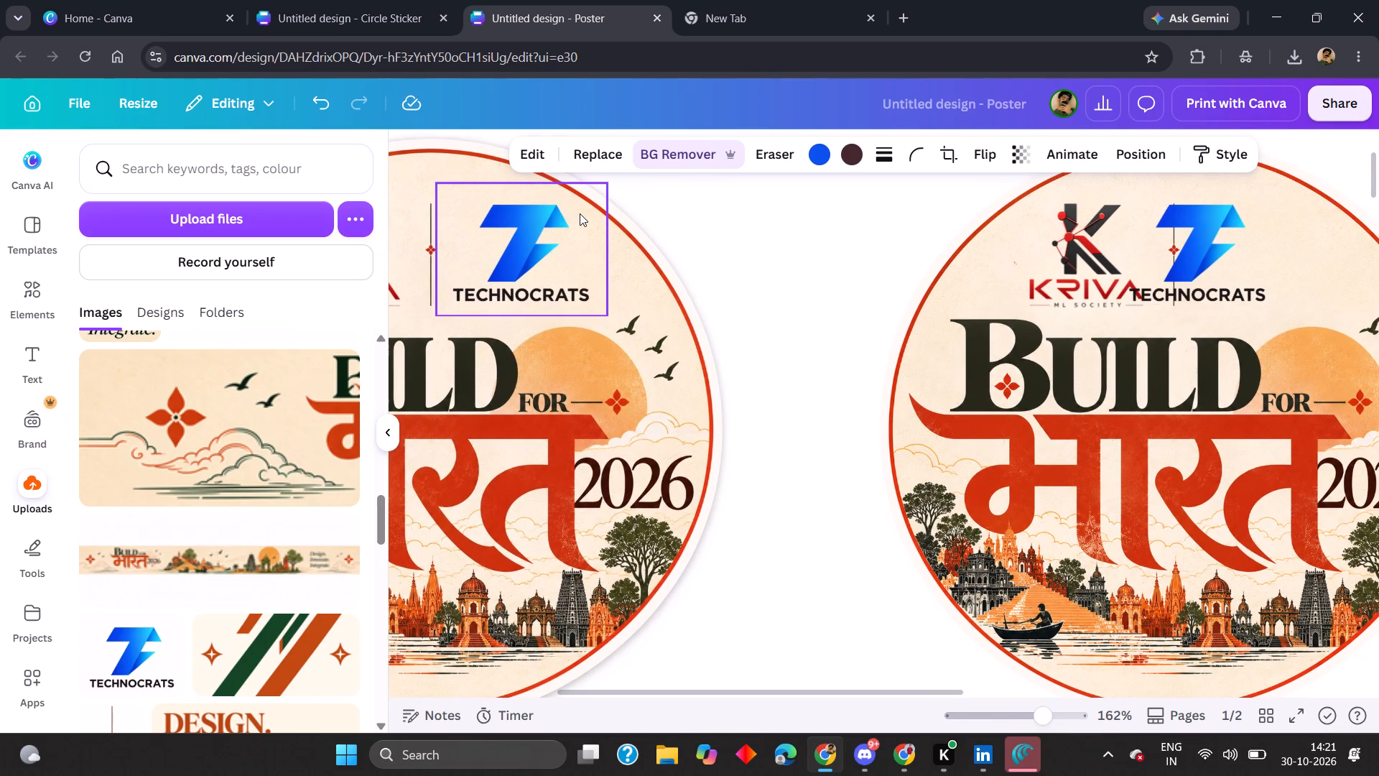
pyautogui.press('Right')
pyautogui.press('Right')
pyautogui.press('Right')
pyautogui.press('Right')
pyautogui.press('Right')
pyautogui.press('Right')
pyautogui.press('Right')
pyautogui.press('Right')
pyautogui.press('Right')
pyautogui.press('Right')
pyautogui.press('Right')
pyautogui.press('Right')
pyautogui.press('Right')
pyautogui.press('Right')
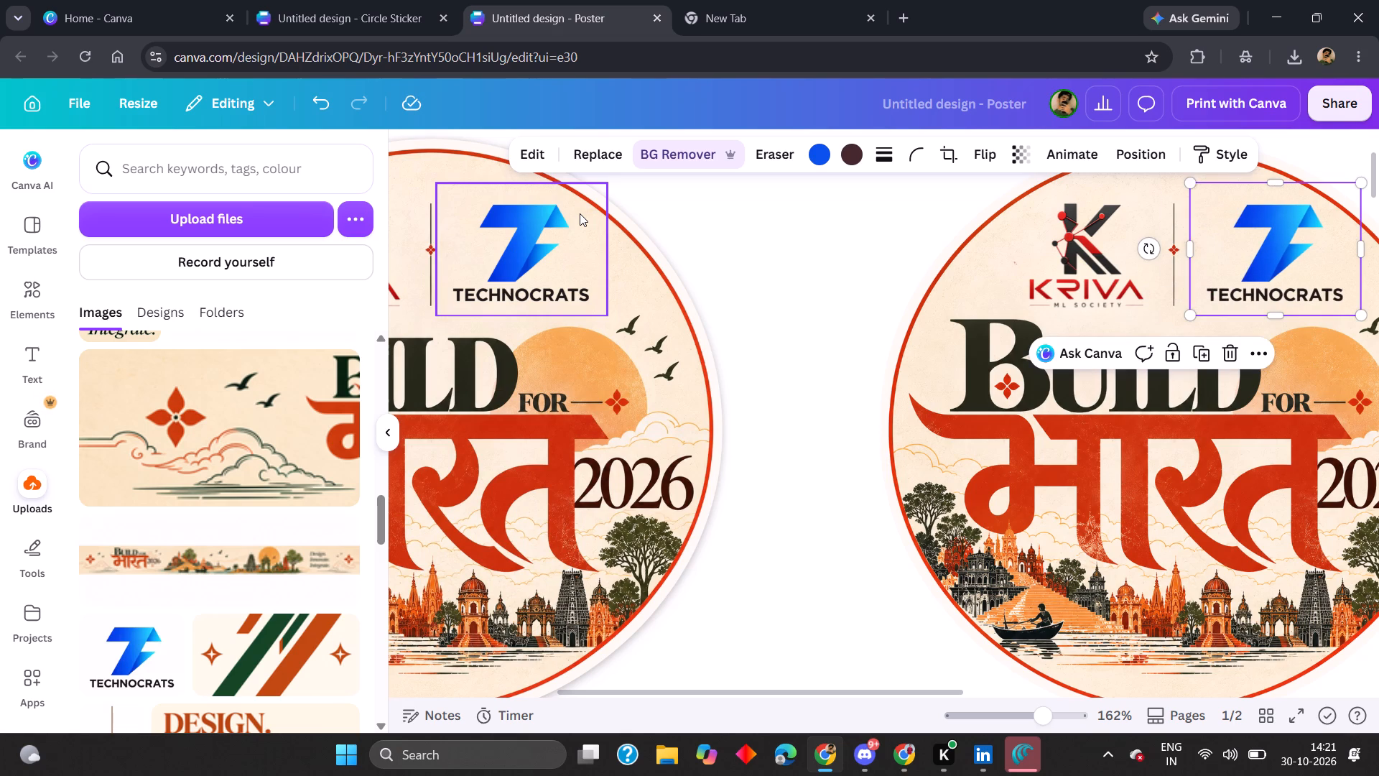
# Nudge the Technocrats logo copy on the second sticker slightly back towards the divider line.
pyautogui.press('Left')
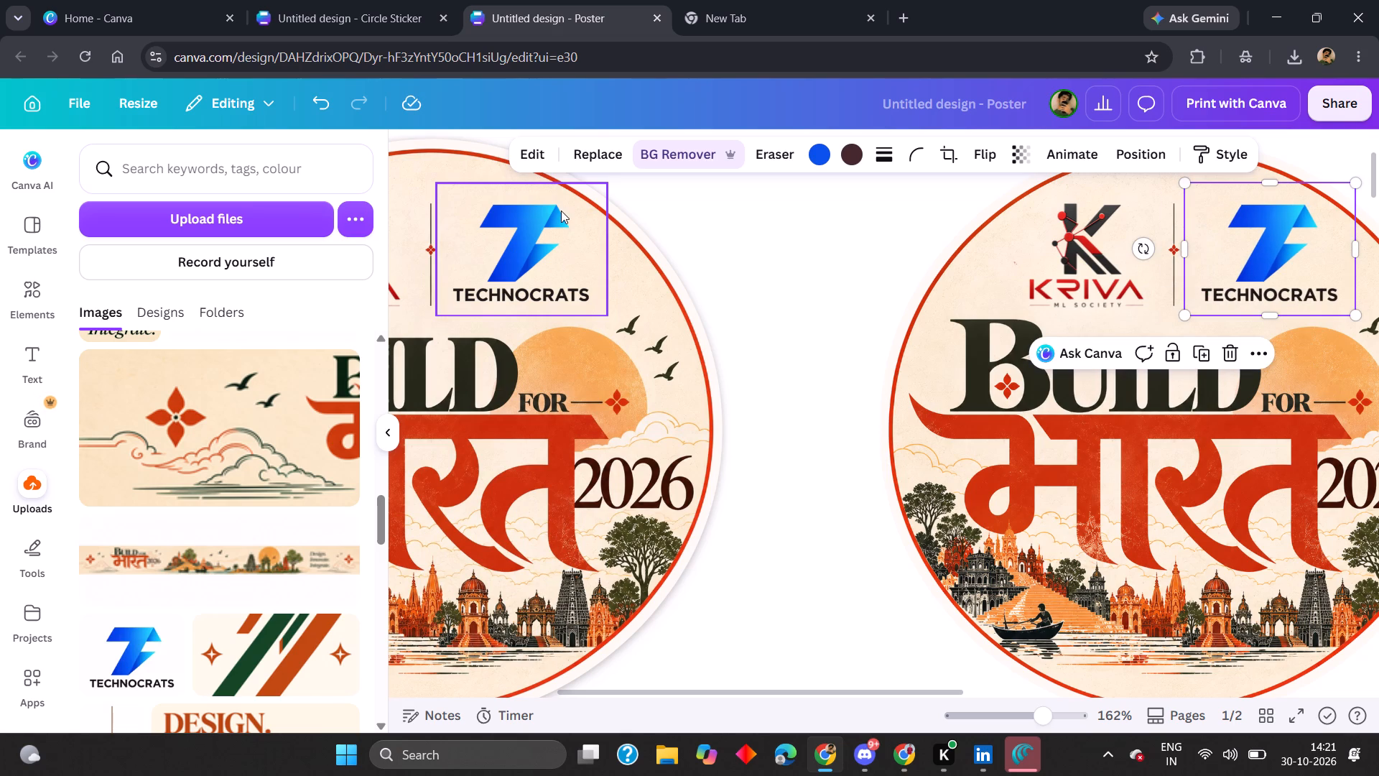
pyautogui.click(773, 243)
# Mark the whole printed KRIVA logo on the third sticker for Magic Eraser removal, using brush size 40.
pyautogui.hscroll(-4, 774, 243)
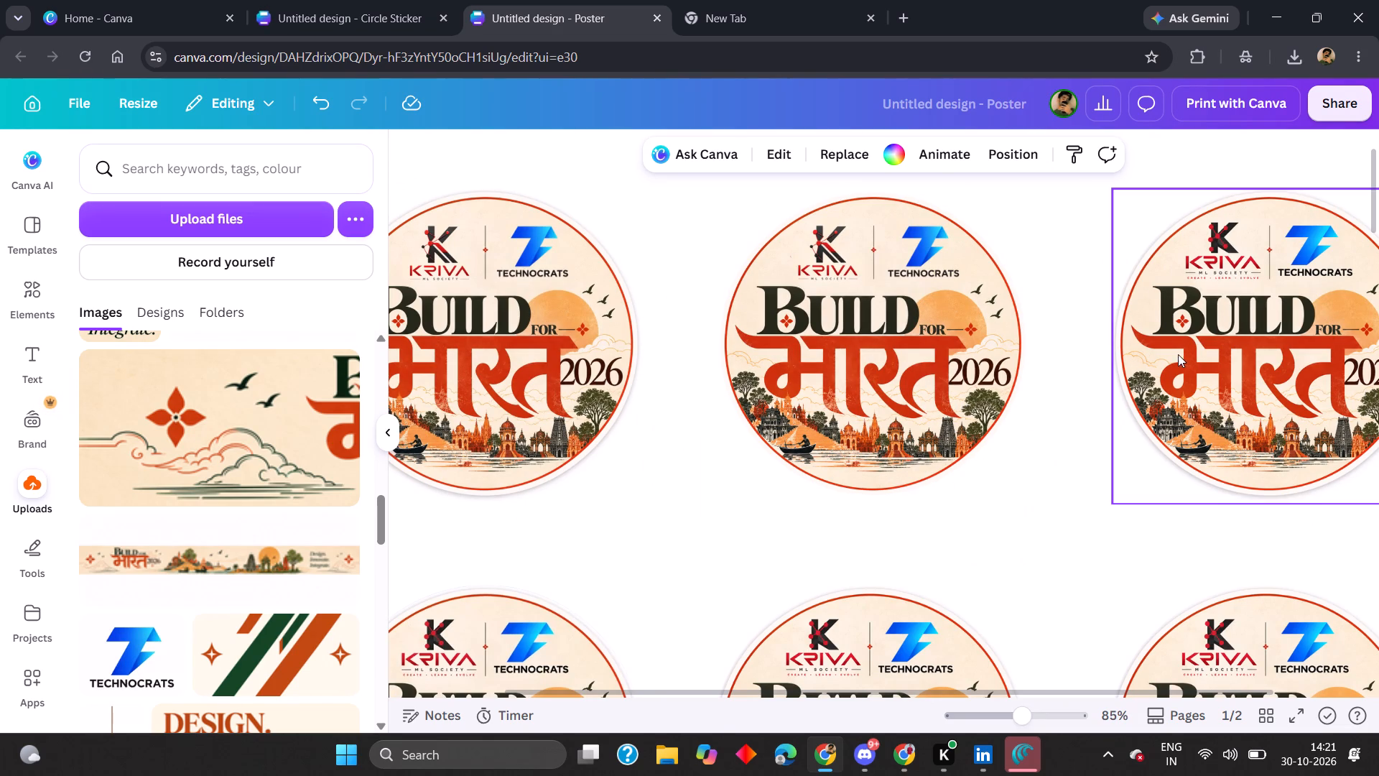
pyautogui.hscroll(-2, 1059, 272)
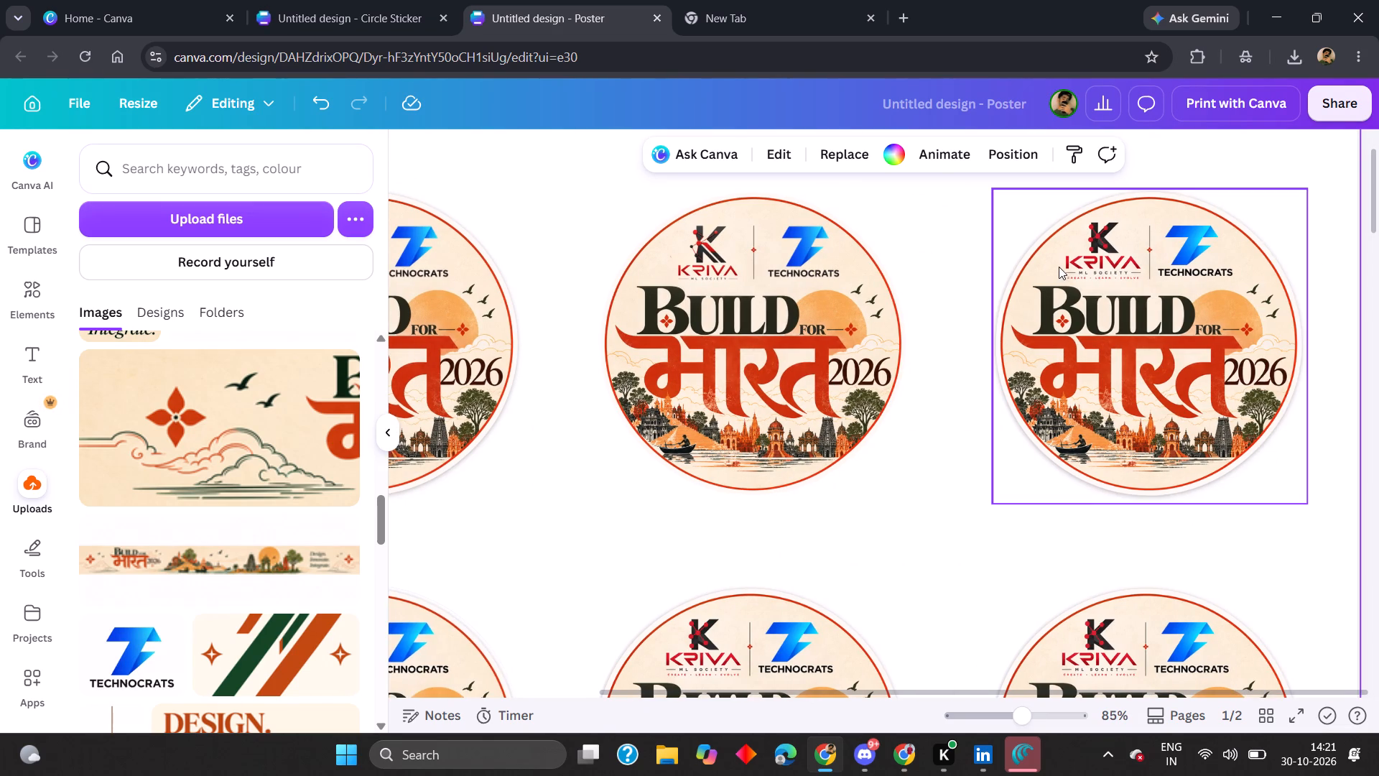
pyautogui.click(1106, 239)
pyautogui.click(770, 163)
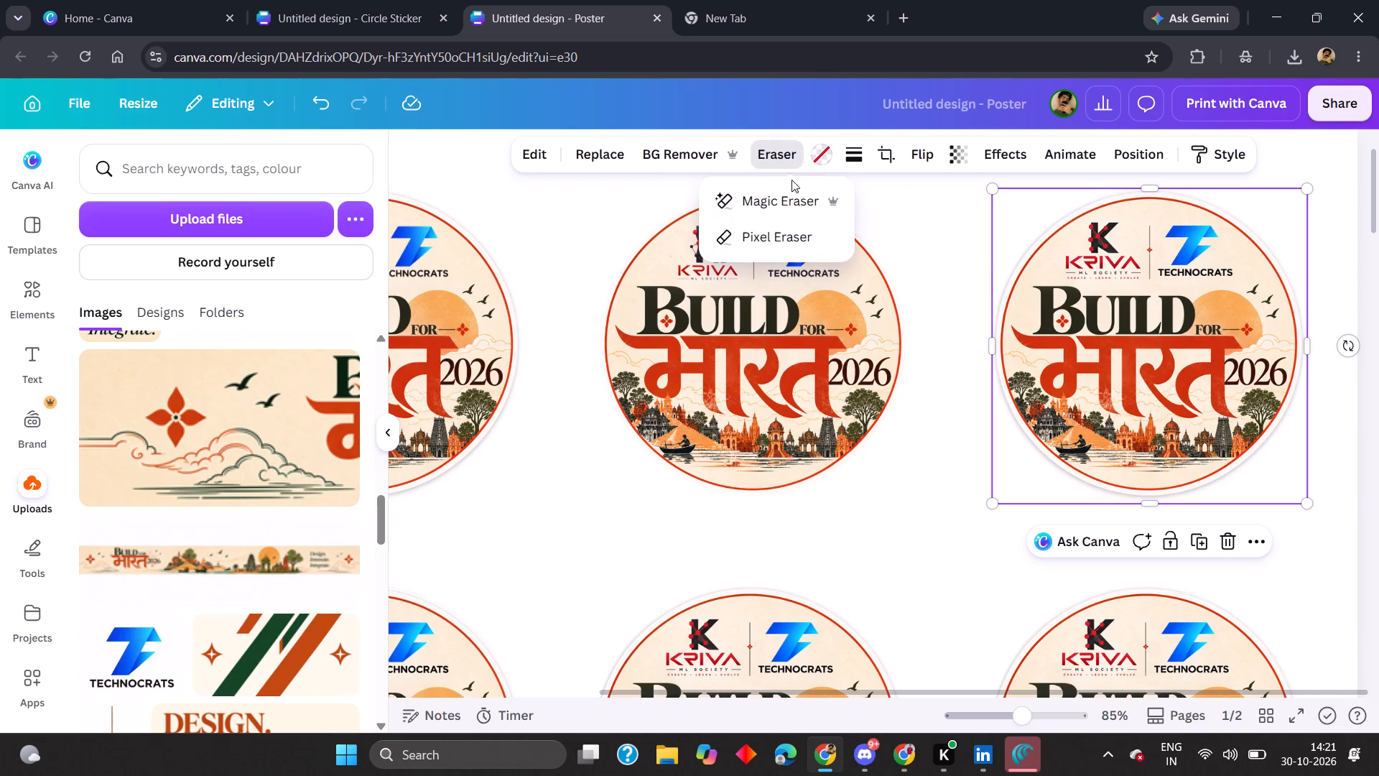
pyautogui.click(795, 202)
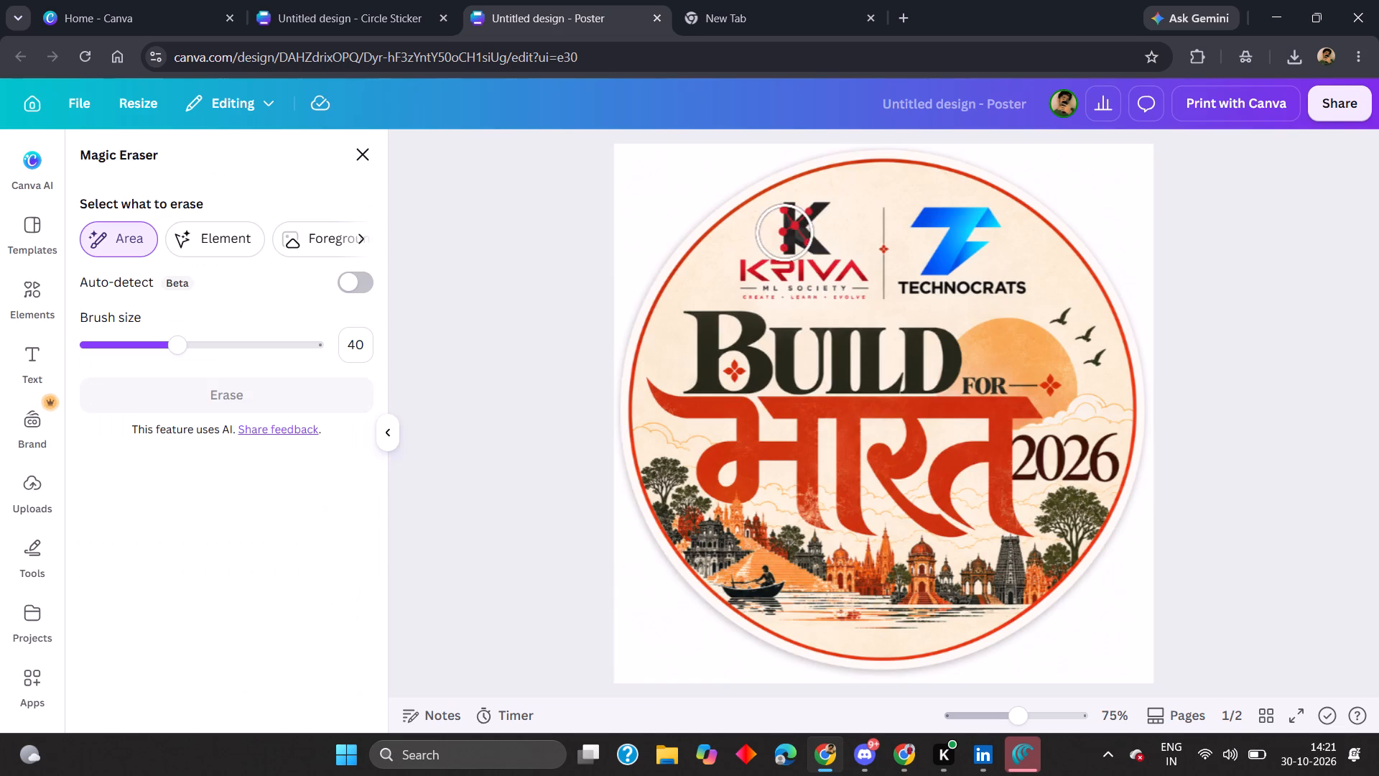
pyautogui.click(753, 281)
pyautogui.click(779, 279)
pyautogui.click(802, 282)
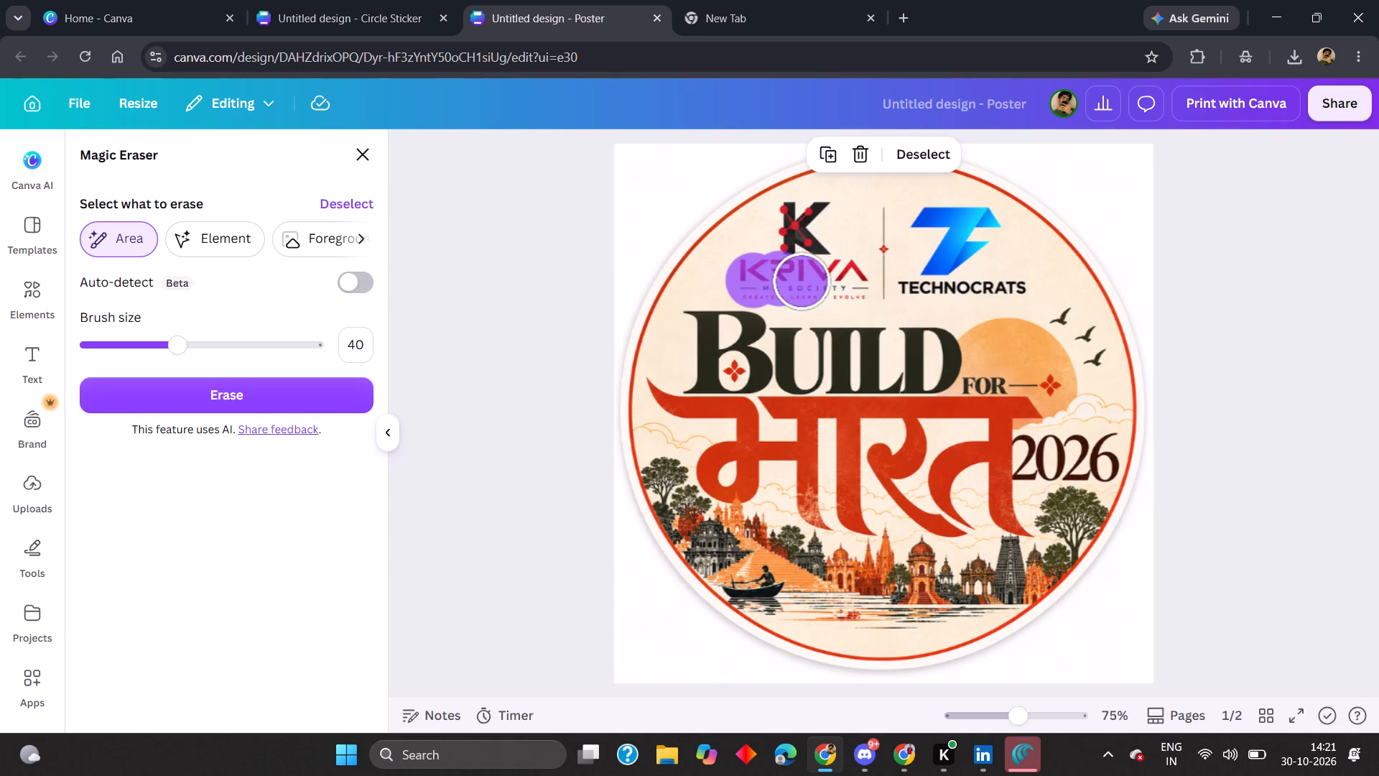
pyautogui.click(823, 277)
pyautogui.click(840, 281)
pyautogui.click(848, 286)
pyautogui.click(808, 216)
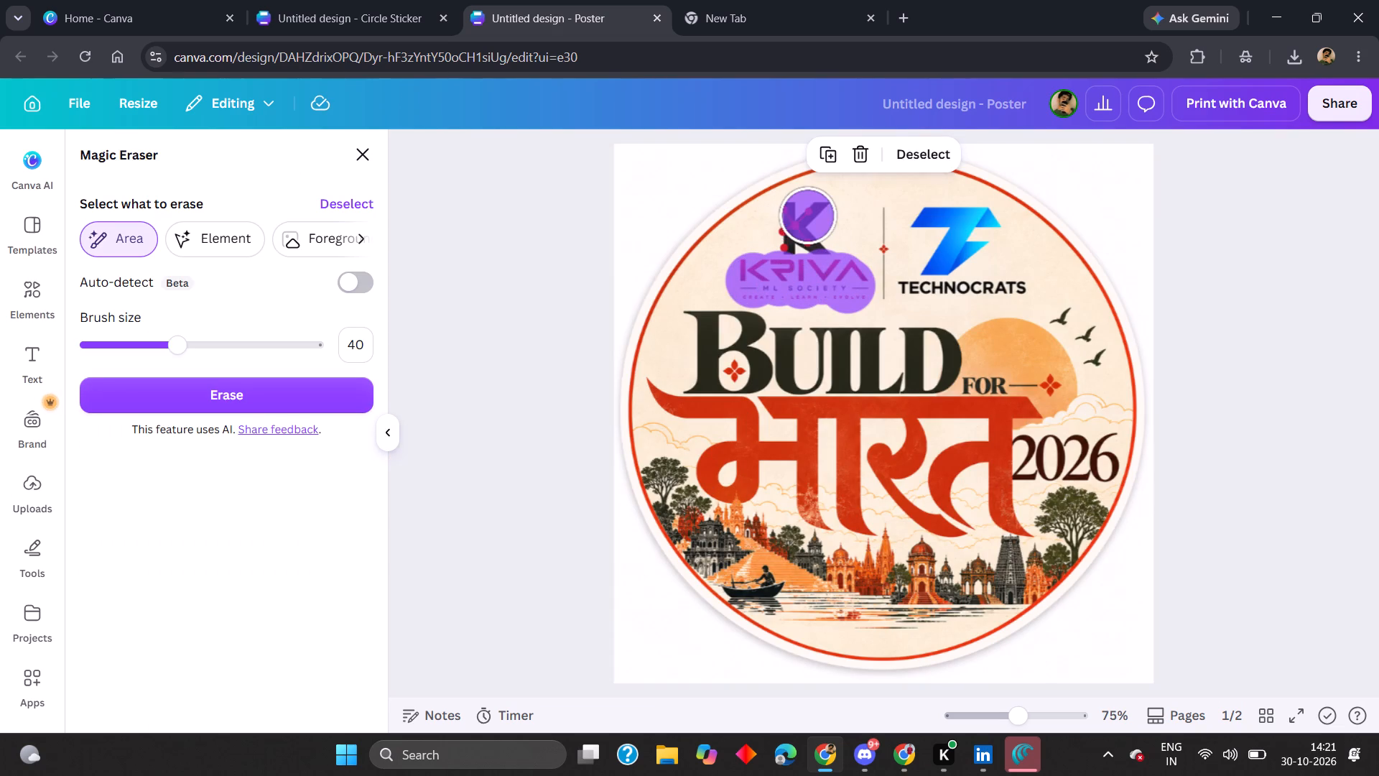
pyautogui.click(804, 218)
pyautogui.click(795, 231)
pyautogui.click(825, 251)
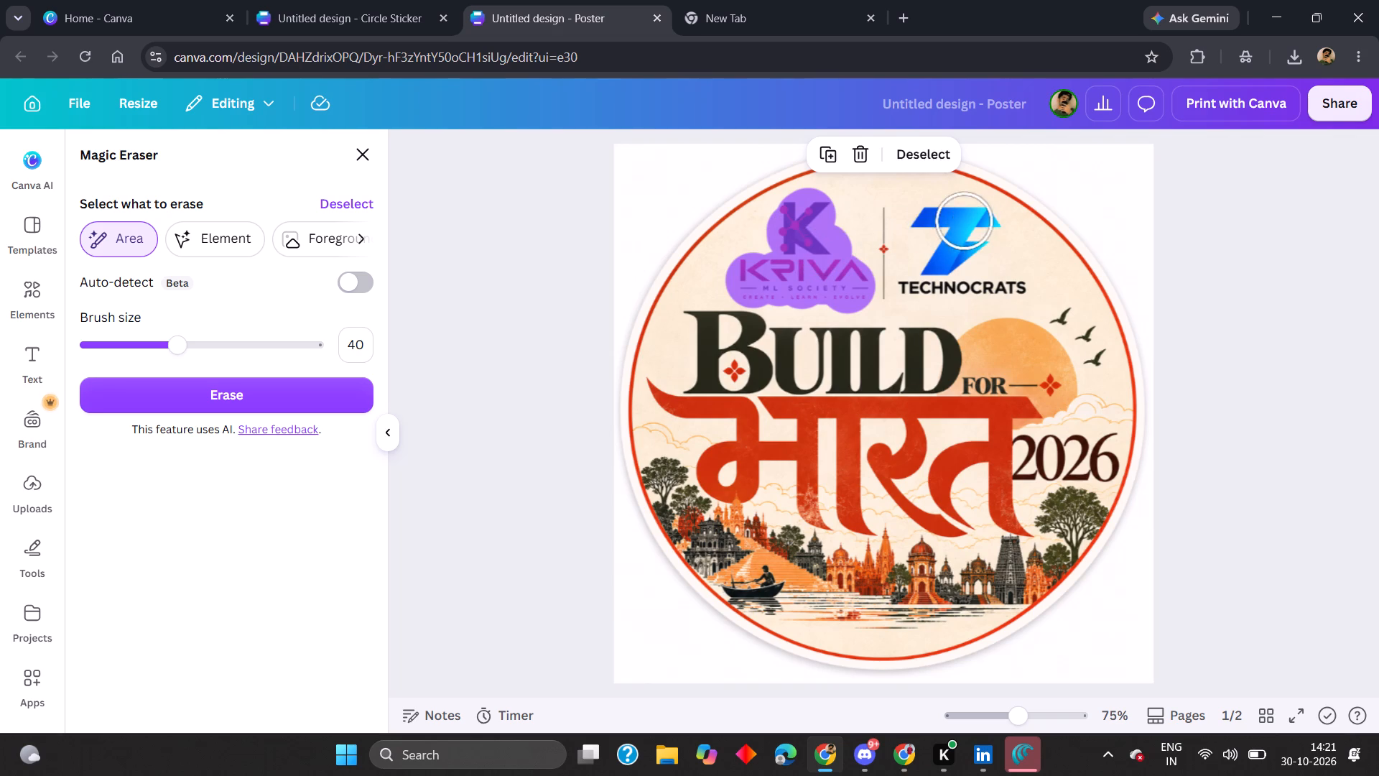
# Mark the third sticker's printed Technocrats logo too, and erase both marked logos while keeping the divider line.
pyautogui.click(932, 226)
pyautogui.click(961, 226)
pyautogui.moveTo(967, 228); pyautogui.dragTo(974, 228)
pyautogui.click(976, 228)
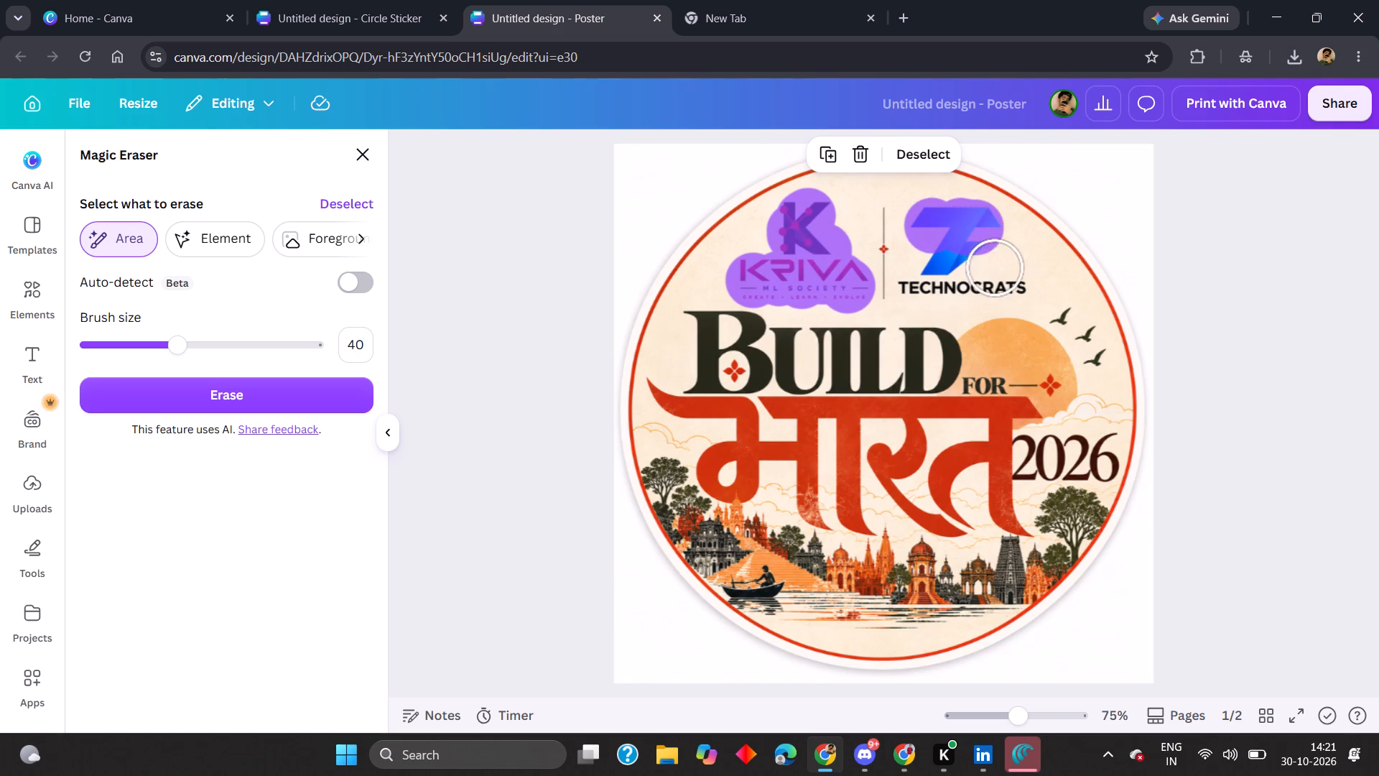
pyautogui.click(1006, 283)
pyautogui.moveTo(998, 283); pyautogui.dragTo(925, 285)
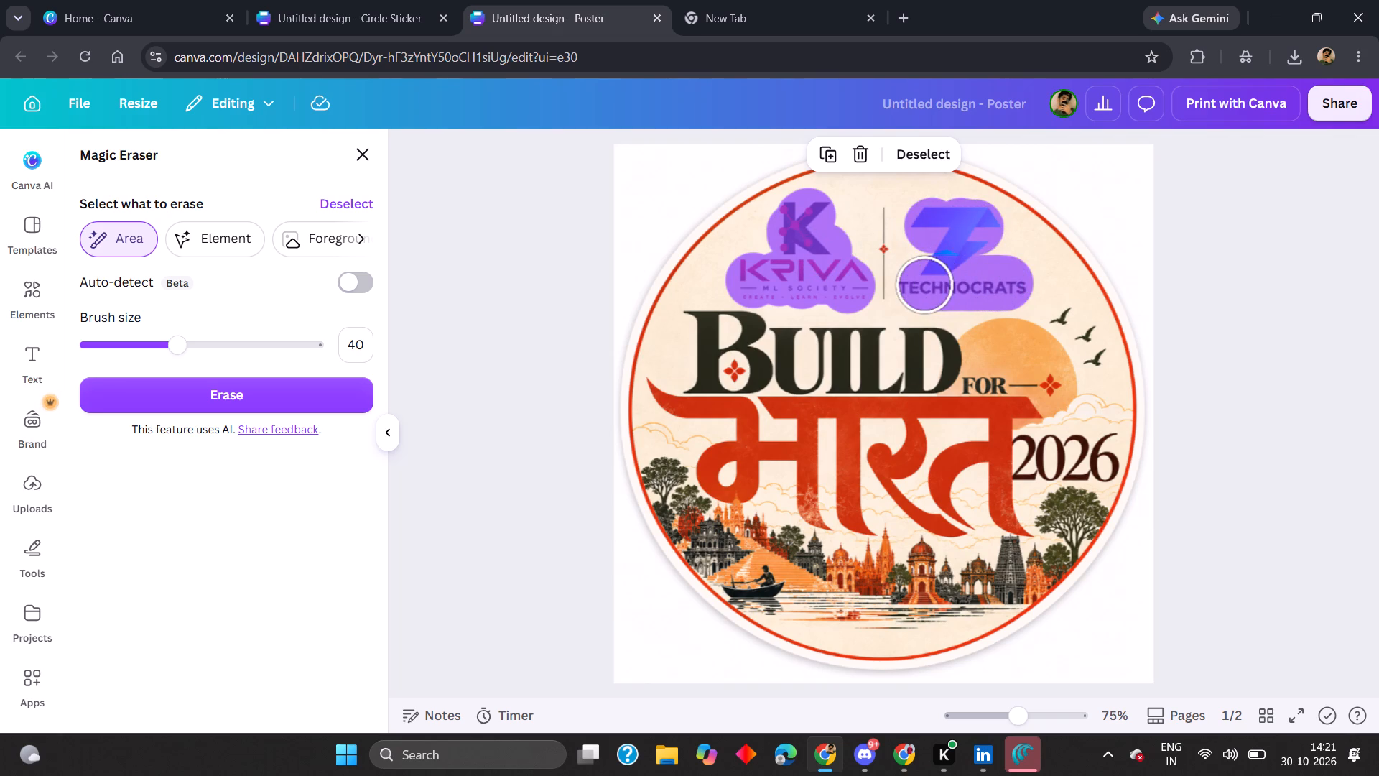
pyautogui.moveTo(925, 285); pyautogui.dragTo(950, 259)
pyautogui.click(359, 389)
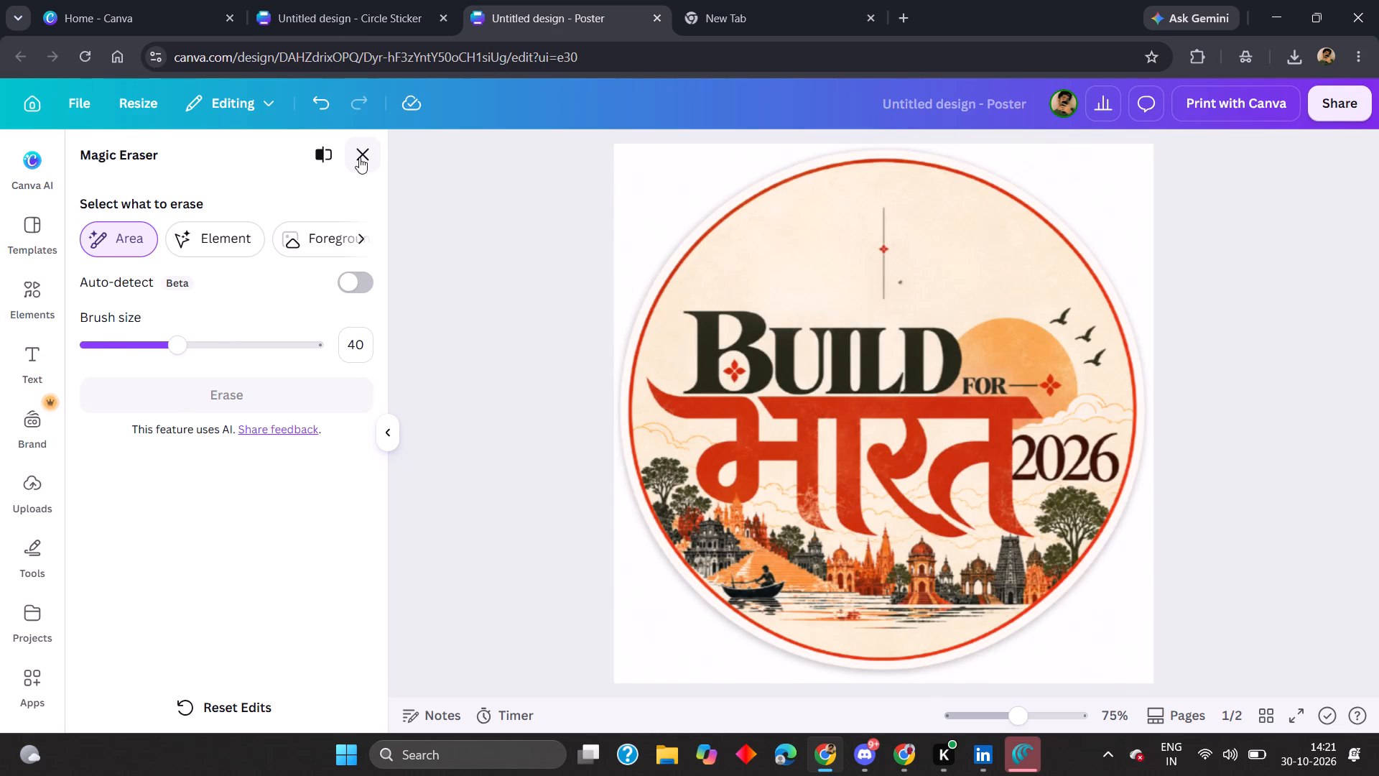
pyautogui.click(359, 157)
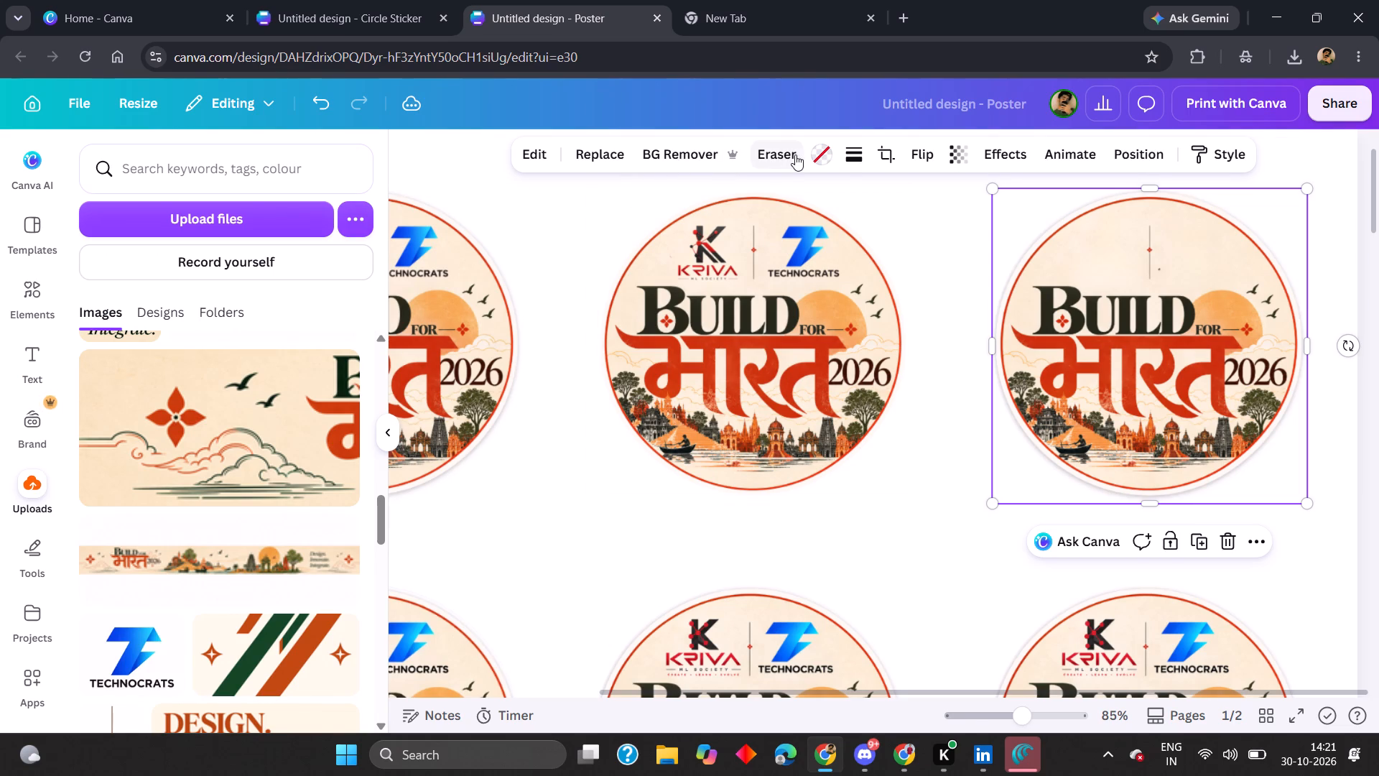
# Erase the leftover dark speck beside the third sticker's divider line with Magic Eraser.
pyautogui.click(795, 154)
pyautogui.click(770, 213)
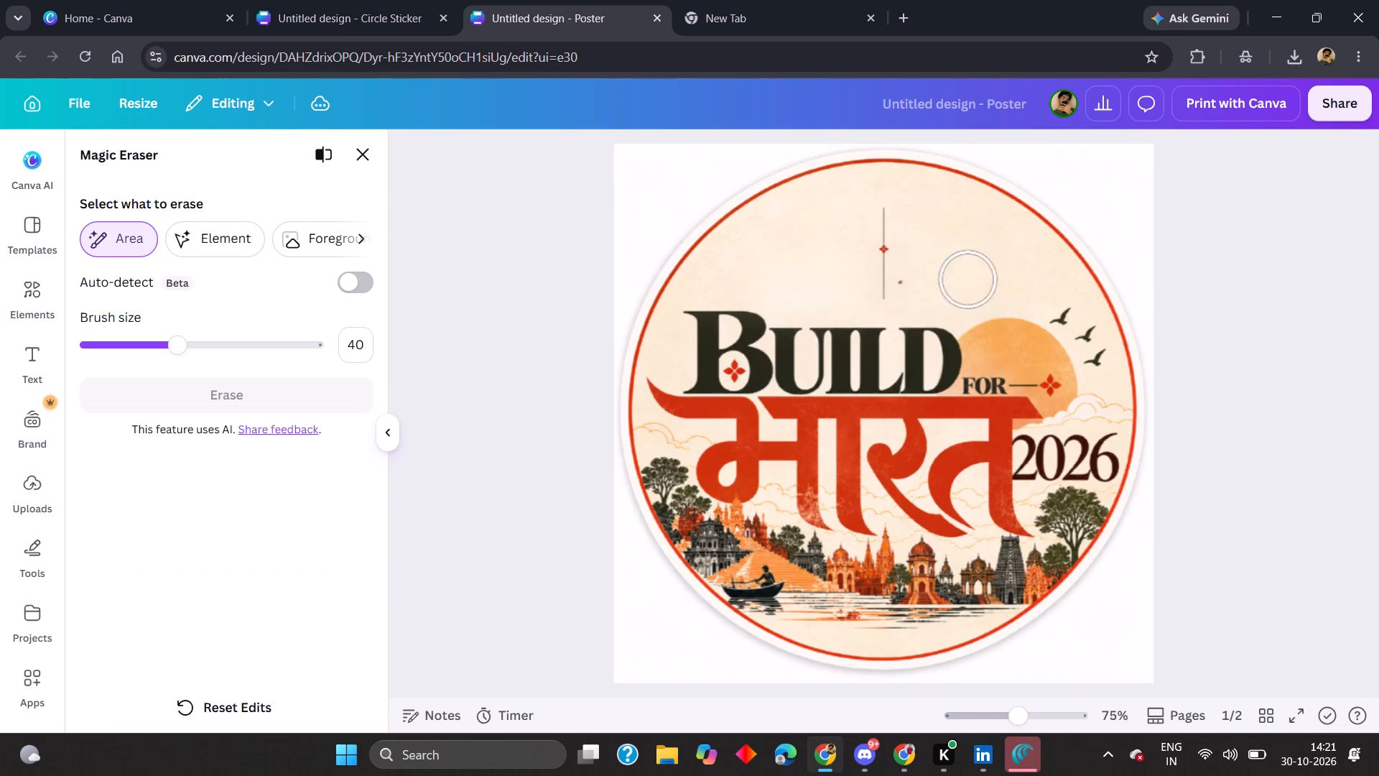
pyautogui.click(920, 286)
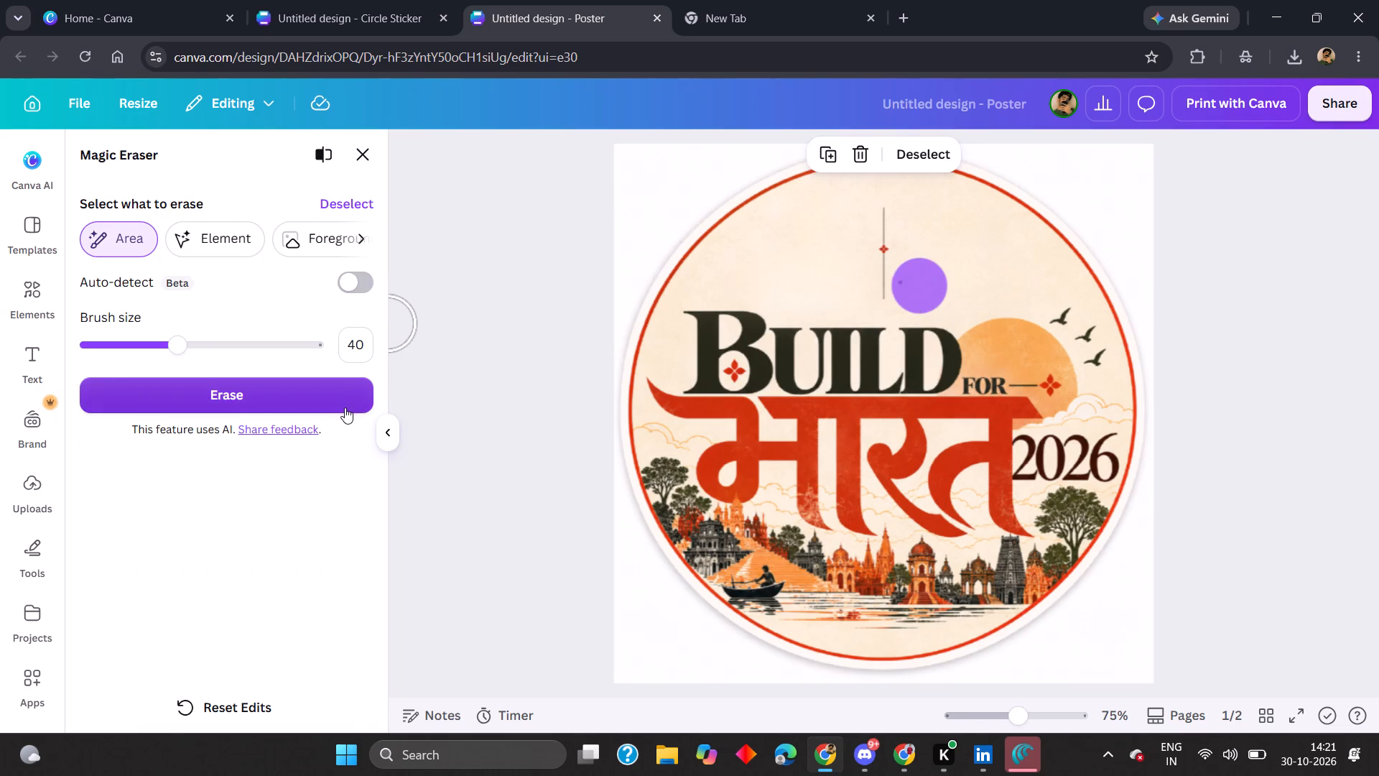
pyautogui.click(345, 407)
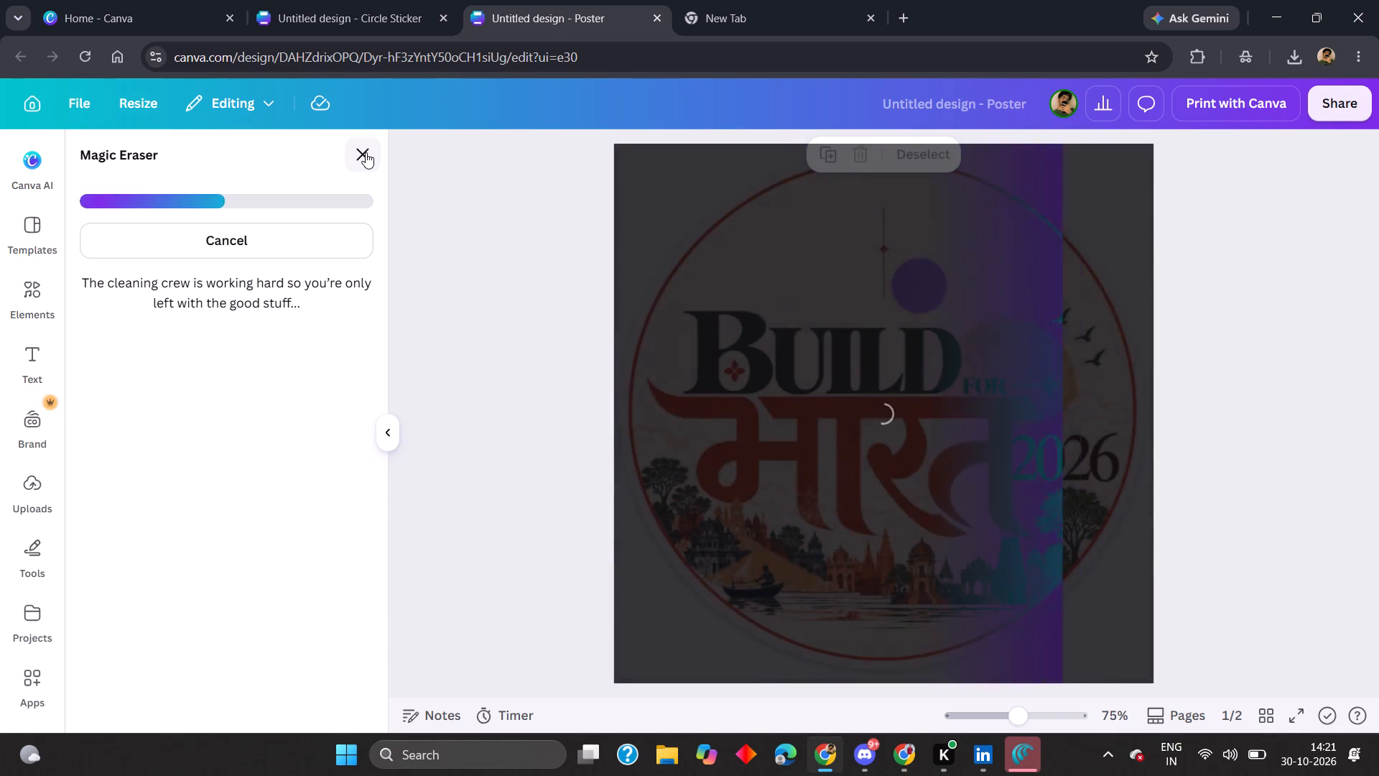
pyautogui.click(366, 152)
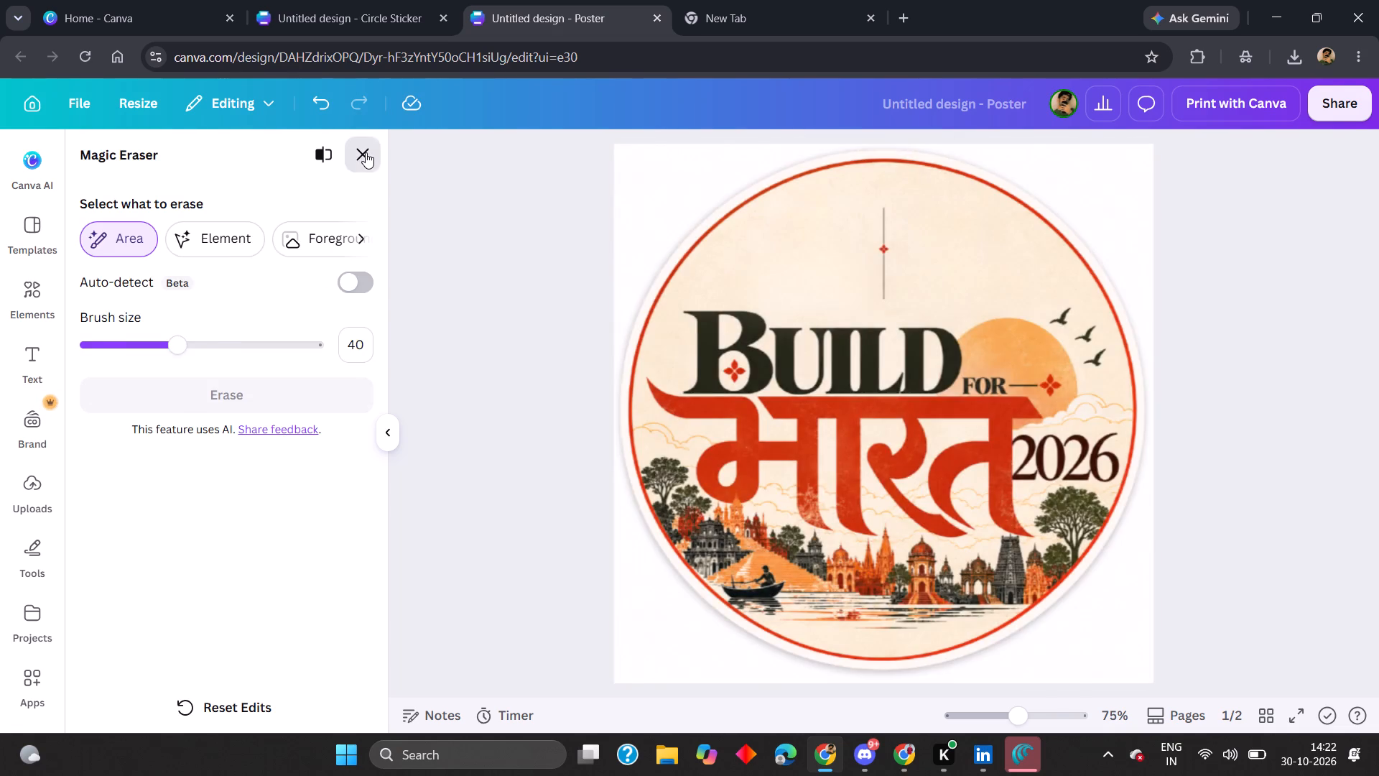
# Duplicate the second sticker's overlaid KRIVA logo and align the copy exactly over the original.
pyautogui.click(700, 246)
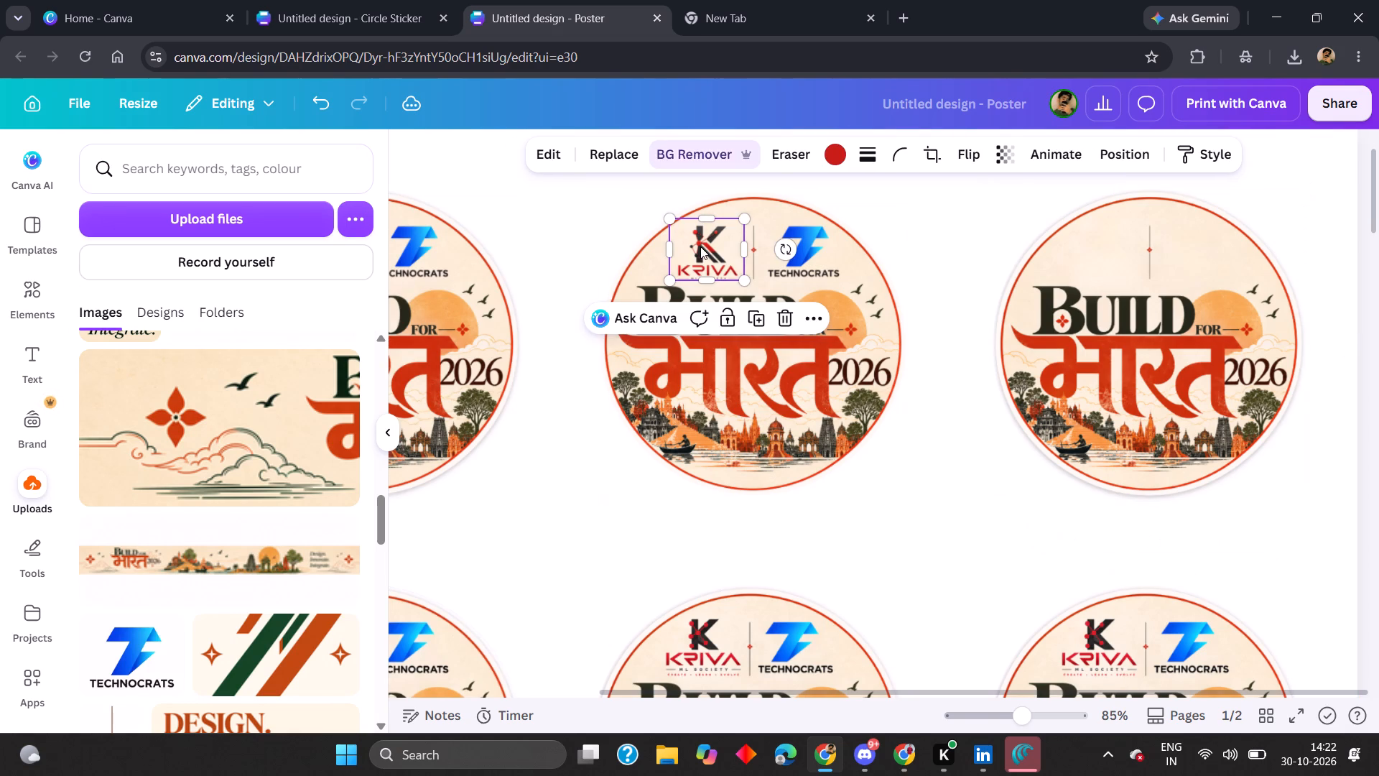
pyautogui.press('d')
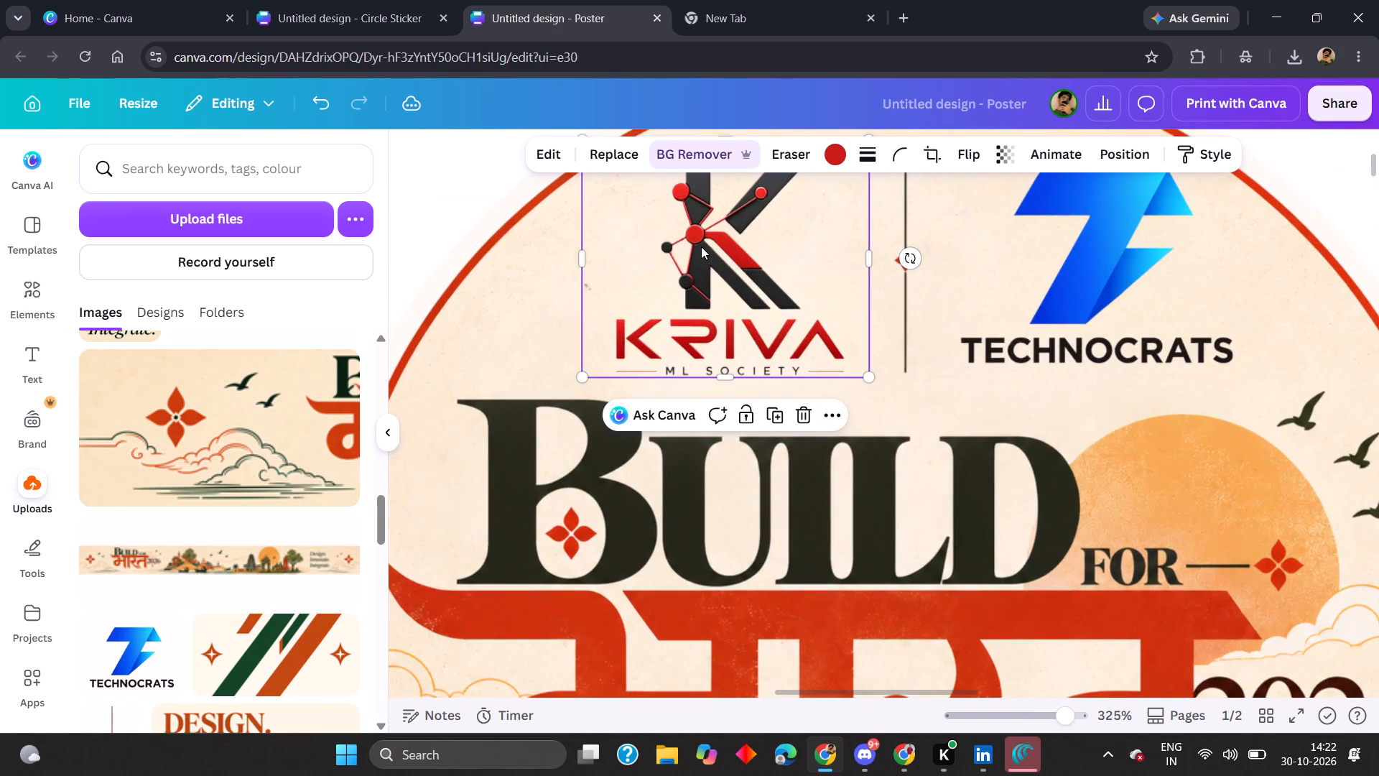
pyautogui.hotkey('ctrl', 'd')
pyautogui.moveTo(713, 279); pyautogui.dragTo(684, 260)
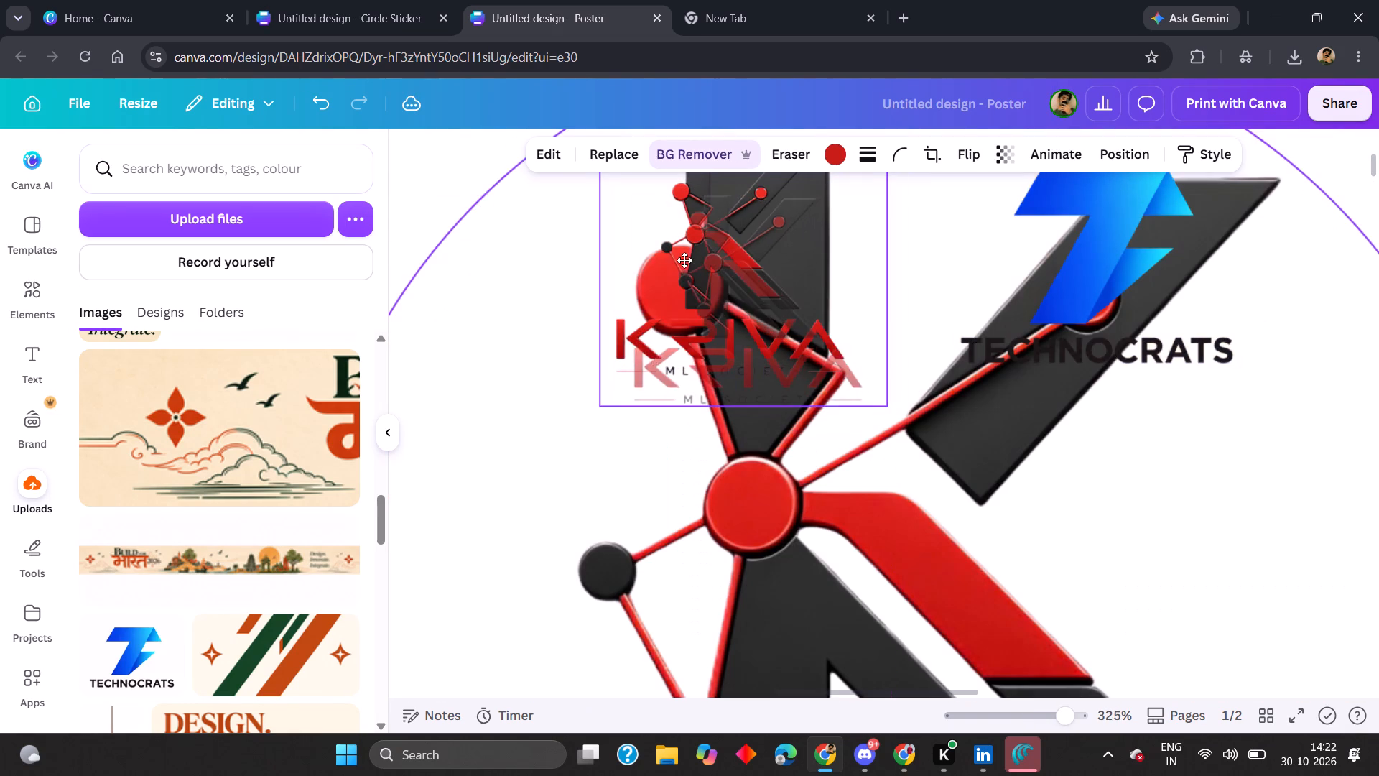
pyautogui.moveTo(684, 260); pyautogui.dragTo(667, 229)
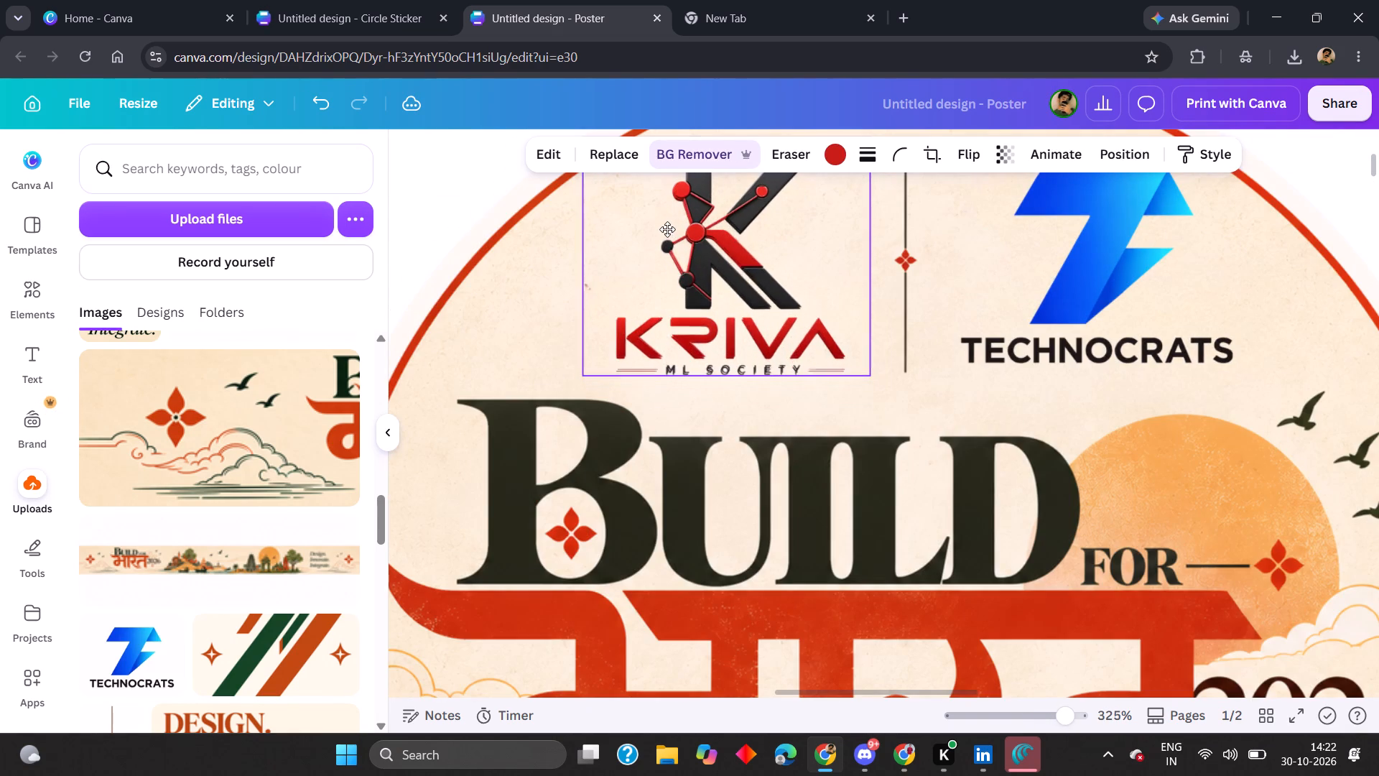
pyautogui.moveTo(667, 229); pyautogui.dragTo(667, 234)
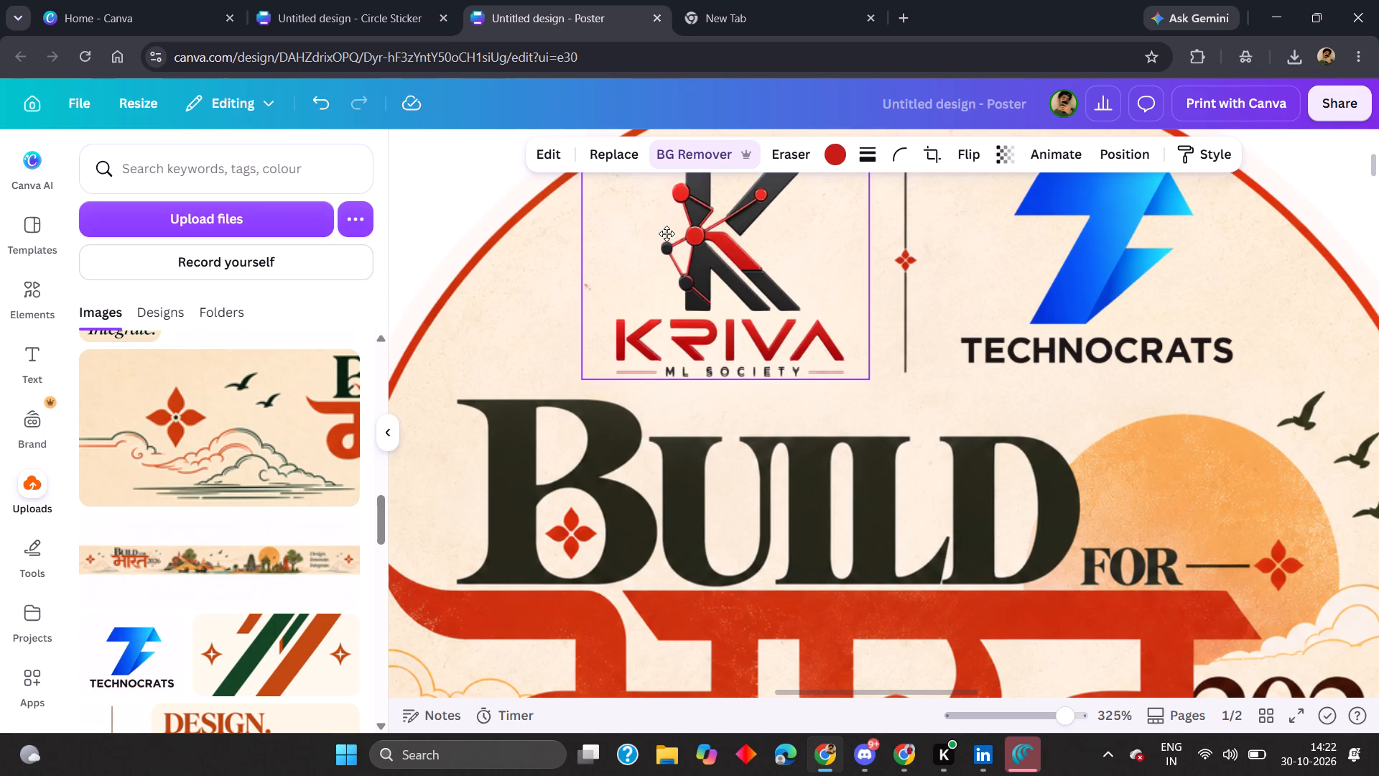
pyautogui.moveTo(667, 234); pyautogui.dragTo(667, 232)
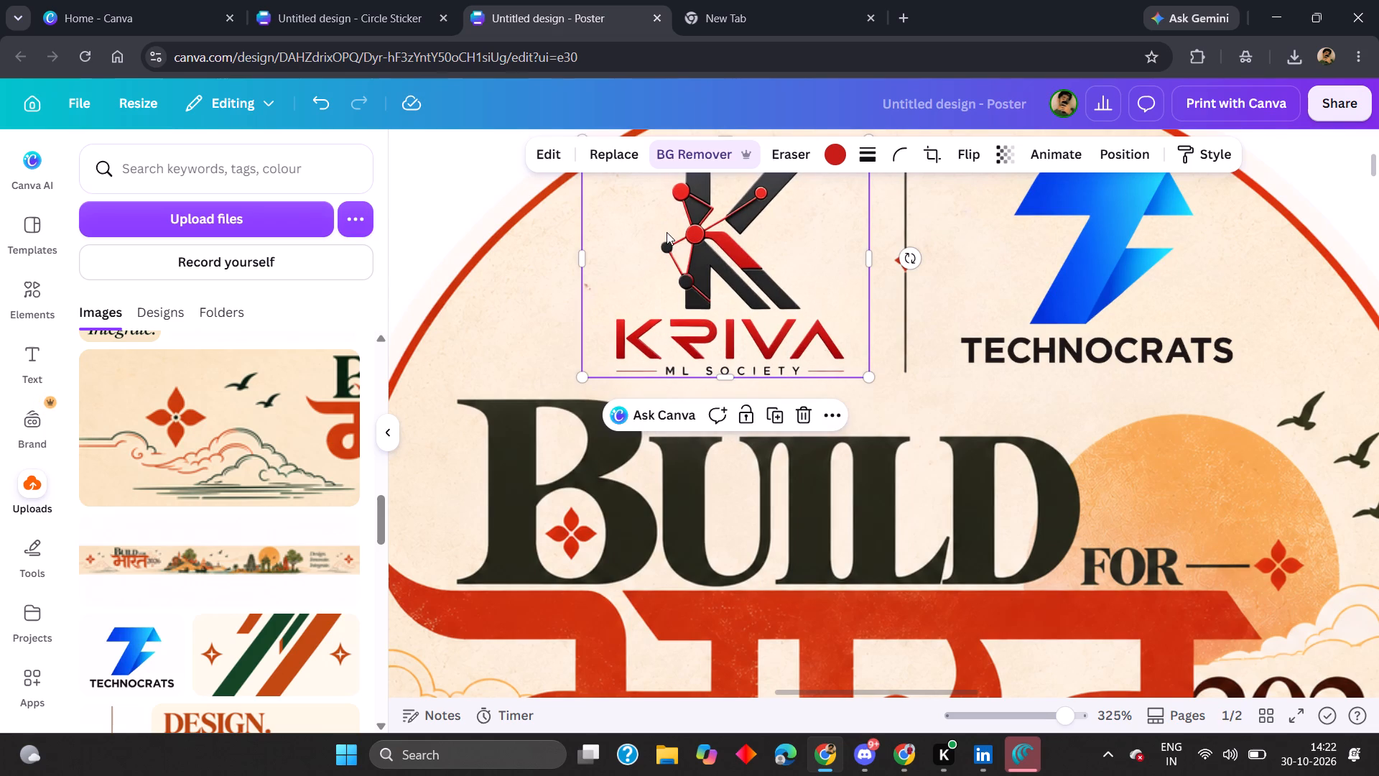
# Move the KRIVA logo copy horizontally from the second sticker onto the third, just left of and clear of its divider line.
pyautogui.hotkey('shift', 'Right')
pyautogui.hotkey('shift', 'Right')
pyautogui.hotkey('shift', 'Right')
pyautogui.hotkey('shift', 'Right')
pyautogui.hotkey('shift', 'Right')
pyautogui.hotkey('shift', 'Right')
pyautogui.hotkey('shift', 'Right')
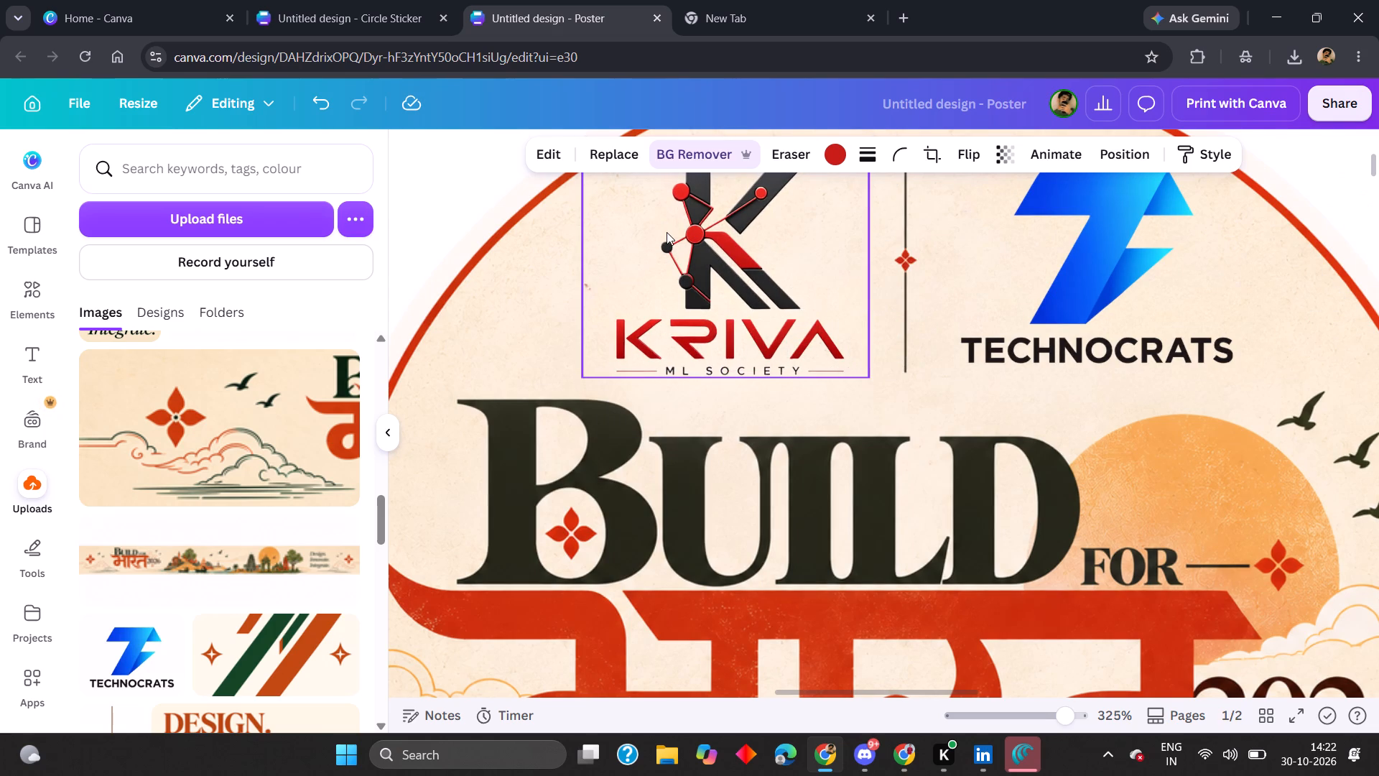
pyautogui.keyDown('shift'); pyautogui.hscroll(-4, 667, 232); pyautogui.keyUp('shift')
pyautogui.hscroll(-2, 667, 232)
pyautogui.hotkey('shift', 'Right')
pyautogui.hotkey('shift', 'Right')
pyautogui.hotkey('shift', 'Right')
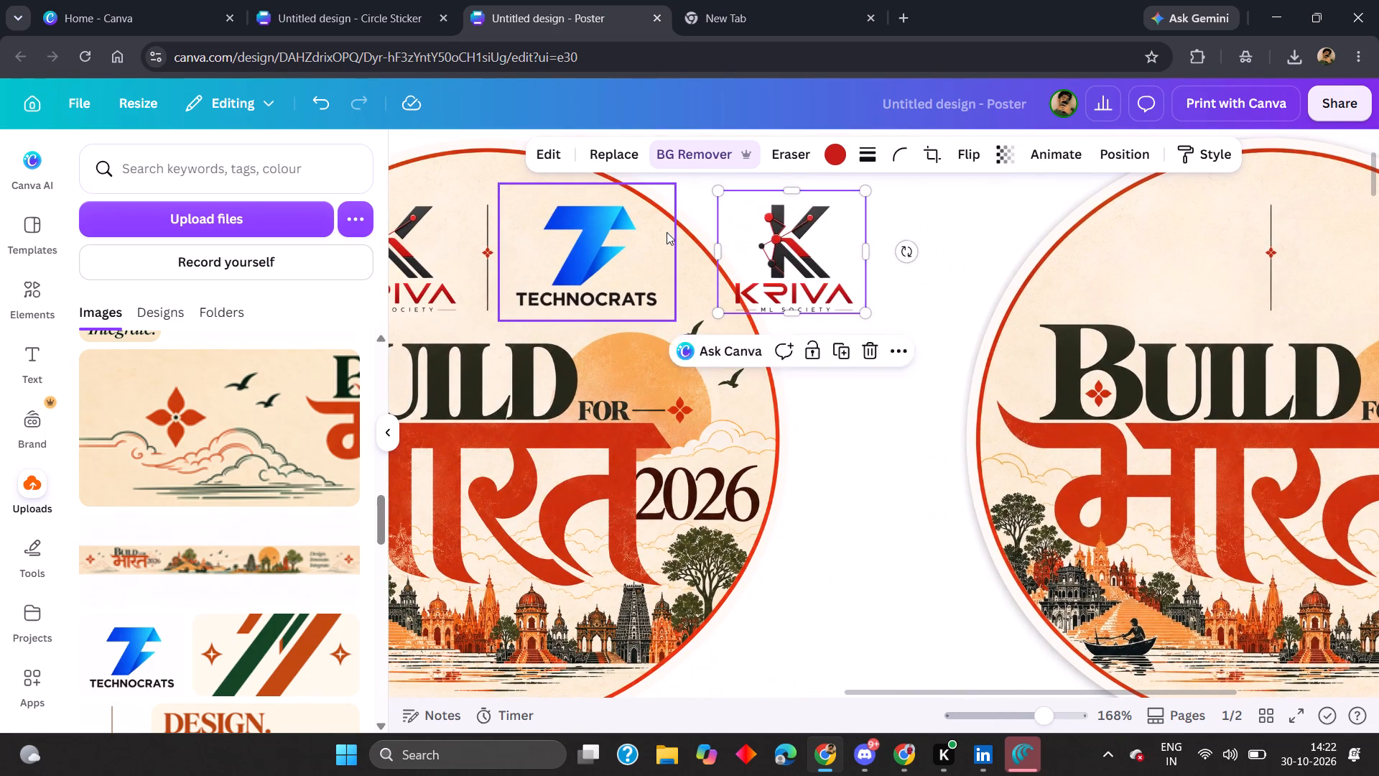
pyautogui.hotkey('shift', 'Right')
pyautogui.hotkey('shift', 'Right')
pyautogui.hotkey('shift', 'Right')
pyautogui.hotkey('shift', 'Right')
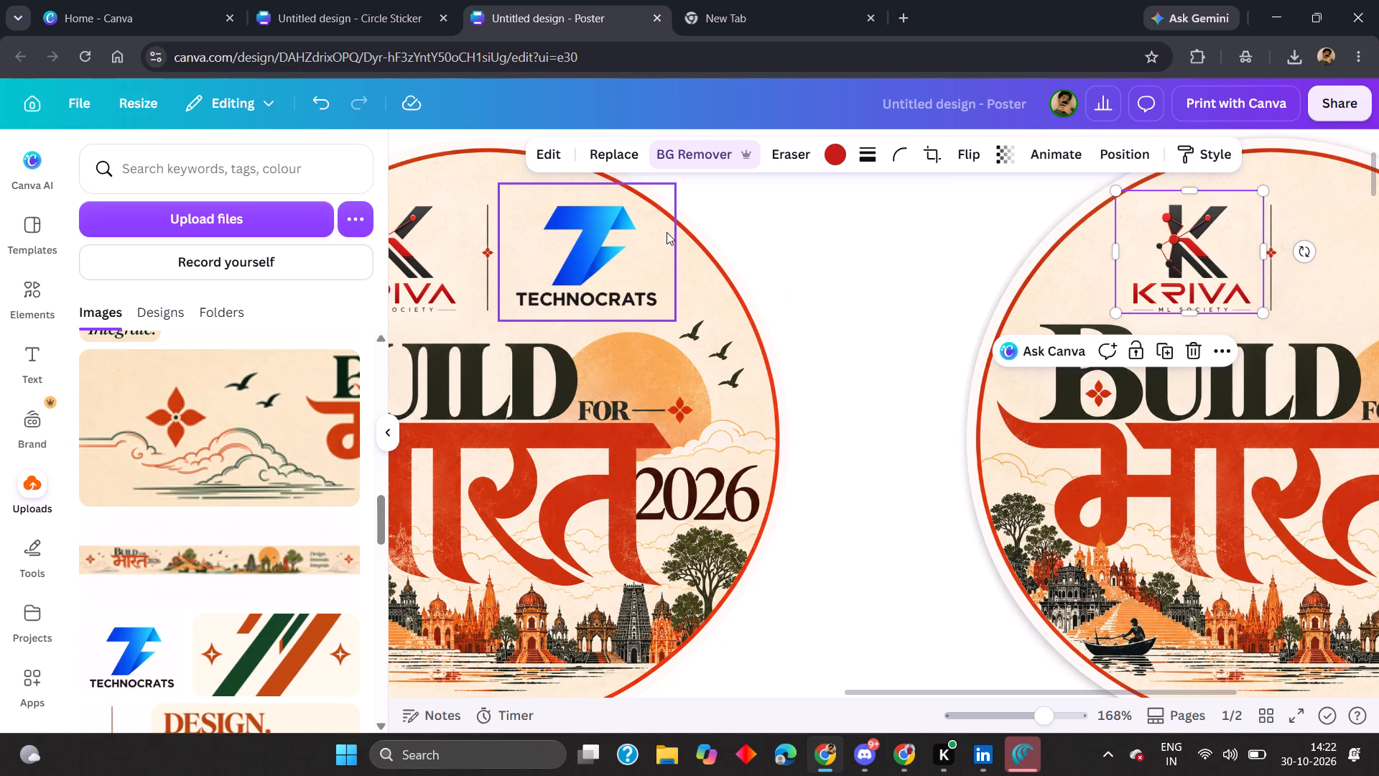
pyautogui.press('Left')
pyautogui.press('Left')
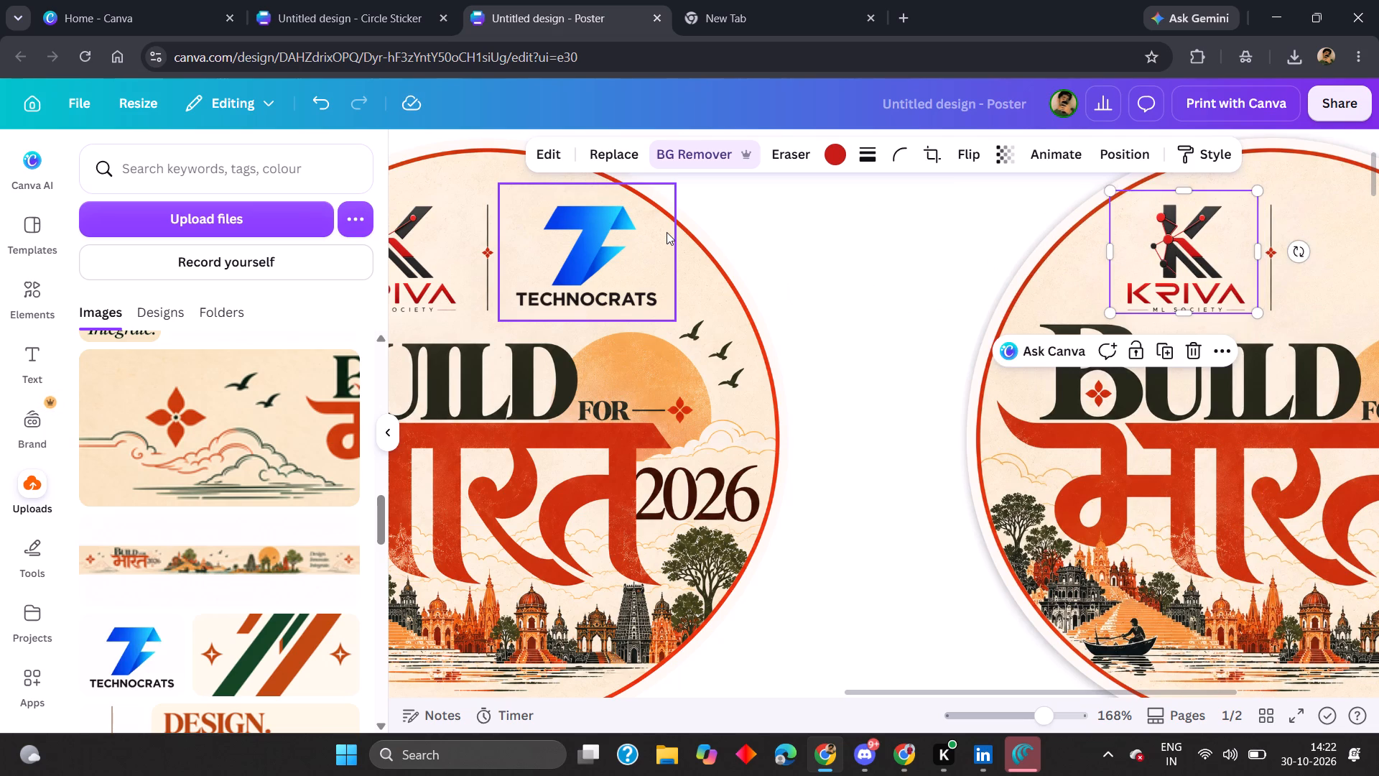
# Duplicate the second sticker's overlaid Technocrats logo and align the copy exactly over the original.
pyautogui.click(558, 229)
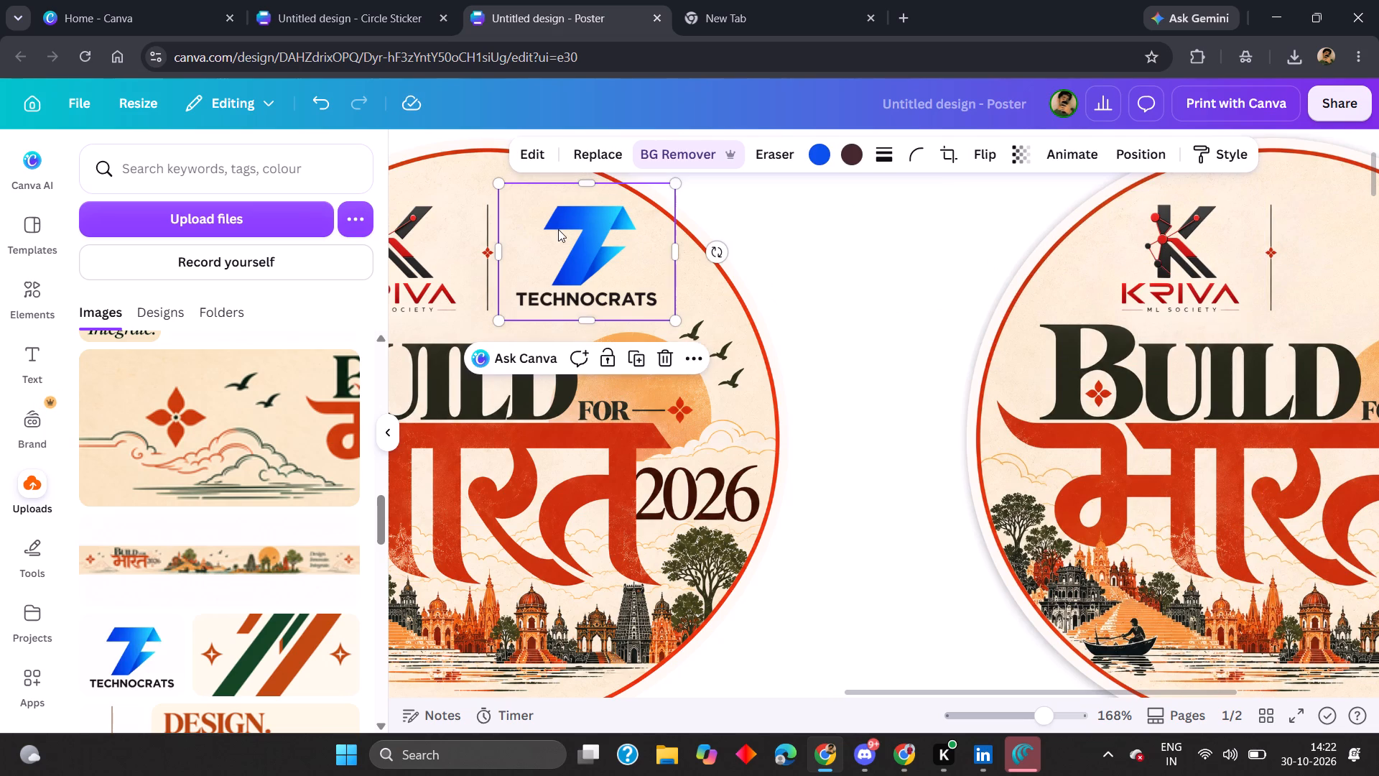
pyautogui.hotkey('ctrl', 'd')
pyautogui.moveTo(577, 251); pyautogui.dragTo(553, 226)
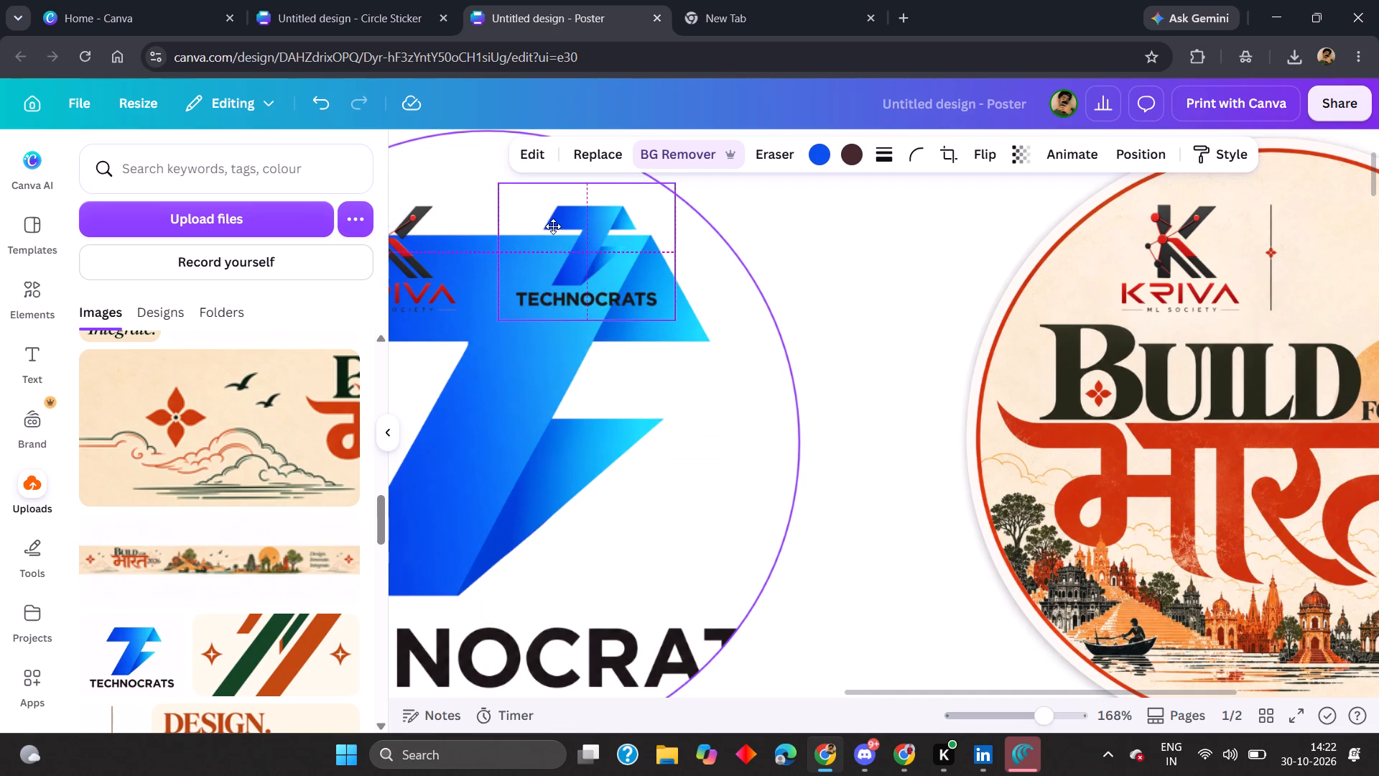
pyautogui.moveTo(553, 226); pyautogui.dragTo(554, 226)
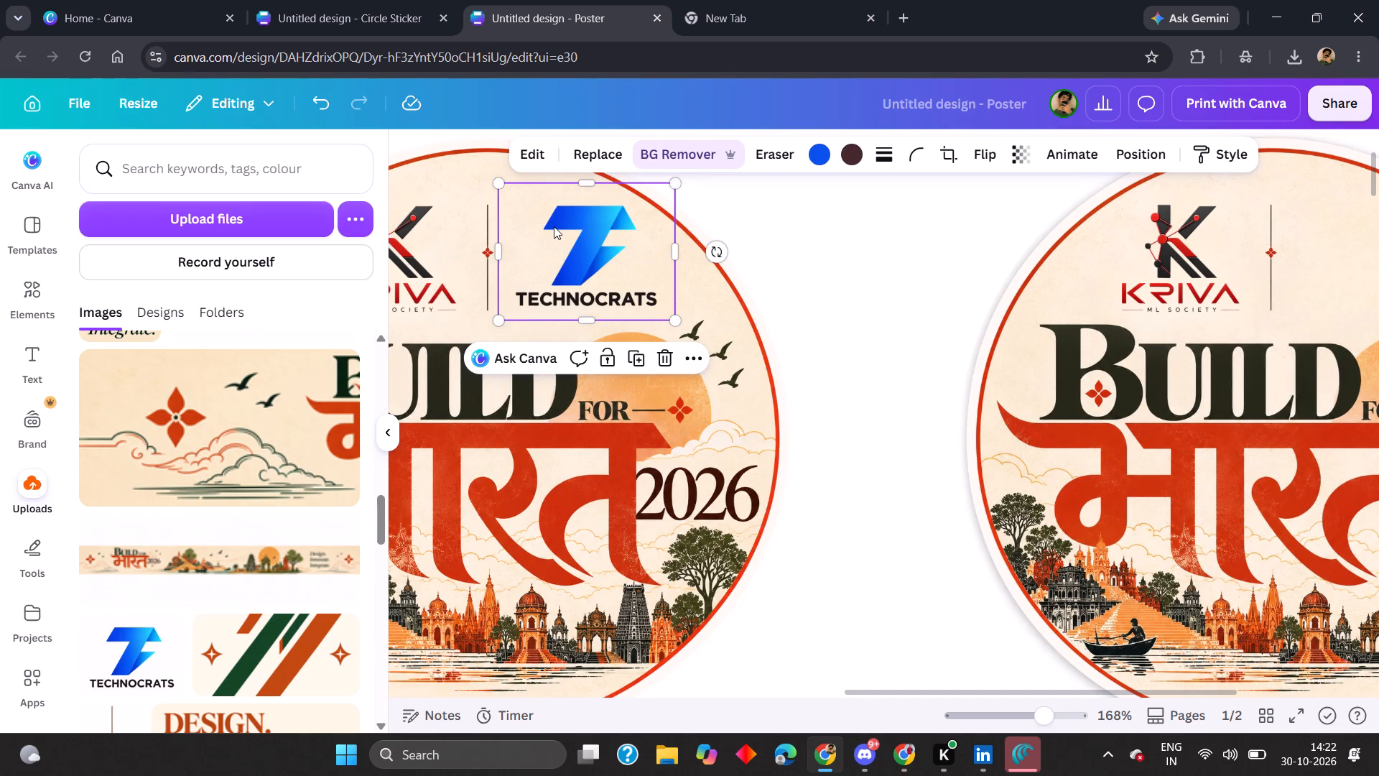
# Move the Technocrats logo copy horizontally from the second sticker onto the third sticker, at the same height.
pyautogui.hotkey('shift', 'Right')
pyautogui.hotkey('shift', 'Right')
pyautogui.hotkey('shift', 'Right')
pyautogui.hotkey('shift', 'Right')
pyautogui.hotkey('shift', 'Right')
pyautogui.hotkey('shift', 'Right')
pyautogui.hotkey('shift', 'Right')
pyautogui.hotkey('shift', 'Right')
pyautogui.hotkey('shift', 'Right')
pyautogui.hotkey('shift', 'Right')
pyautogui.hotkey('shift', 'Right')
pyautogui.hotkey('shift', 'Right')
pyautogui.hscroll(-1, 554, 226)
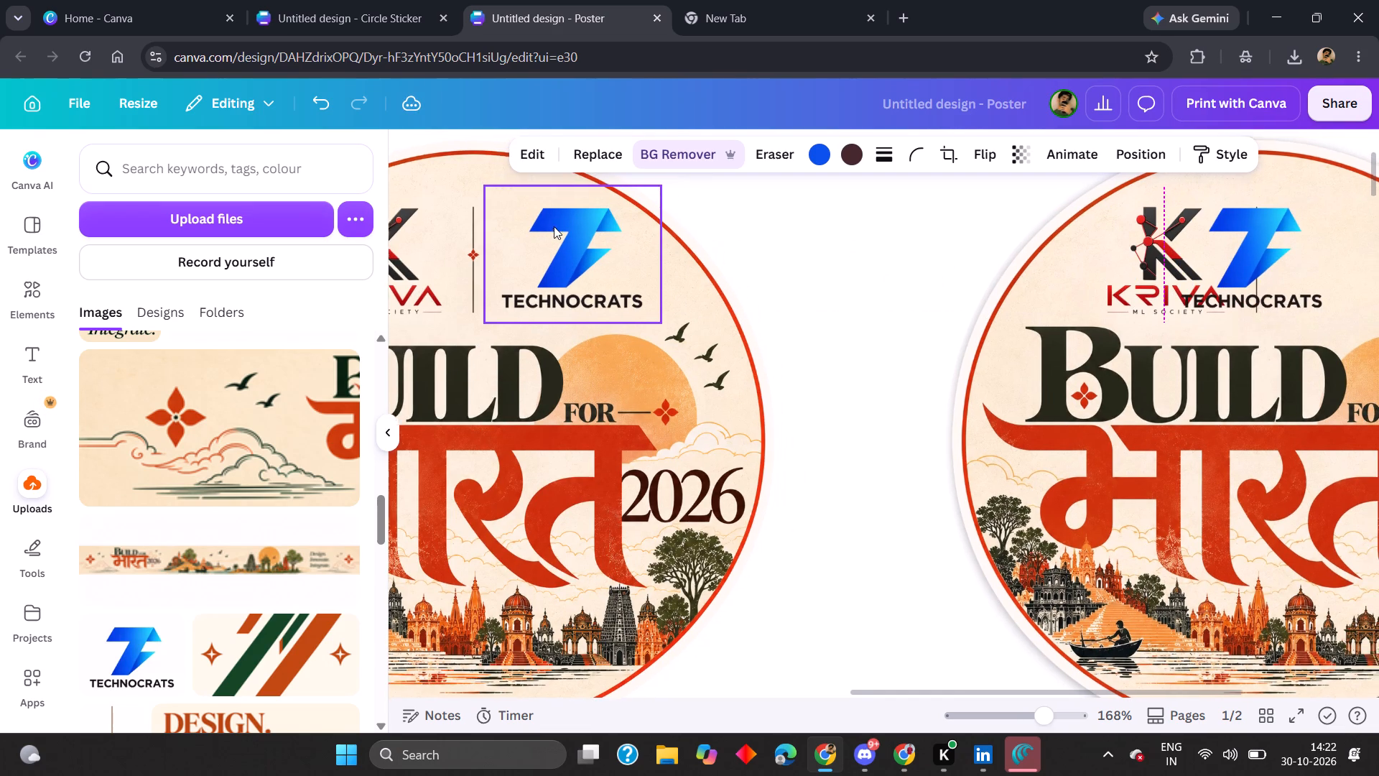
pyautogui.hscroll(-1, 554, 226)
# Nudge the Technocrats logo copy on the third sticker rightward until it sits just clear of the KRIVA logo and divider line.
pyautogui.press('Right')
pyautogui.press('Right')
pyautogui.press('Right')
pyautogui.press('Right')
pyautogui.press('Right')
pyautogui.press('Right')
pyautogui.press('Right')
pyautogui.press('Right')
pyautogui.press('Right')
pyautogui.press('Right')
pyautogui.press('Right')
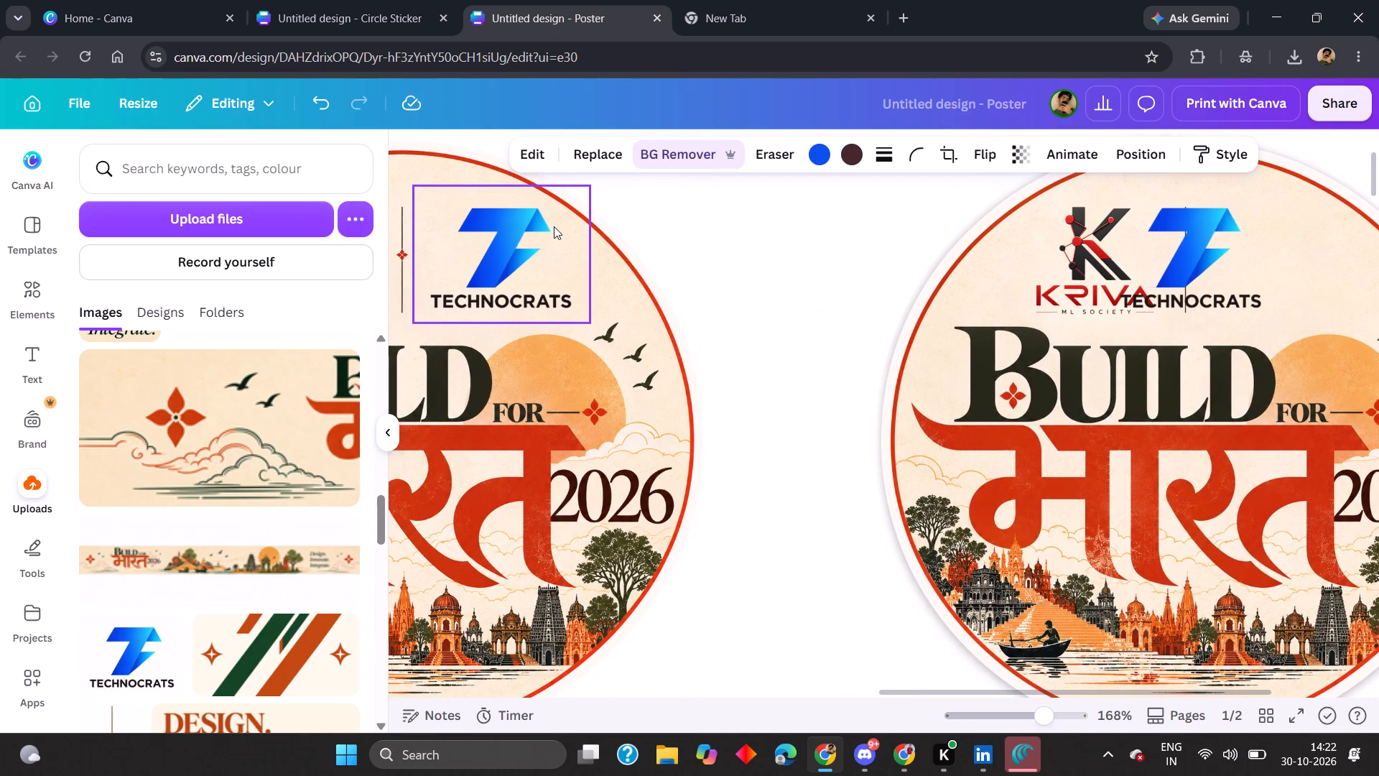
pyautogui.press('Right')
pyautogui.press('Right')
pyautogui.press('Right')
pyautogui.press('Right')
pyautogui.press('Right')
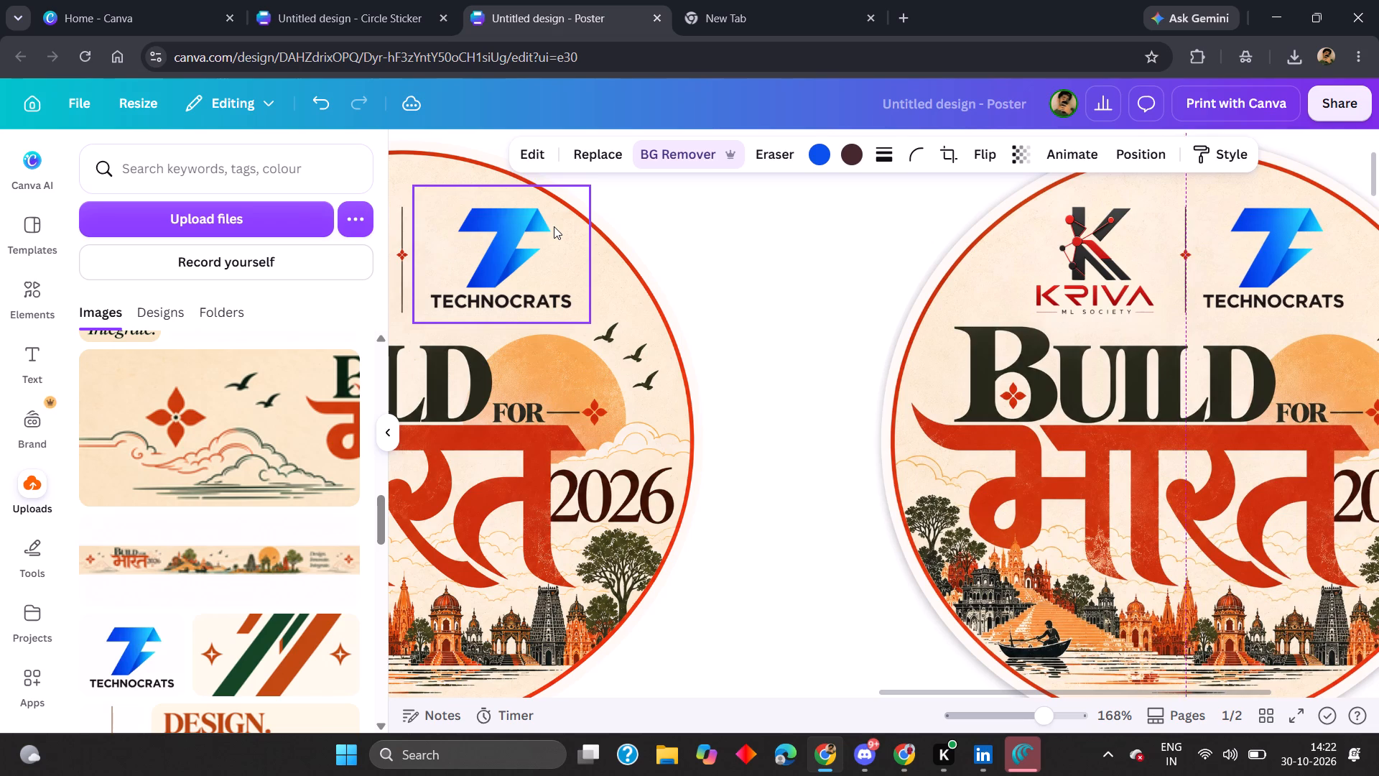
pyautogui.press('Right')
pyautogui.press('Right')
pyautogui.press('Right')
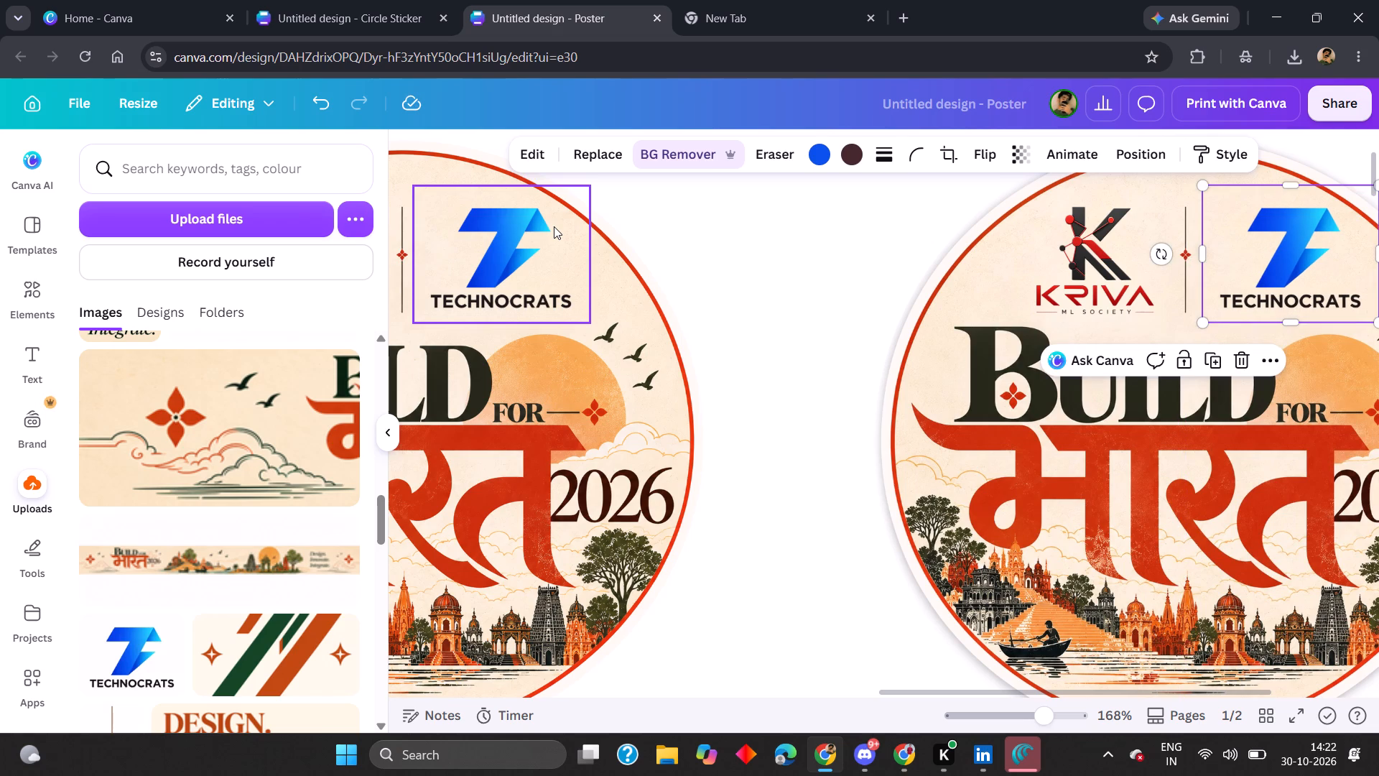
pyautogui.press('Left')
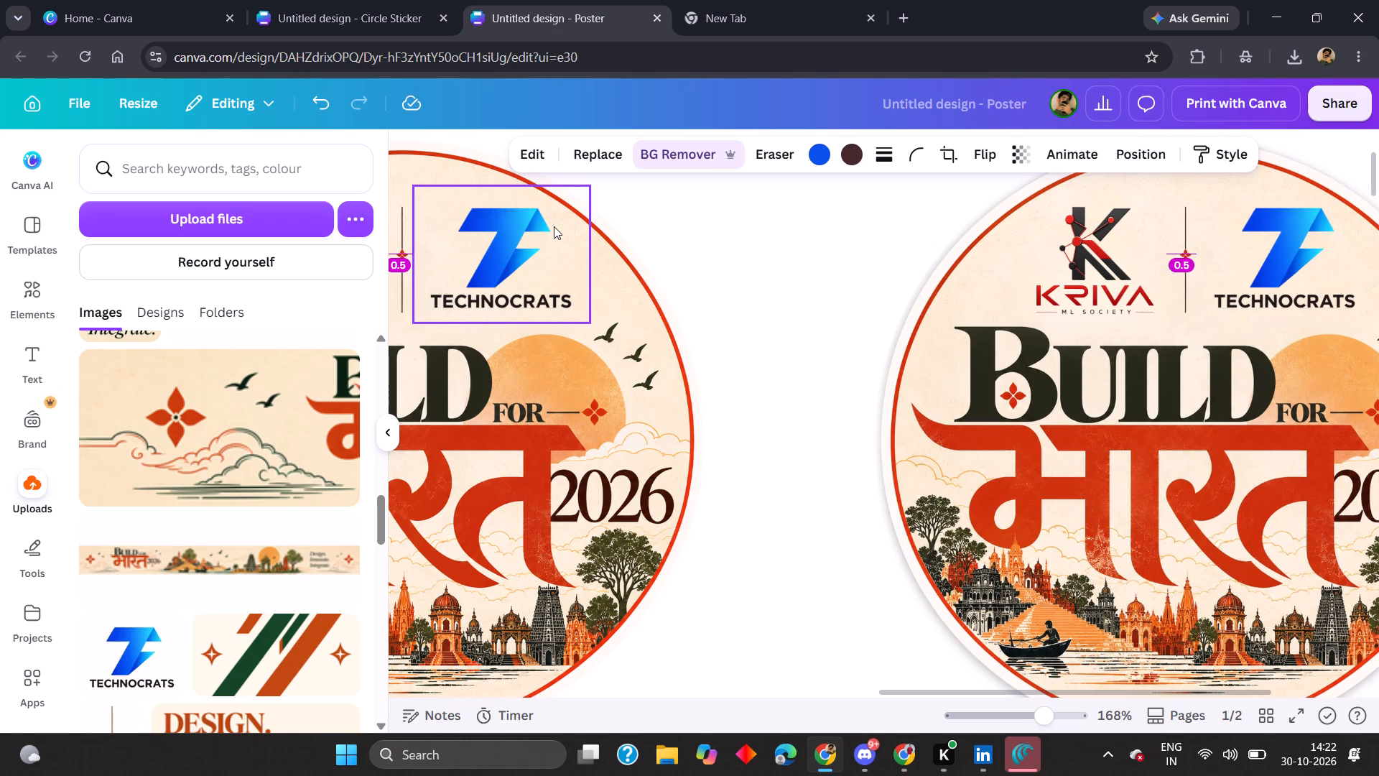
pyautogui.press('Right')
pyautogui.press('Left')
pyautogui.press('Left')
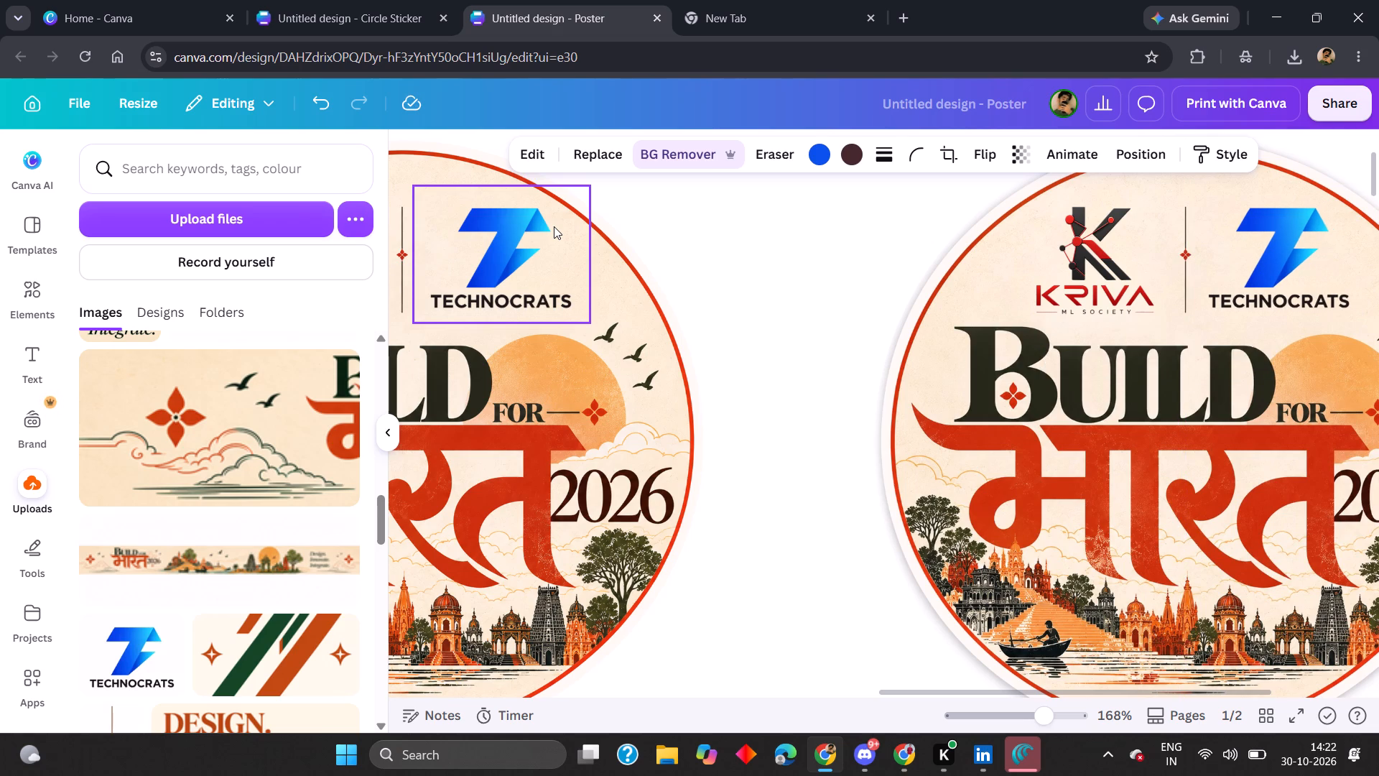
# Fine-tune the horizontal position of the Technocrats logo copy on the third sticker so it sits evenly beside the divider line.
pyautogui.press('Right')
pyautogui.press('Right')
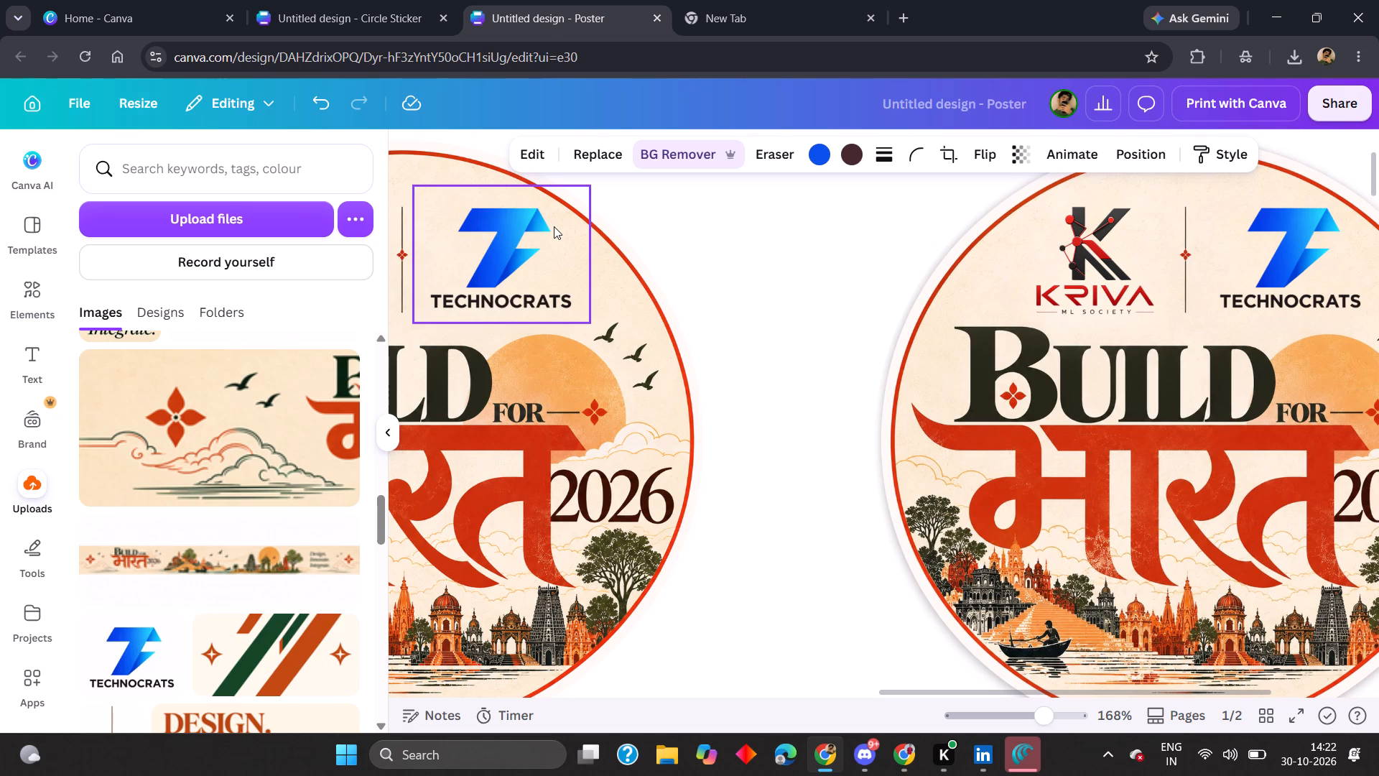
pyautogui.press('Left')
pyautogui.press('Right')
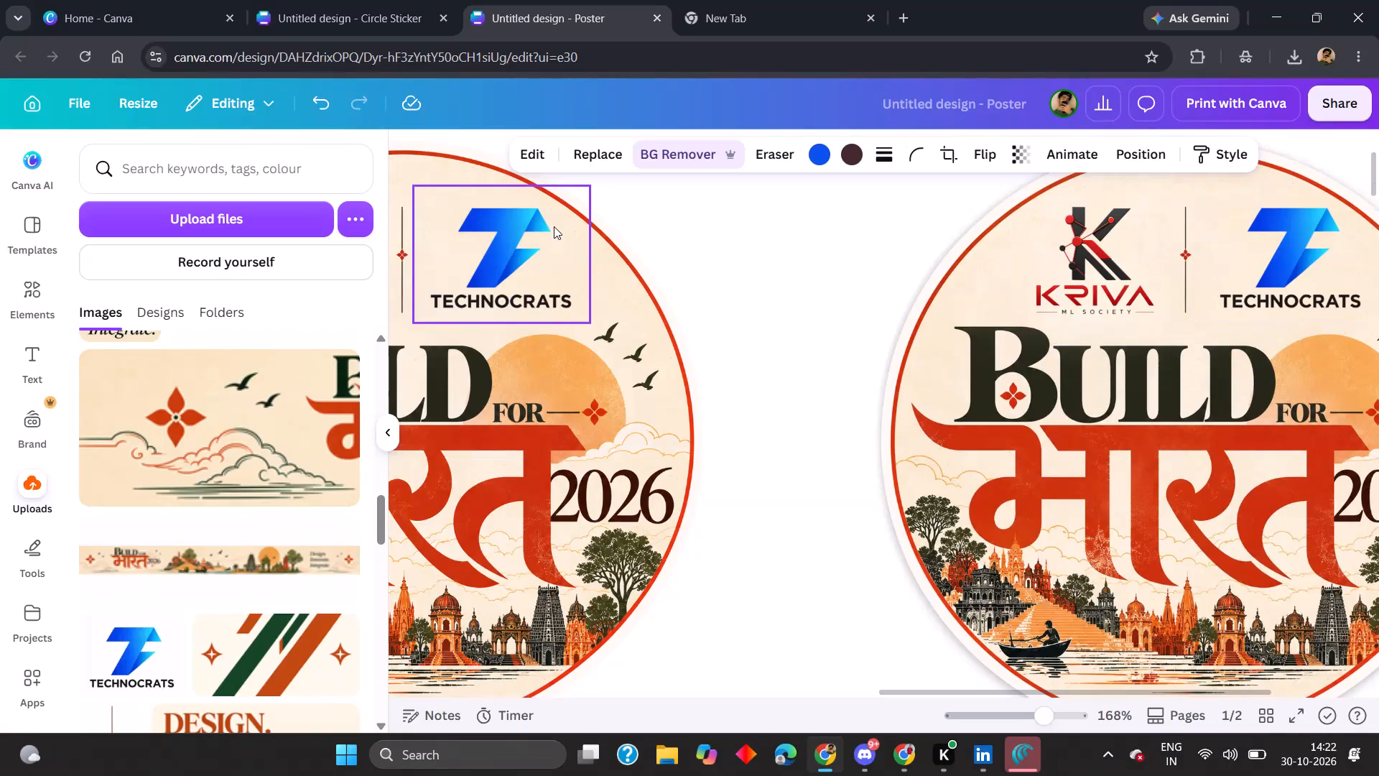
pyautogui.press('Left')
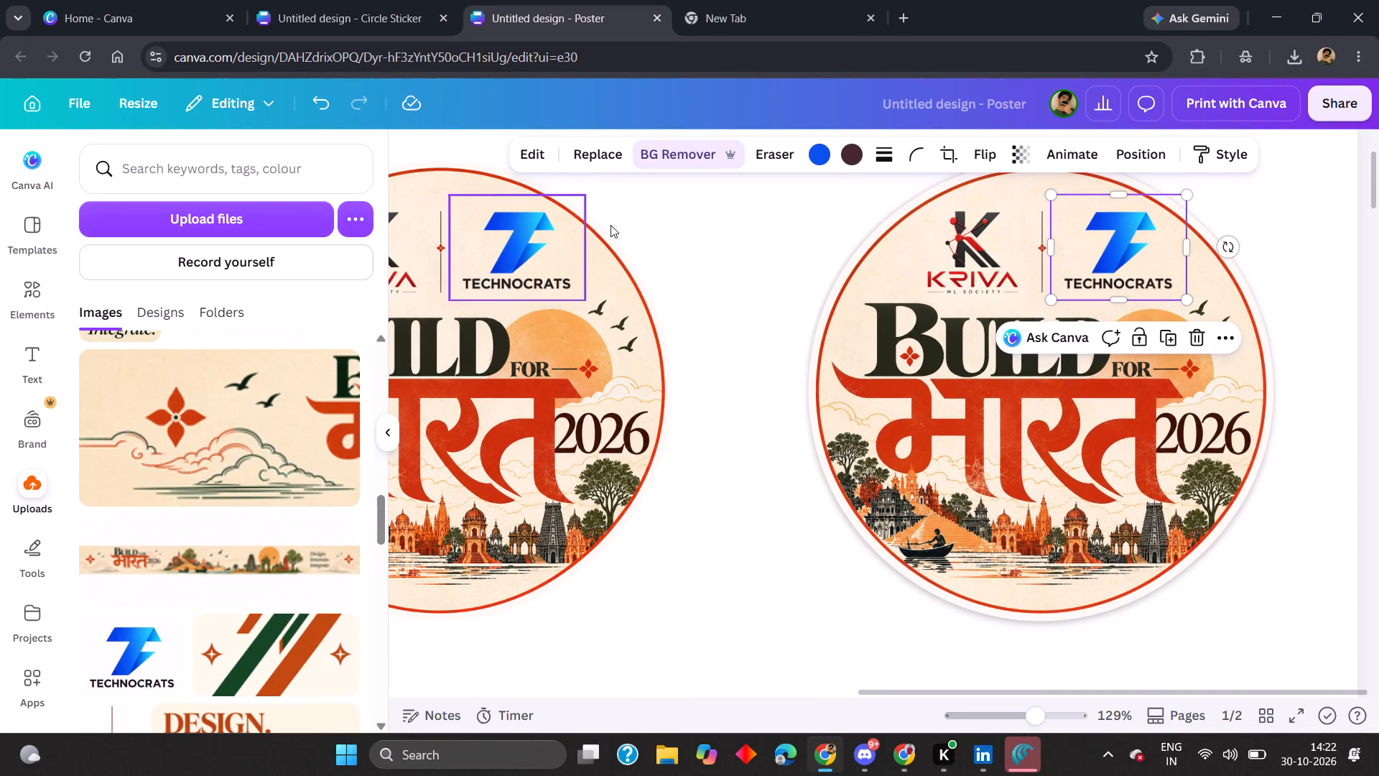
pyautogui.click(736, 229)
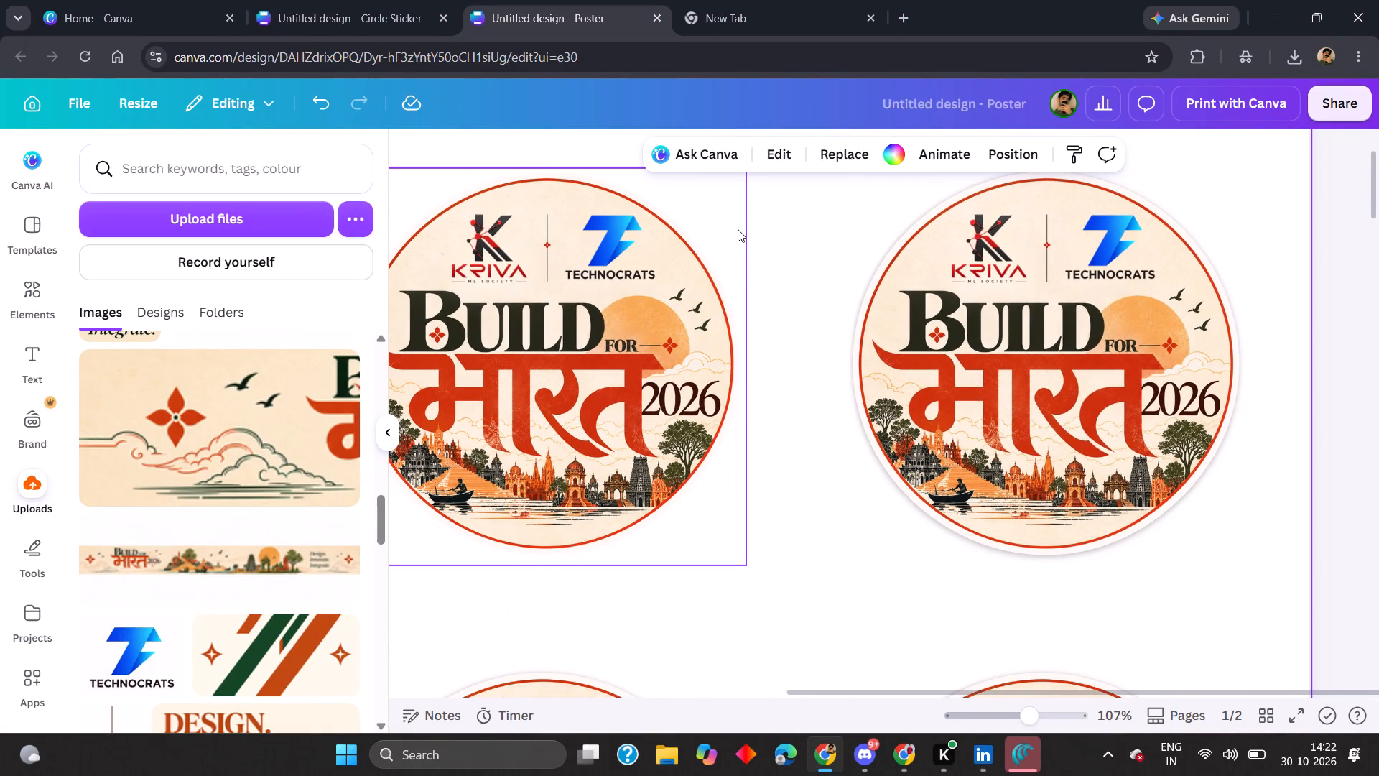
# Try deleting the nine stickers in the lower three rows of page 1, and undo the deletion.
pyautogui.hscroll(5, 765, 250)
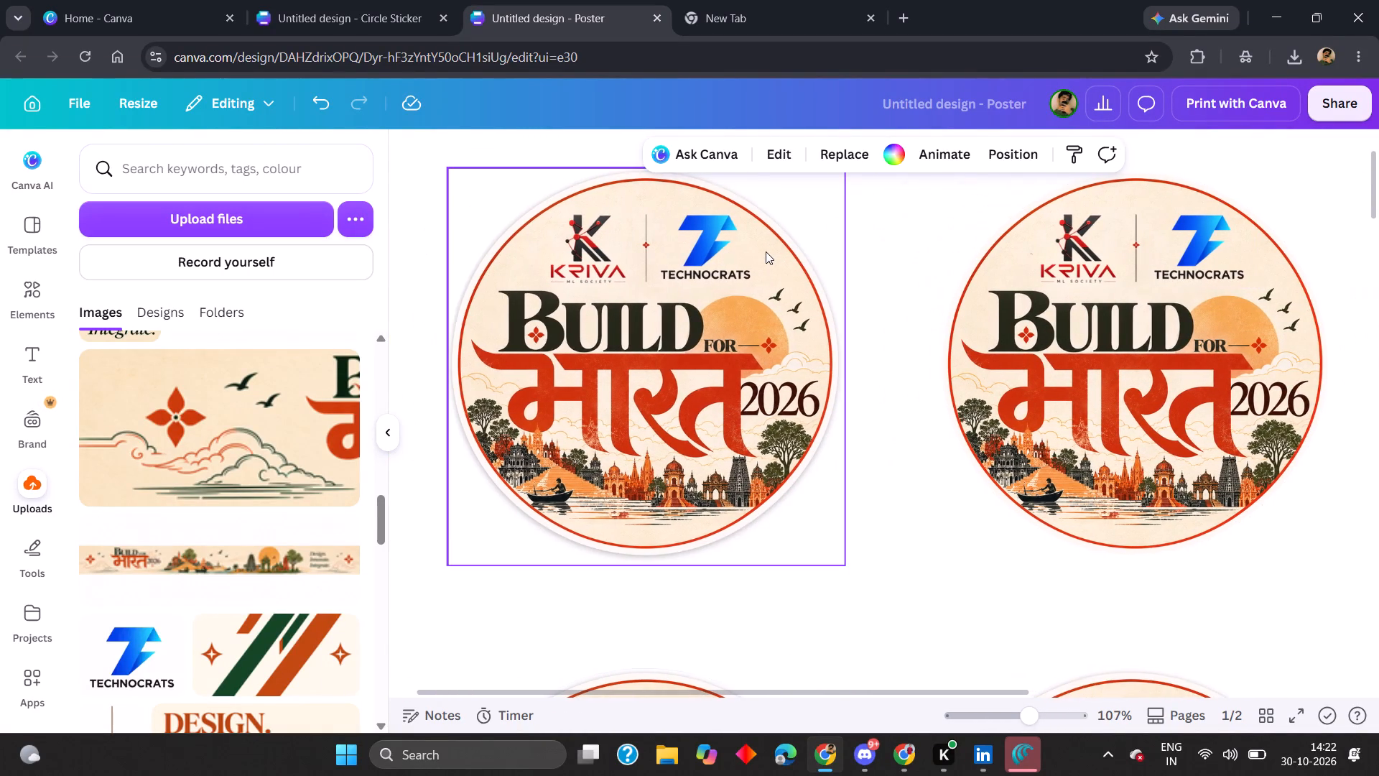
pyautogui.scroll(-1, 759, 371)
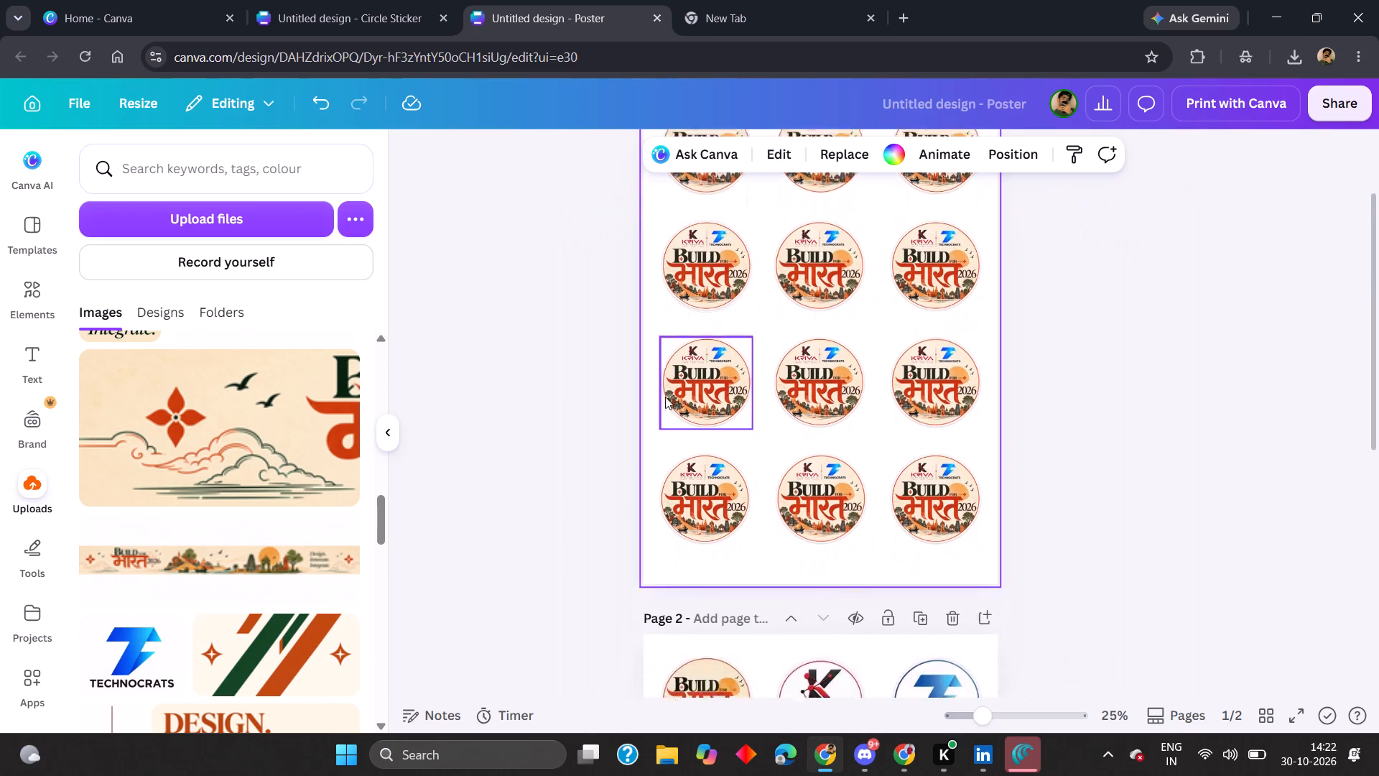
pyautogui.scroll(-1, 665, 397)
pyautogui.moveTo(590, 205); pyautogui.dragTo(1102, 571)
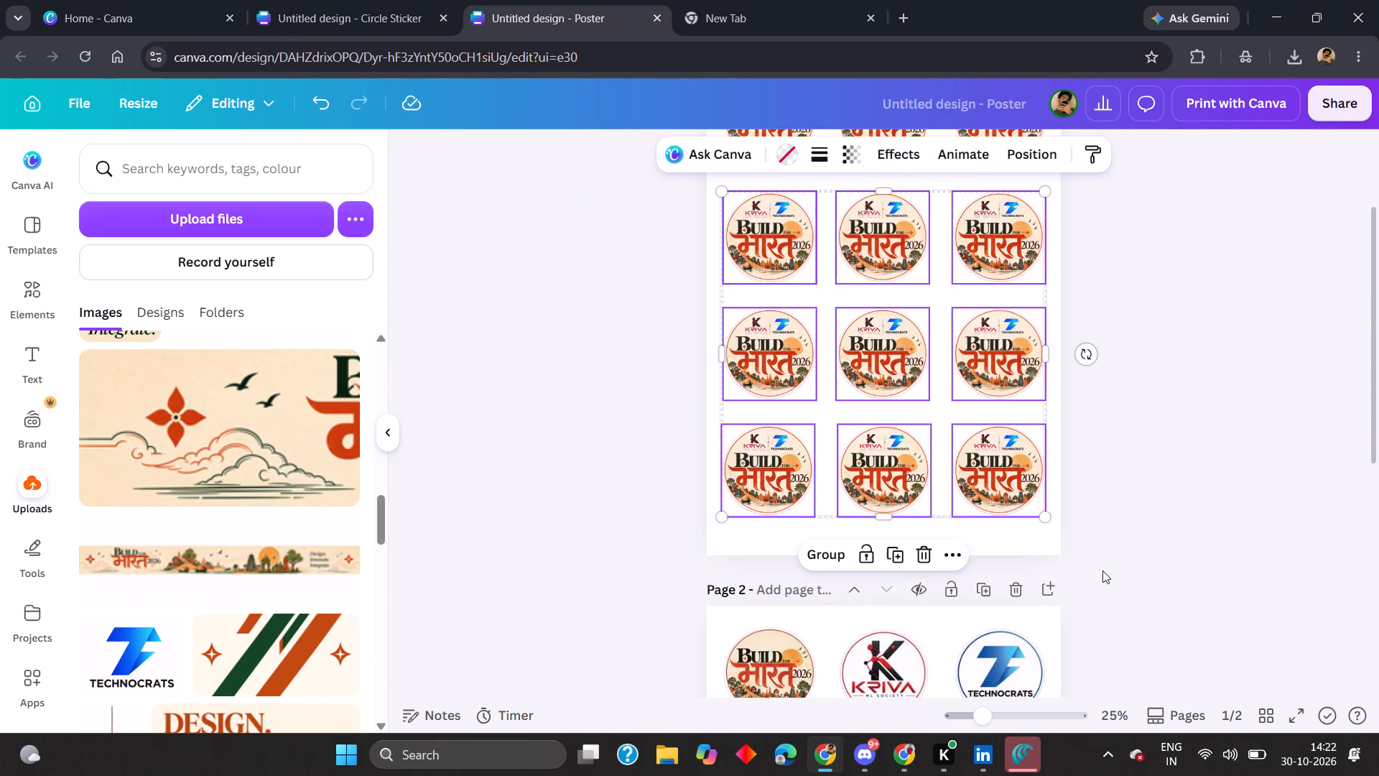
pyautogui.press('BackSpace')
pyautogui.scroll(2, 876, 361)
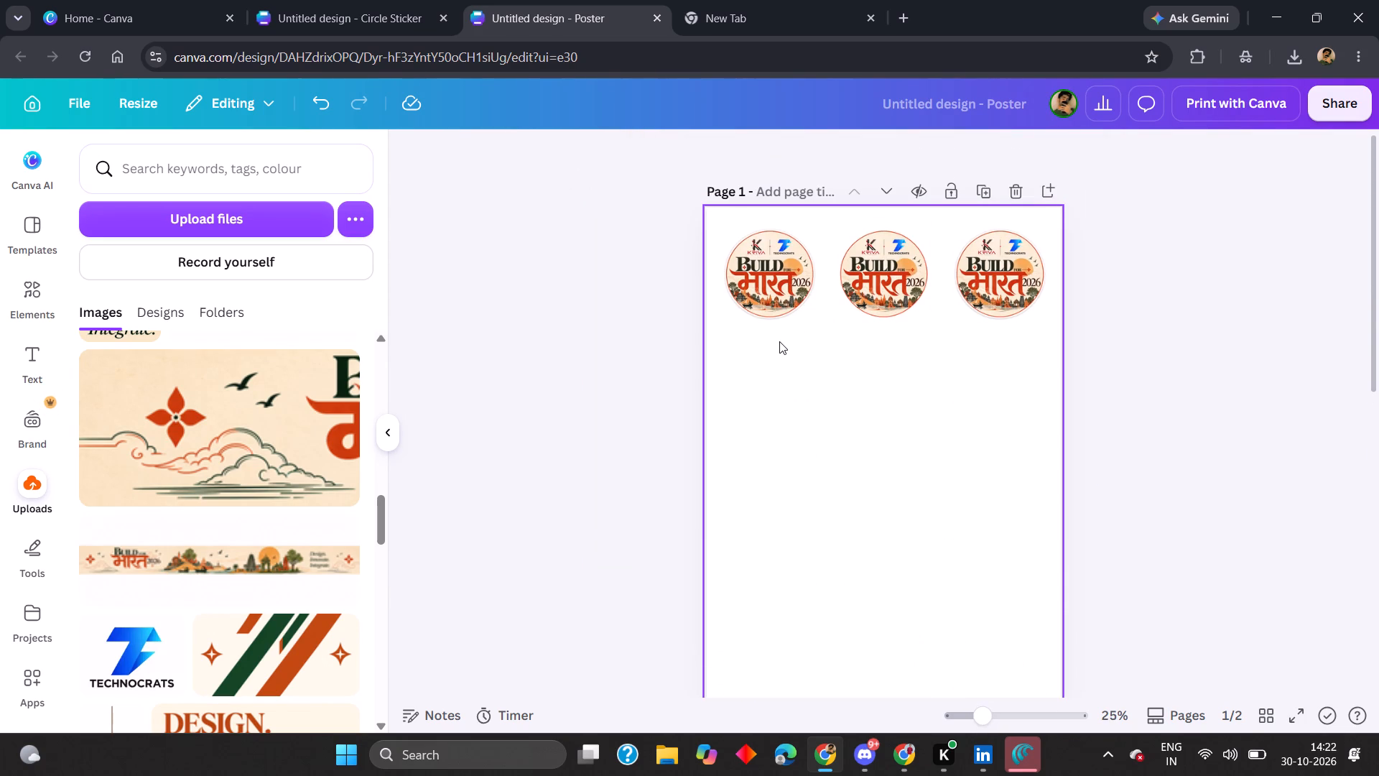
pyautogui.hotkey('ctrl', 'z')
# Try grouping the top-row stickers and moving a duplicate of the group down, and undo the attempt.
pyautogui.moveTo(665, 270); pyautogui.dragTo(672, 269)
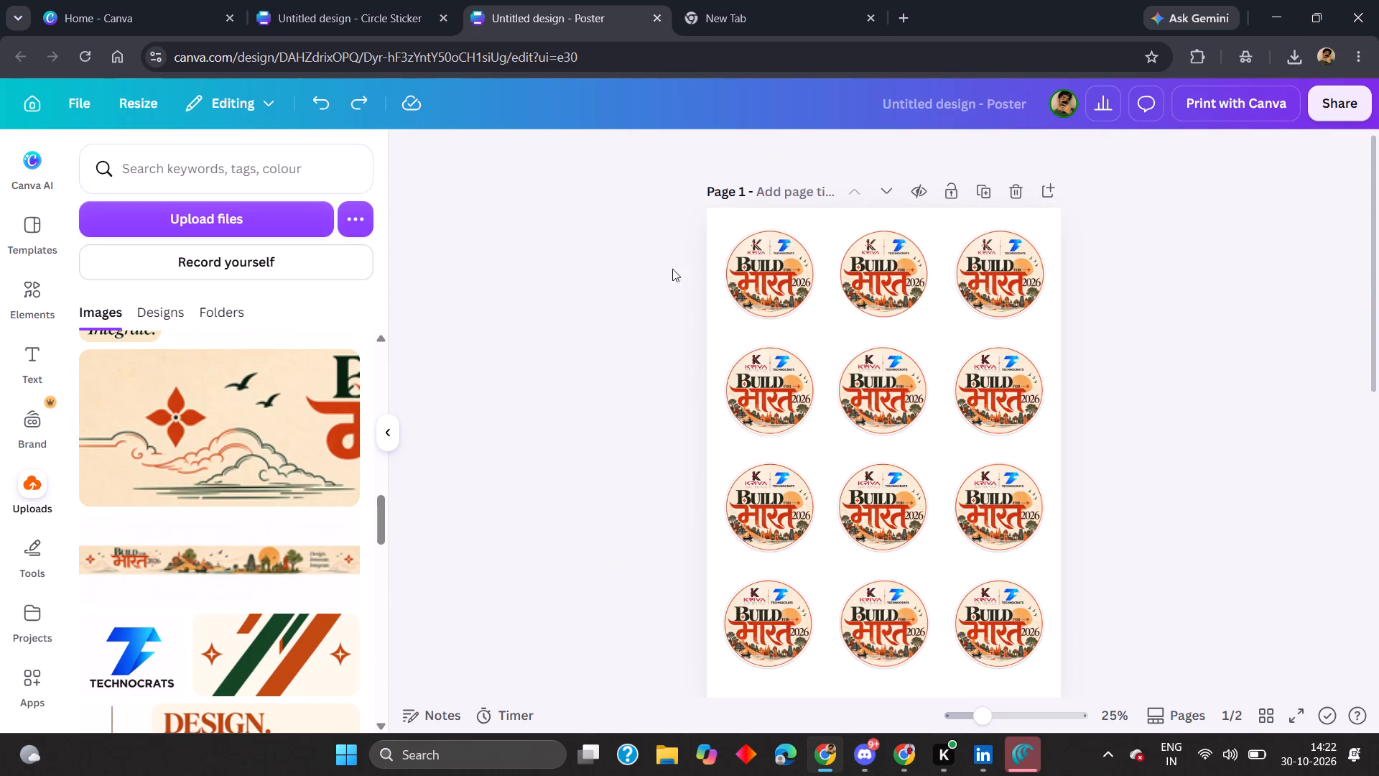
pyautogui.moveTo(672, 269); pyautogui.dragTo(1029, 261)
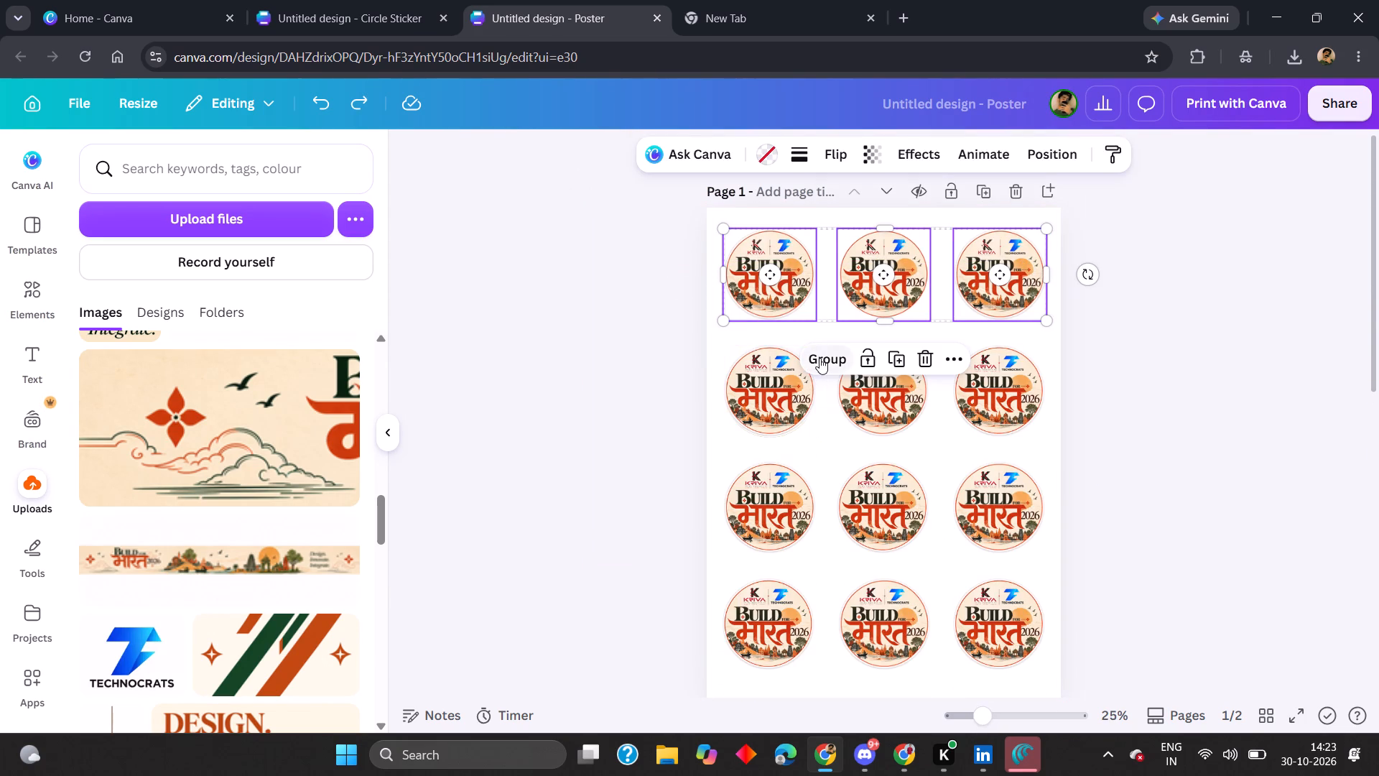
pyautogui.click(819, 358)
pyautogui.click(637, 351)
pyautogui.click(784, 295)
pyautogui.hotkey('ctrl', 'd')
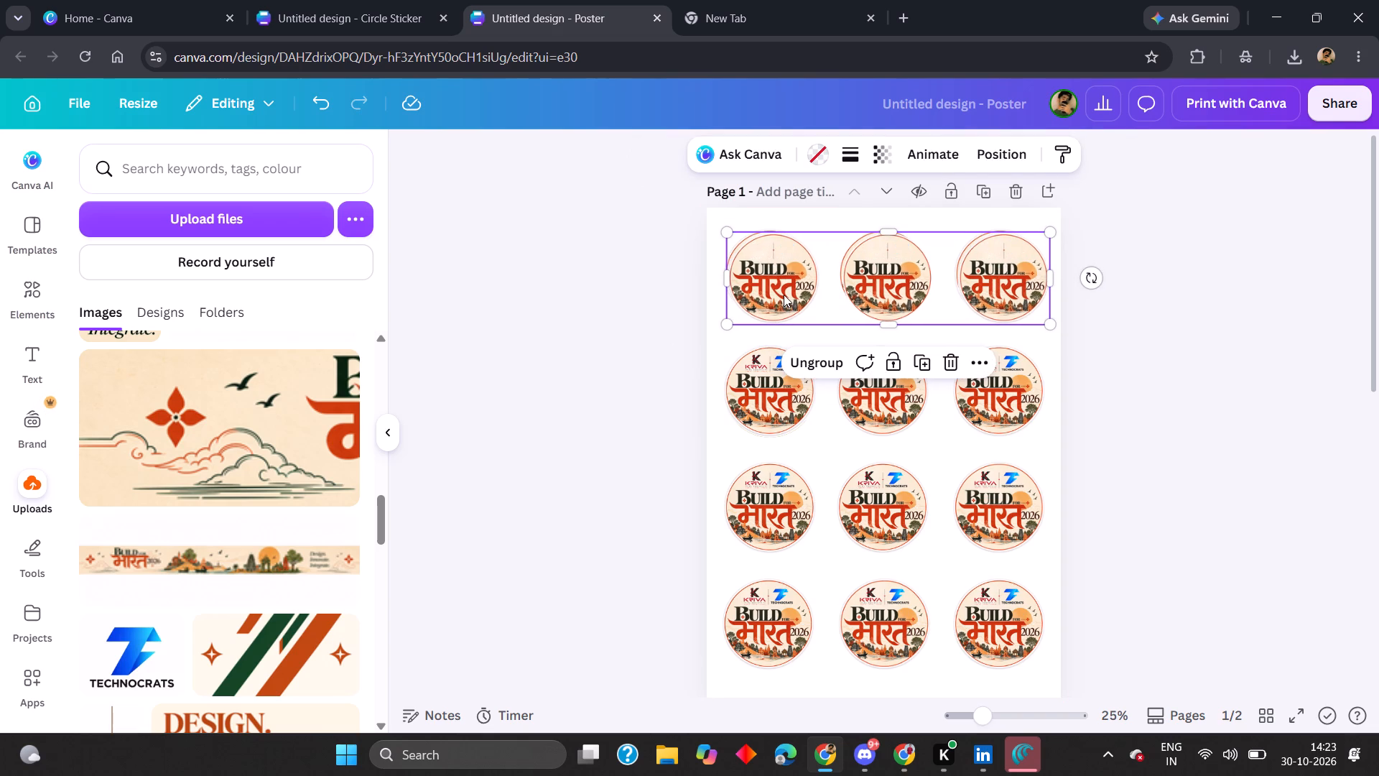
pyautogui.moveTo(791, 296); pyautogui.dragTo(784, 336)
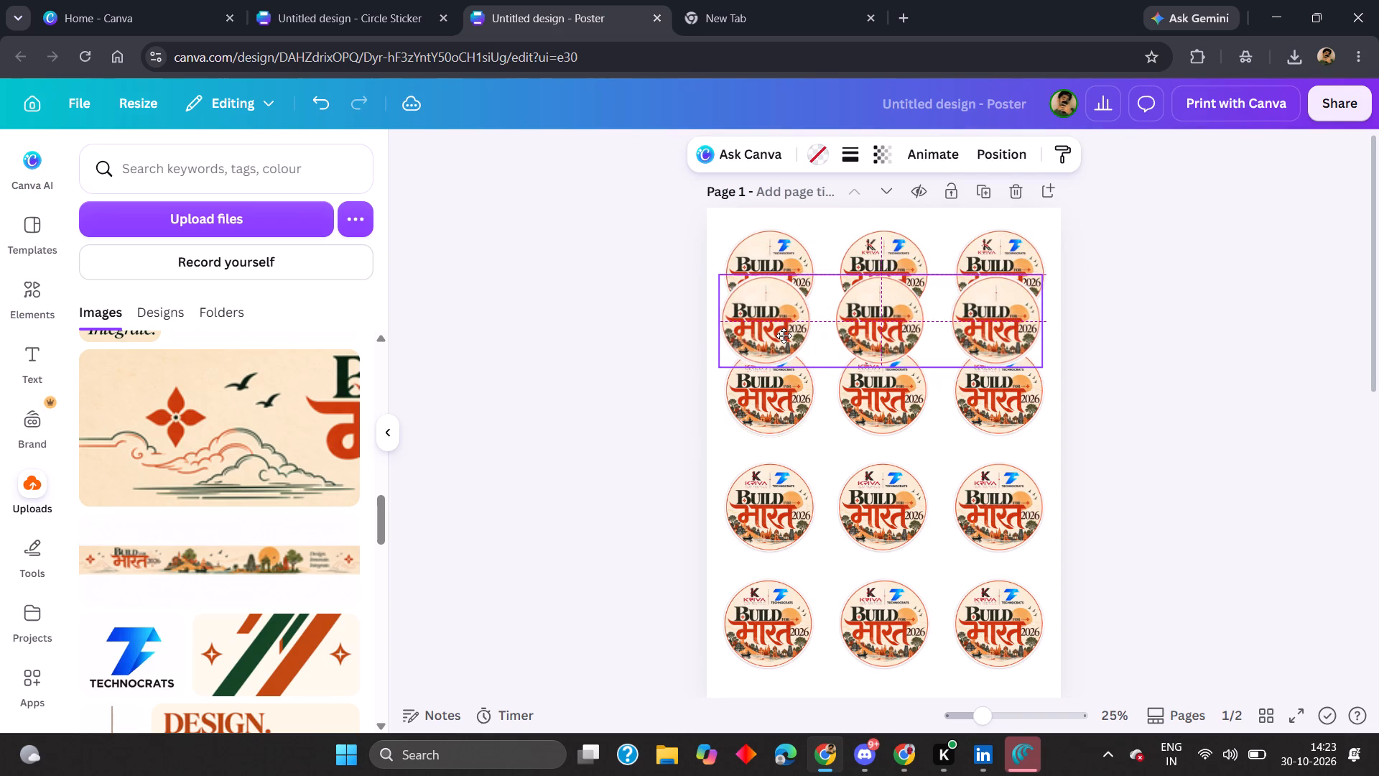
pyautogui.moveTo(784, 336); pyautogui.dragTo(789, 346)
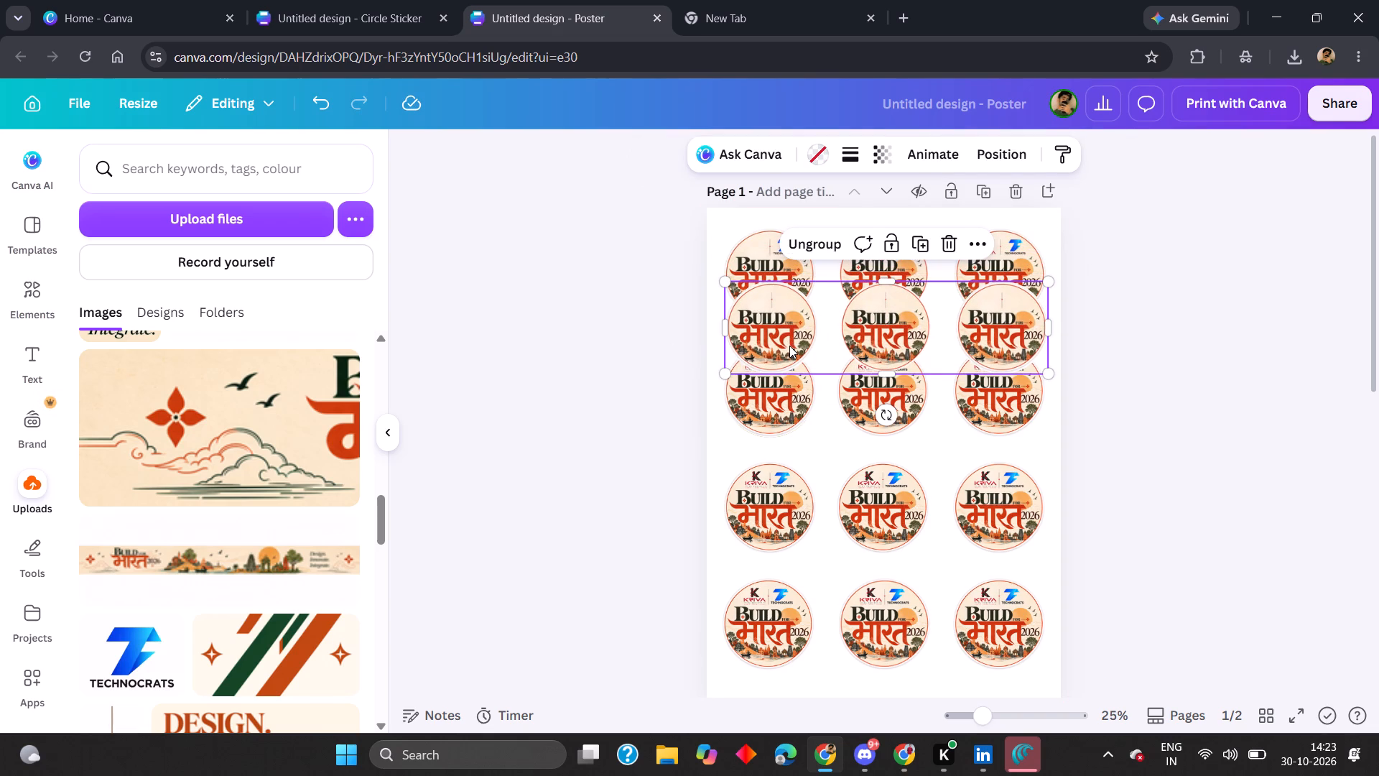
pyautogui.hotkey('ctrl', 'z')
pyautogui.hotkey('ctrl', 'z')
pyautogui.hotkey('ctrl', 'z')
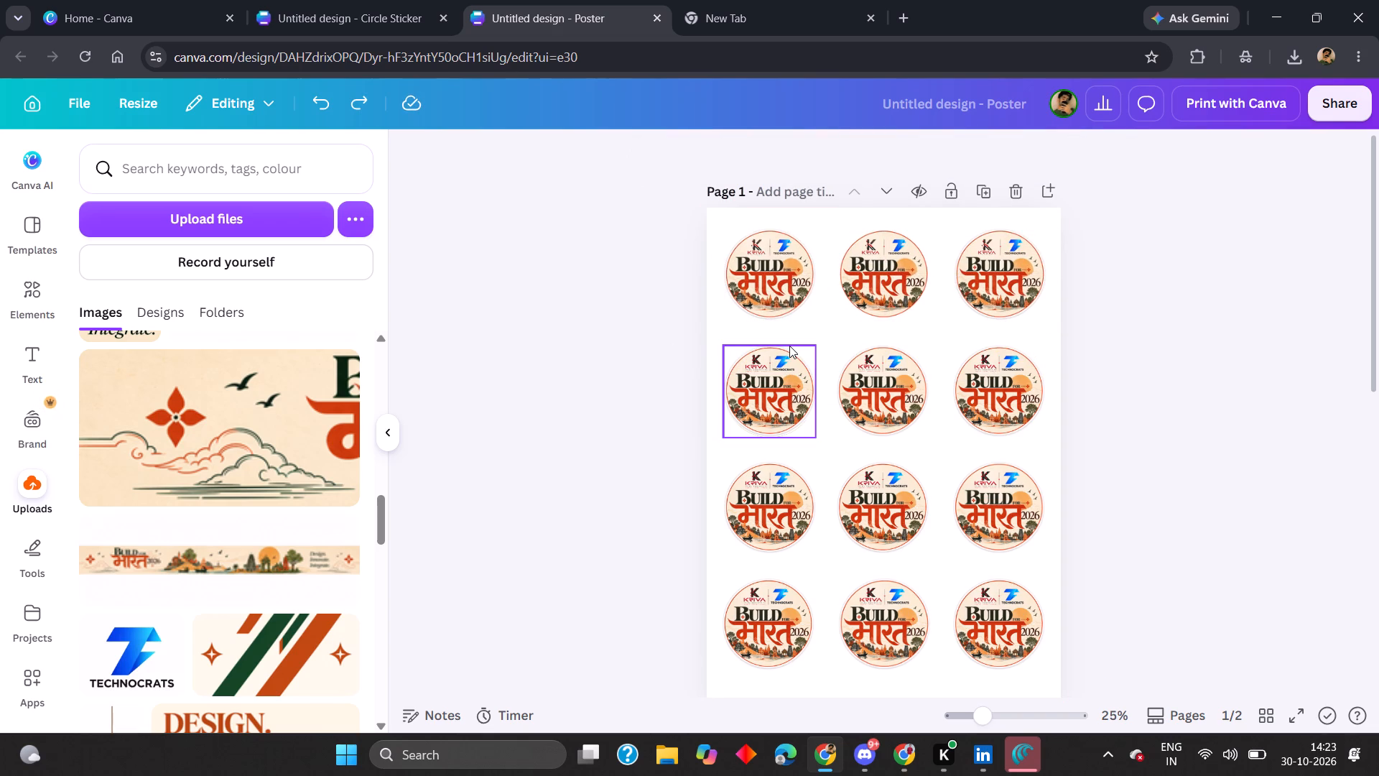
# Group the first top-row sticker on page 1 with its overlaid KRIVA and Technocrats logos.
pyautogui.hscroll(1, 763, 336)
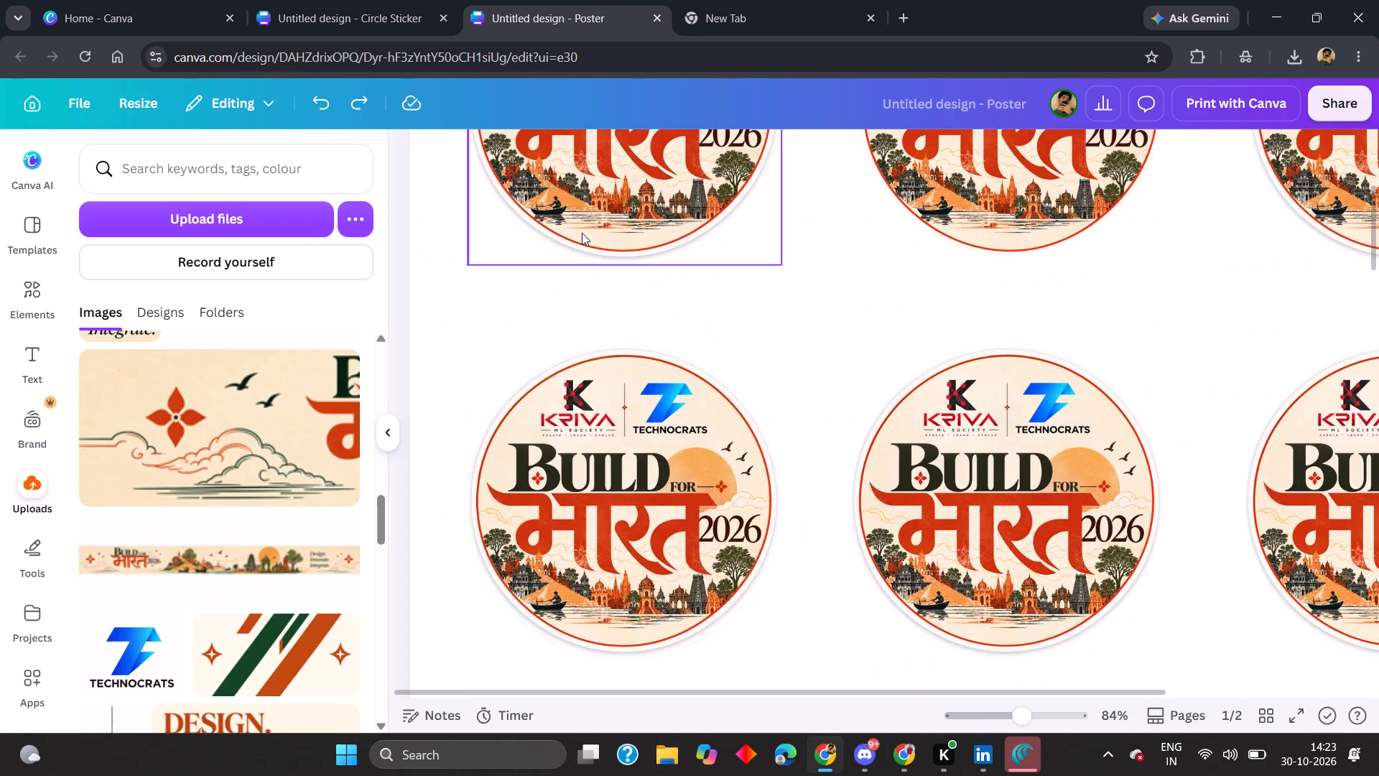
pyautogui.hscroll(2, 582, 233)
pyautogui.scroll(1, 581, 212)
pyautogui.click(453, 234)
pyautogui.moveTo(454, 224); pyautogui.dragTo(504, 245)
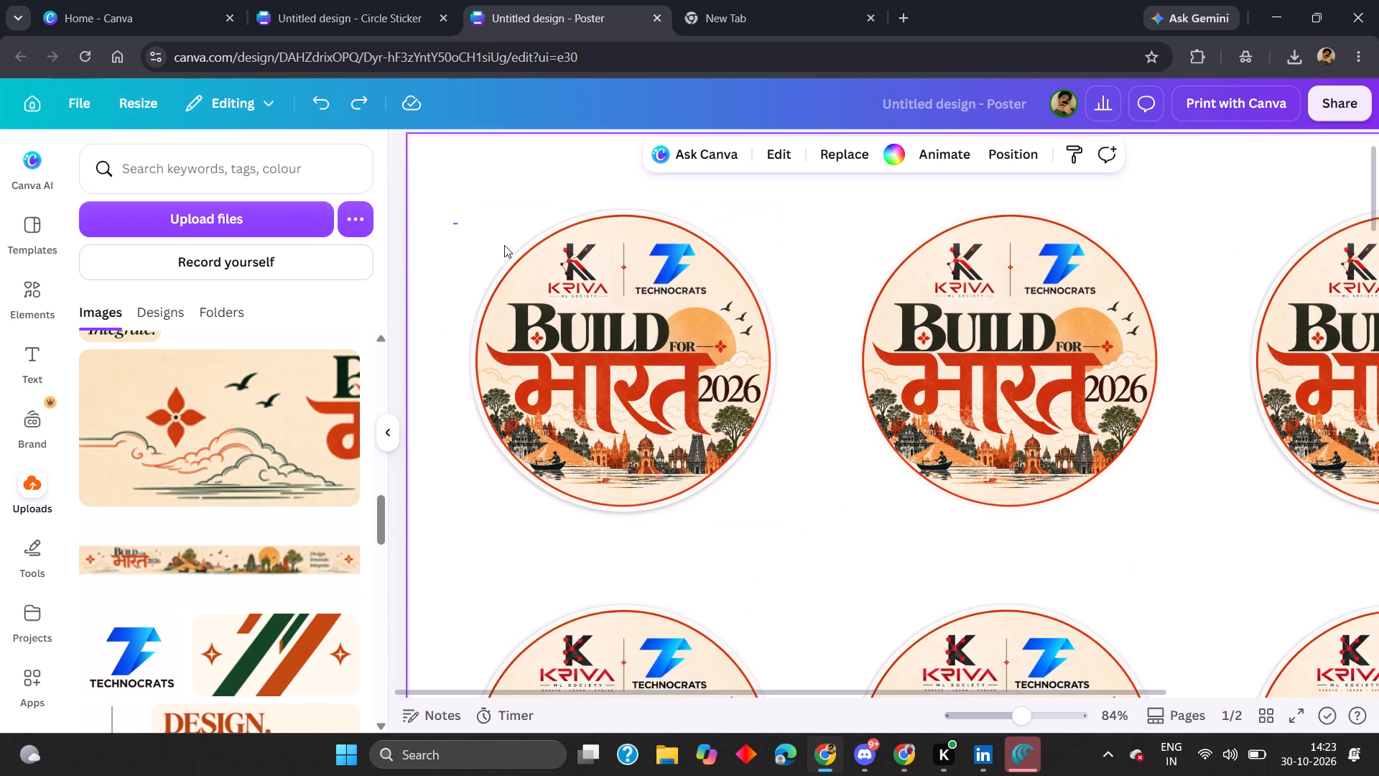
pyautogui.moveTo(504, 245); pyautogui.dragTo(751, 514)
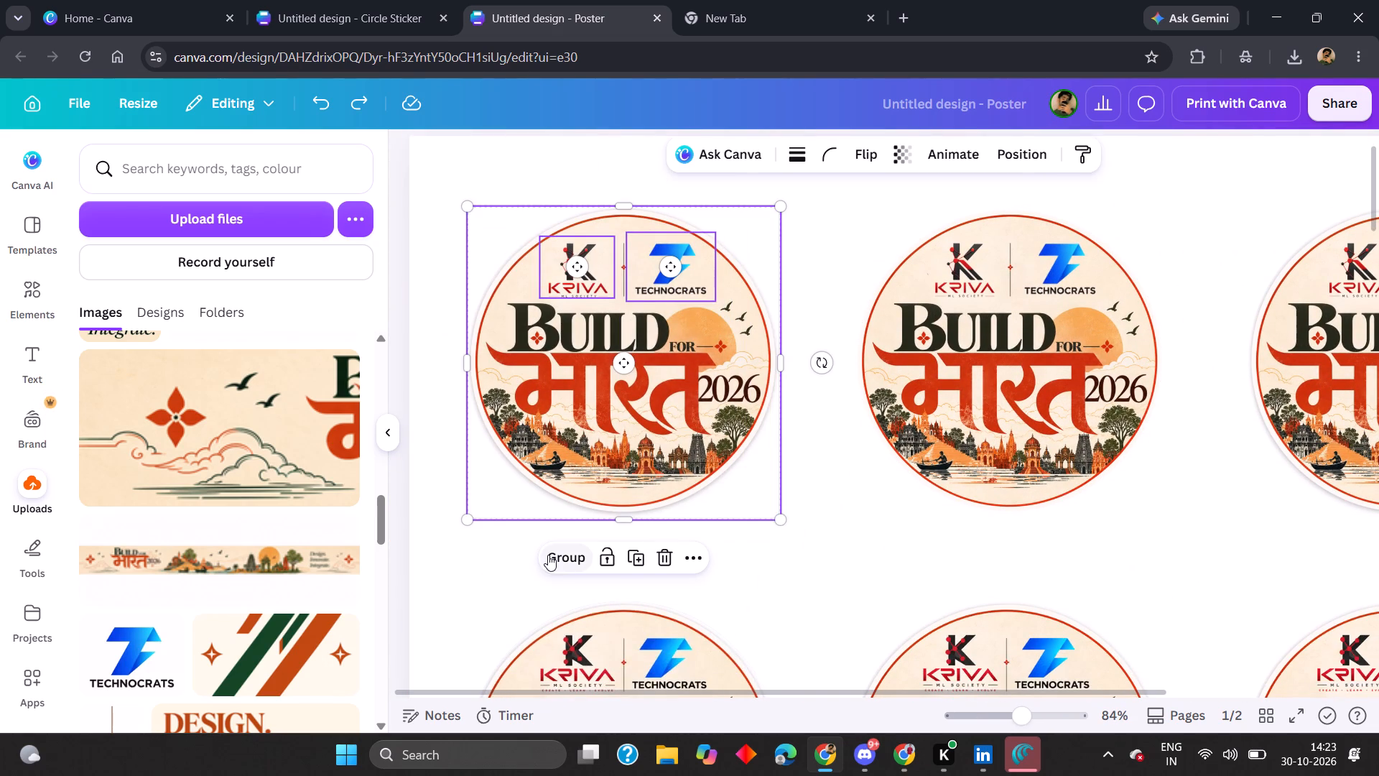
pyautogui.click(549, 555)
# Group the second top-row sticker with its overlaid KRIVA and Technocrats logos.
pyautogui.click(864, 232)
pyautogui.click(845, 217)
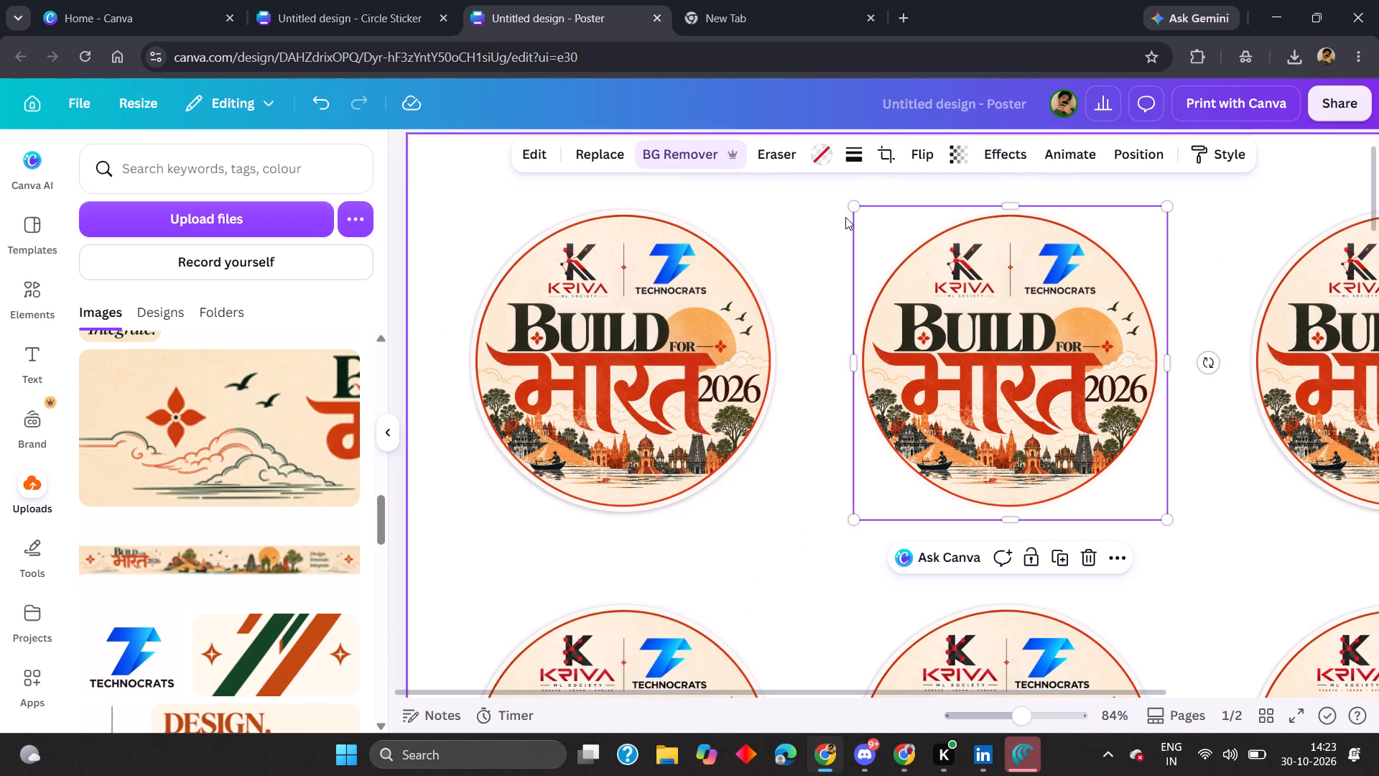
pyautogui.moveTo(845, 216); pyautogui.dragTo(1170, 506)
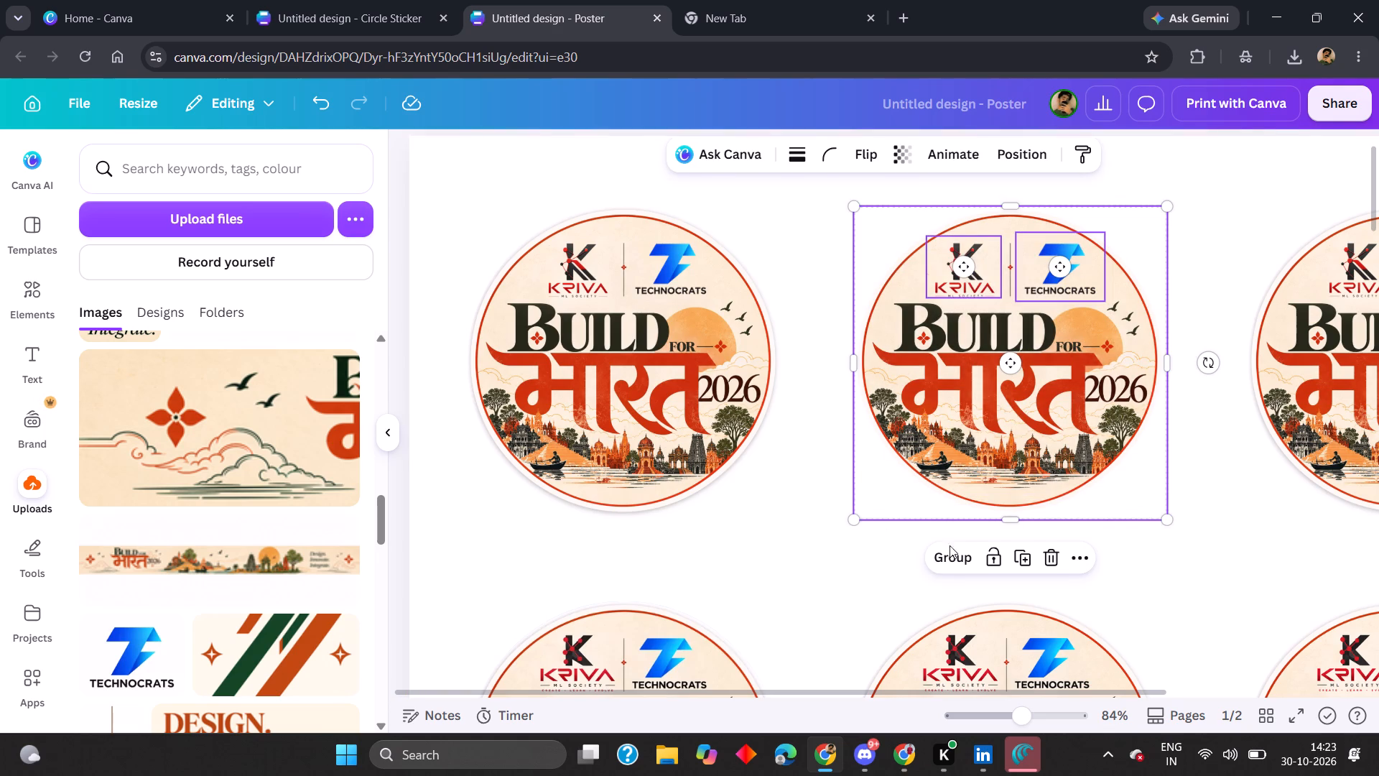
pyautogui.click(957, 567)
# Group the third top-row sticker with its overlaid KRIVA and Technocrats logos.
pyautogui.hscroll(-4, 973, 530)
pyautogui.click(977, 234)
pyautogui.moveTo(977, 234); pyautogui.dragTo(1111, 363)
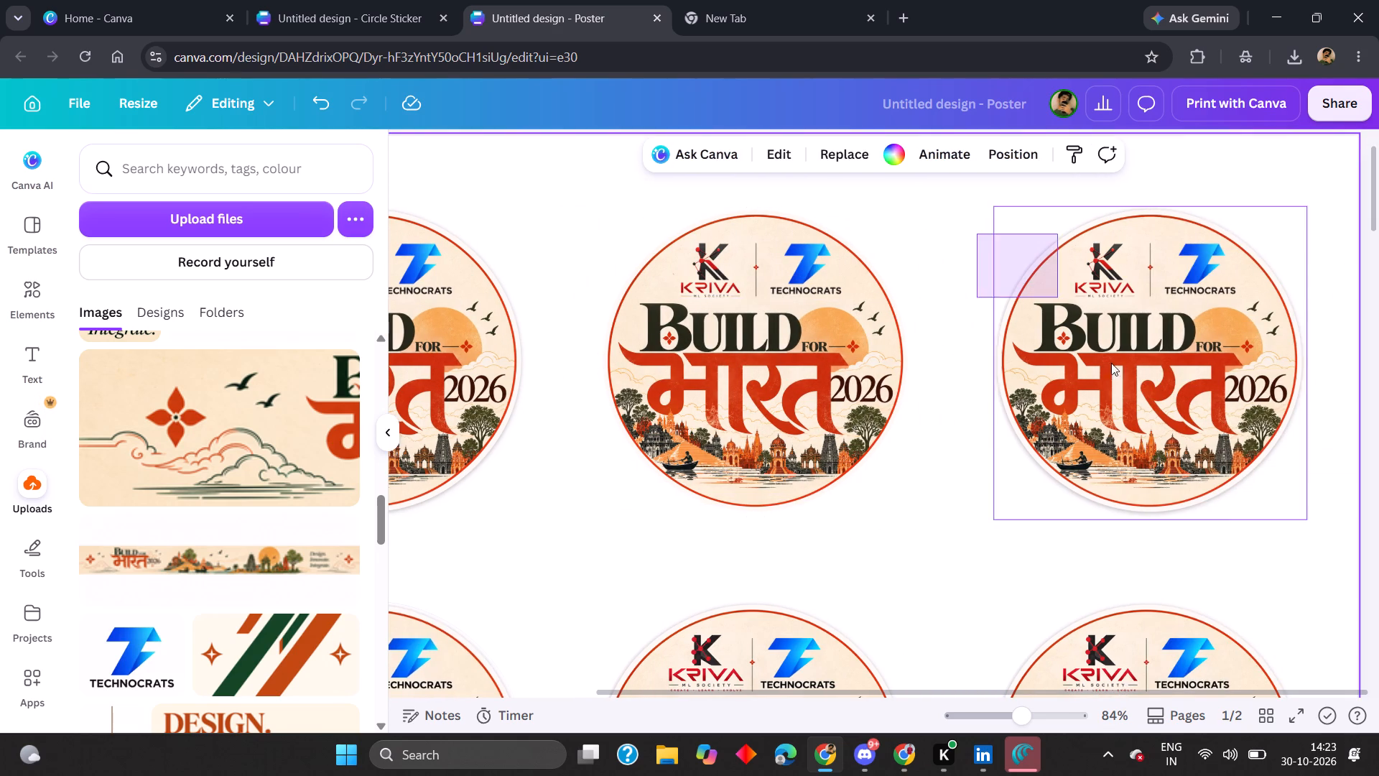
pyautogui.moveTo(1111, 363); pyautogui.dragTo(1257, 558)
pyautogui.click(1103, 565)
# Combine the three grouped top-row stickers into a single row group.
pyautogui.hscroll(1, 846, 399)
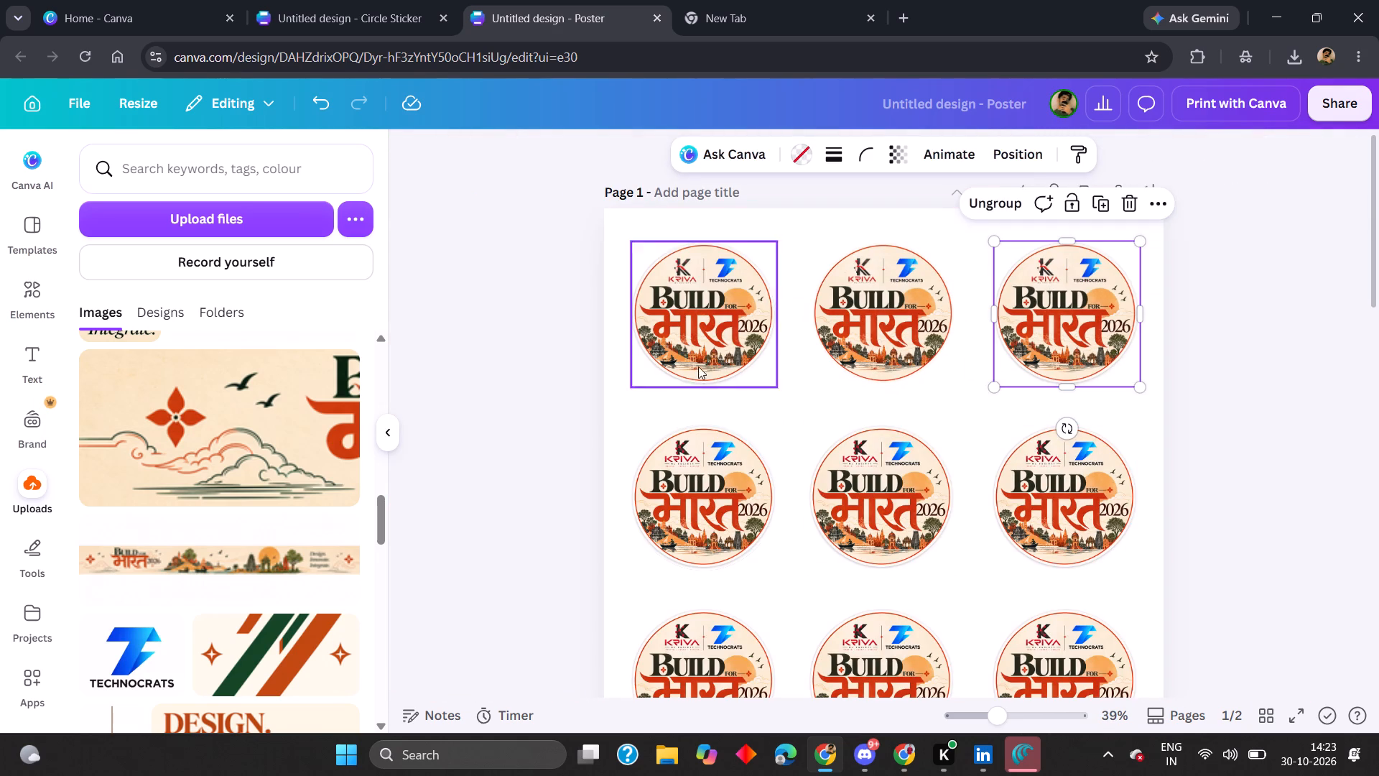
pyautogui.hscroll(1, 698, 366)
pyautogui.click(562, 307)
pyautogui.moveTo(558, 295); pyautogui.dragTo(1185, 348)
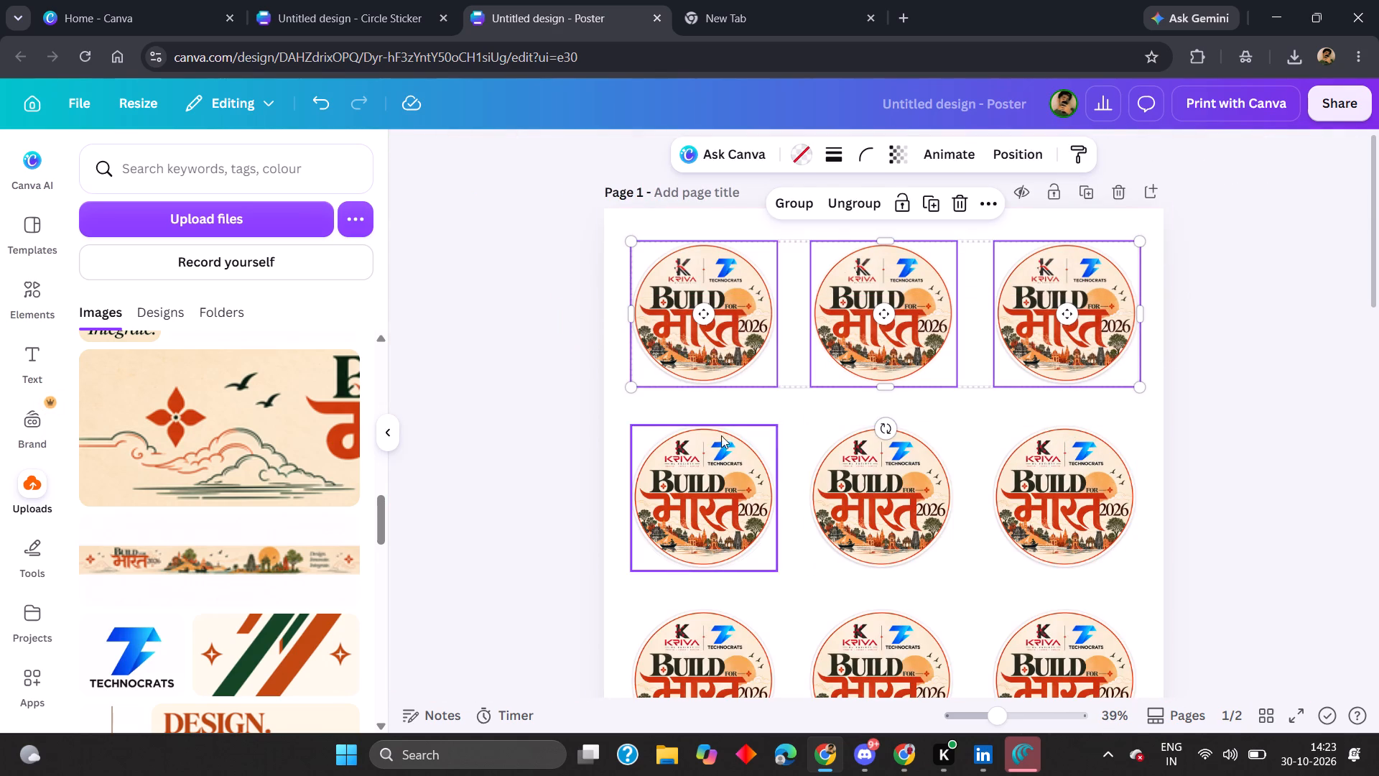
pyautogui.click(782, 207)
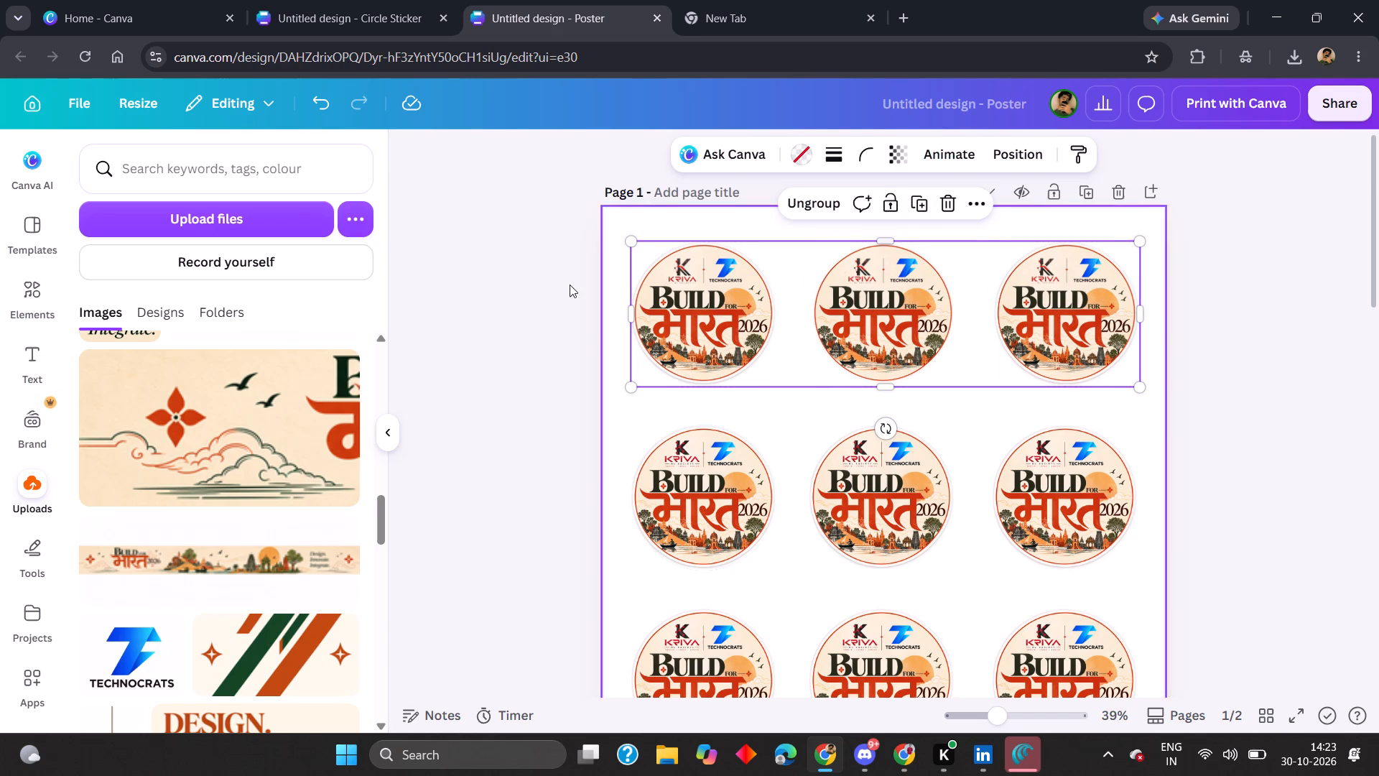
pyautogui.click(570, 289)
# Duplicate the top-row group and place the copy directly over the second row of stickers, aligned with the page centre.
pyautogui.click(696, 305)
pyautogui.hotkey('ctrl', 'd')
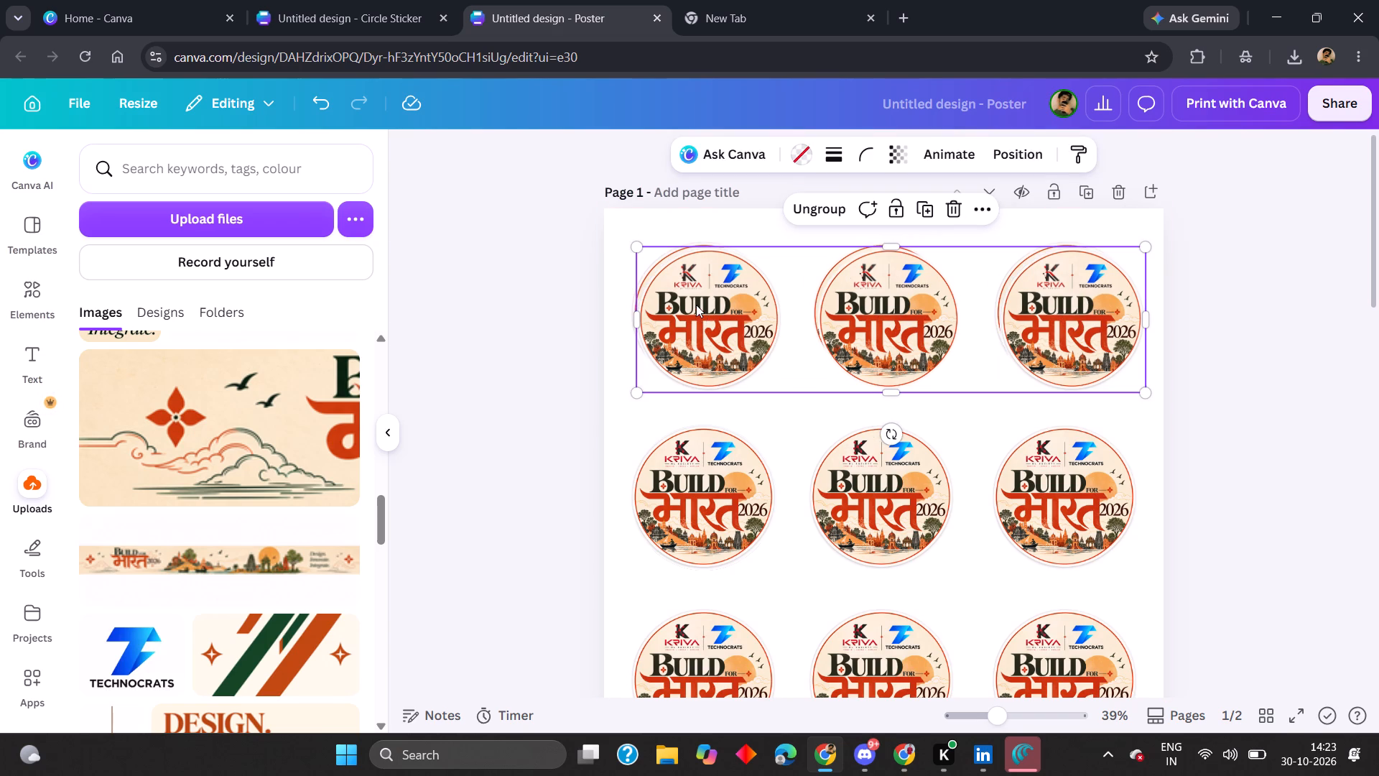
pyautogui.moveTo(728, 347); pyautogui.dragTo(722, 425)
pyautogui.scroll(-1, 711, 397)
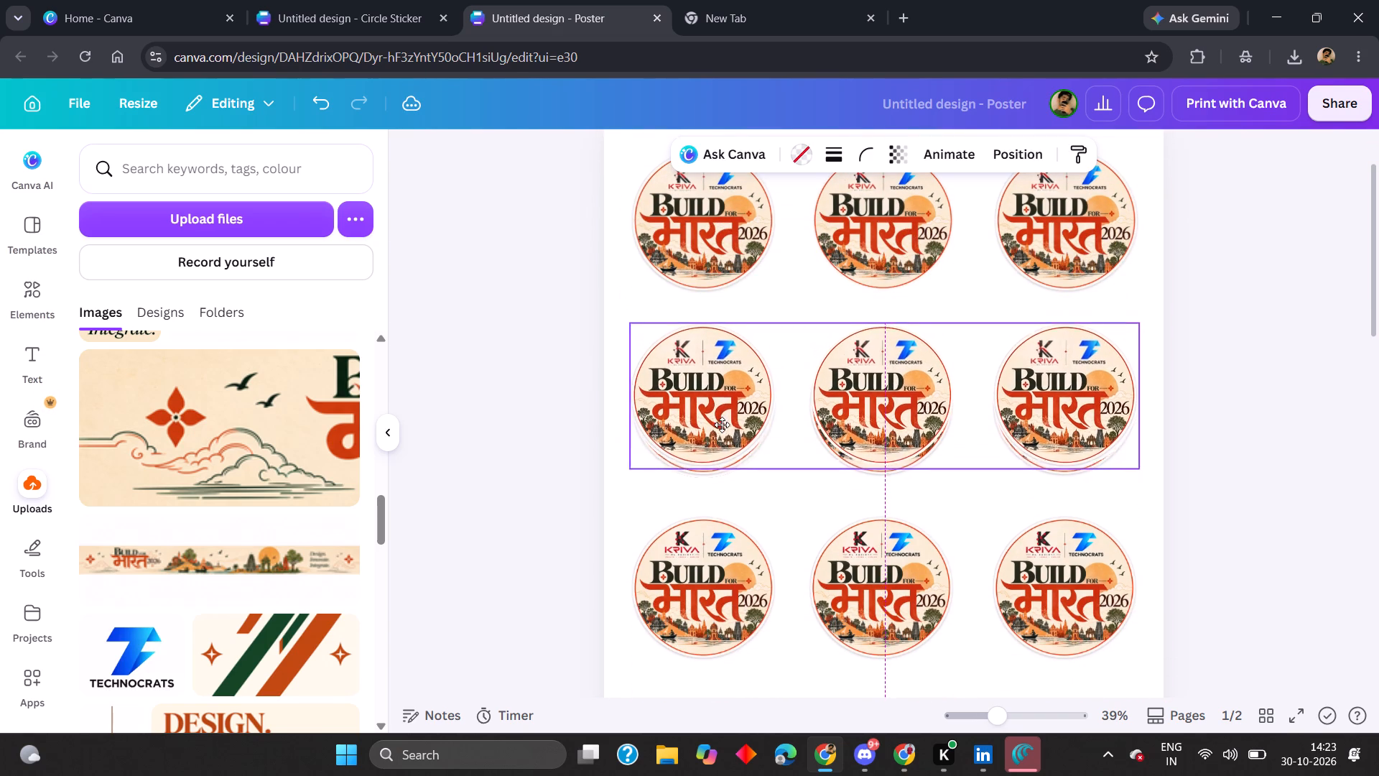
pyautogui.moveTo(722, 425); pyautogui.dragTo(722, 432)
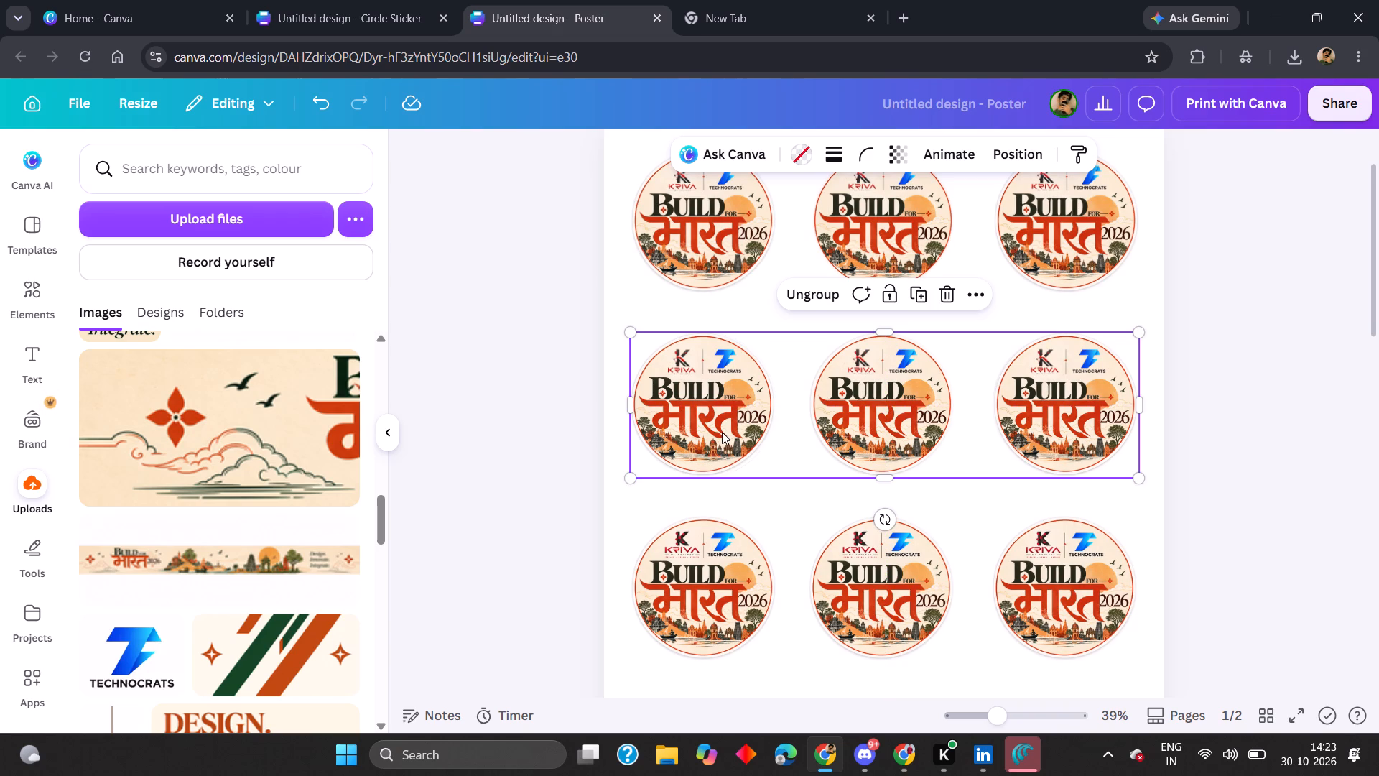
# Duplicate the second-row group twice more so that copies cover the third and fourth rows of page 1.
pyautogui.hotkey('ctrl', 'd')
pyautogui.keyDown('ctrl'); pyautogui.scroll(-2, 721, 432); pyautogui.keyUp('ctrl')
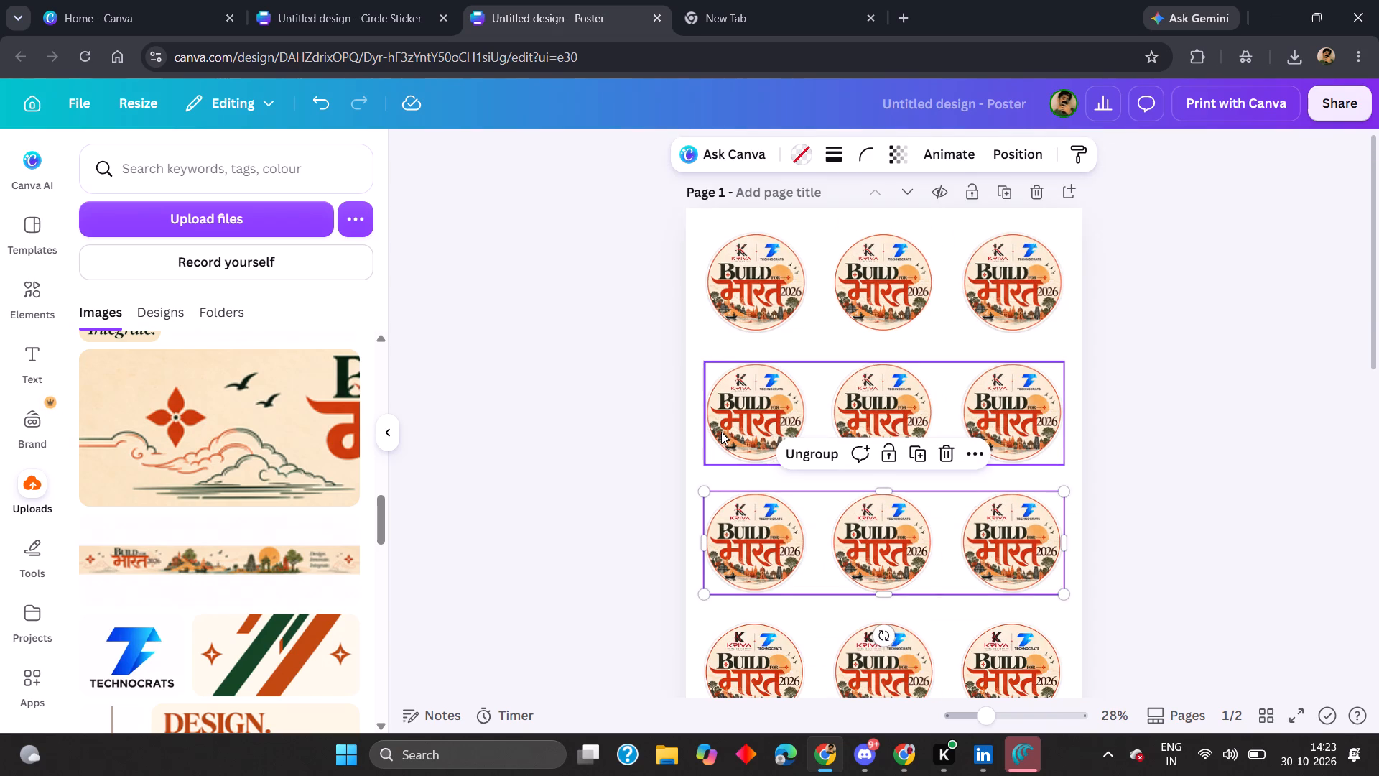
pyautogui.scroll(-3, 721, 432)
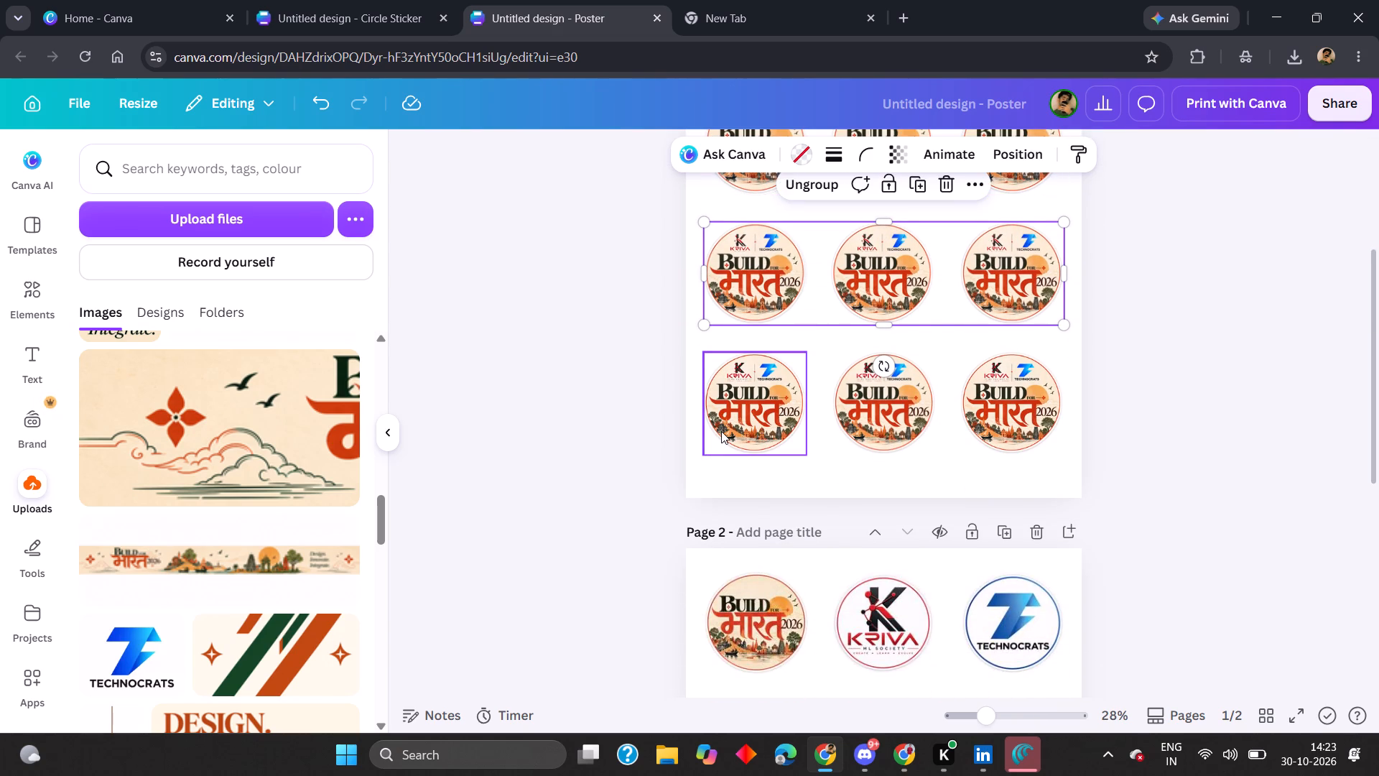
pyautogui.hotkey('ctrl', 'd')
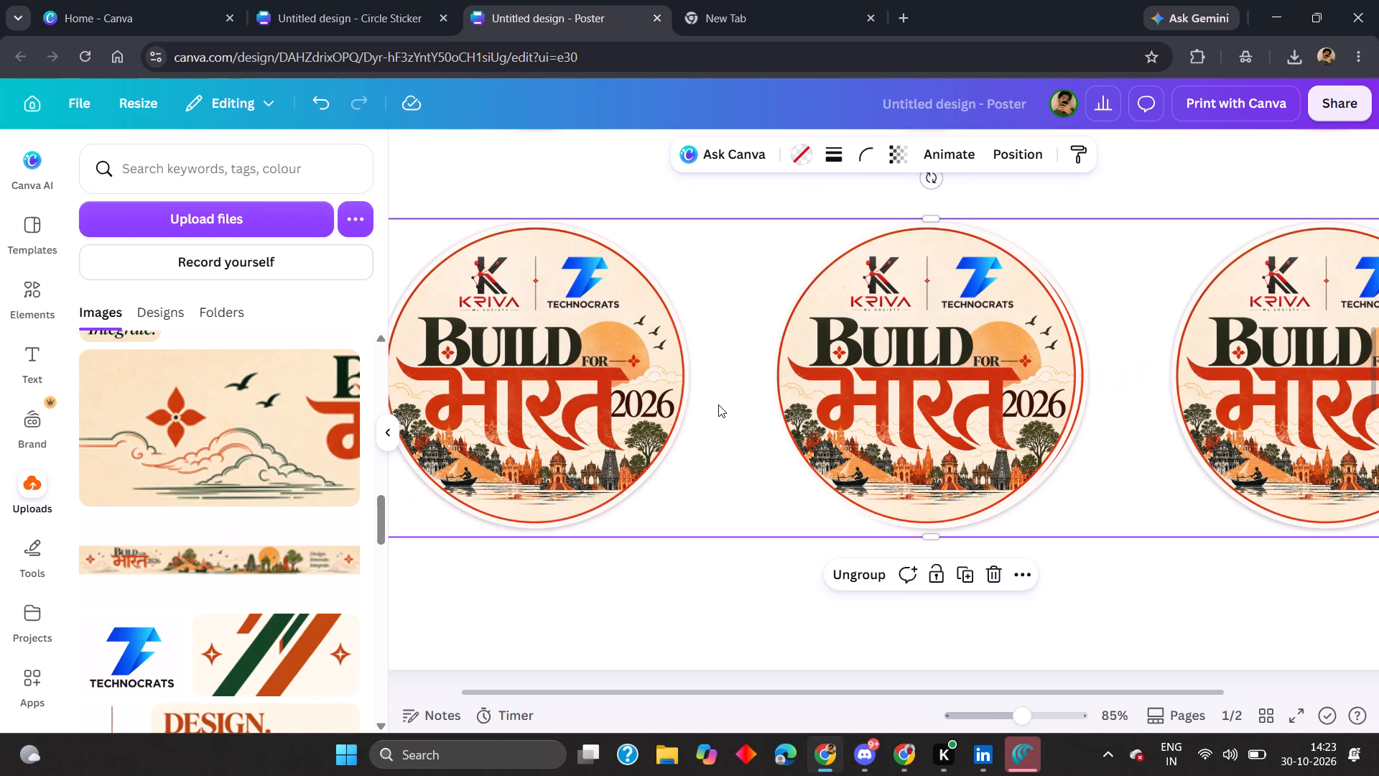
# Move the copied second-row group up slightly so the original stickers beneath it are exposed.
pyautogui.scroll(5, 718, 405)
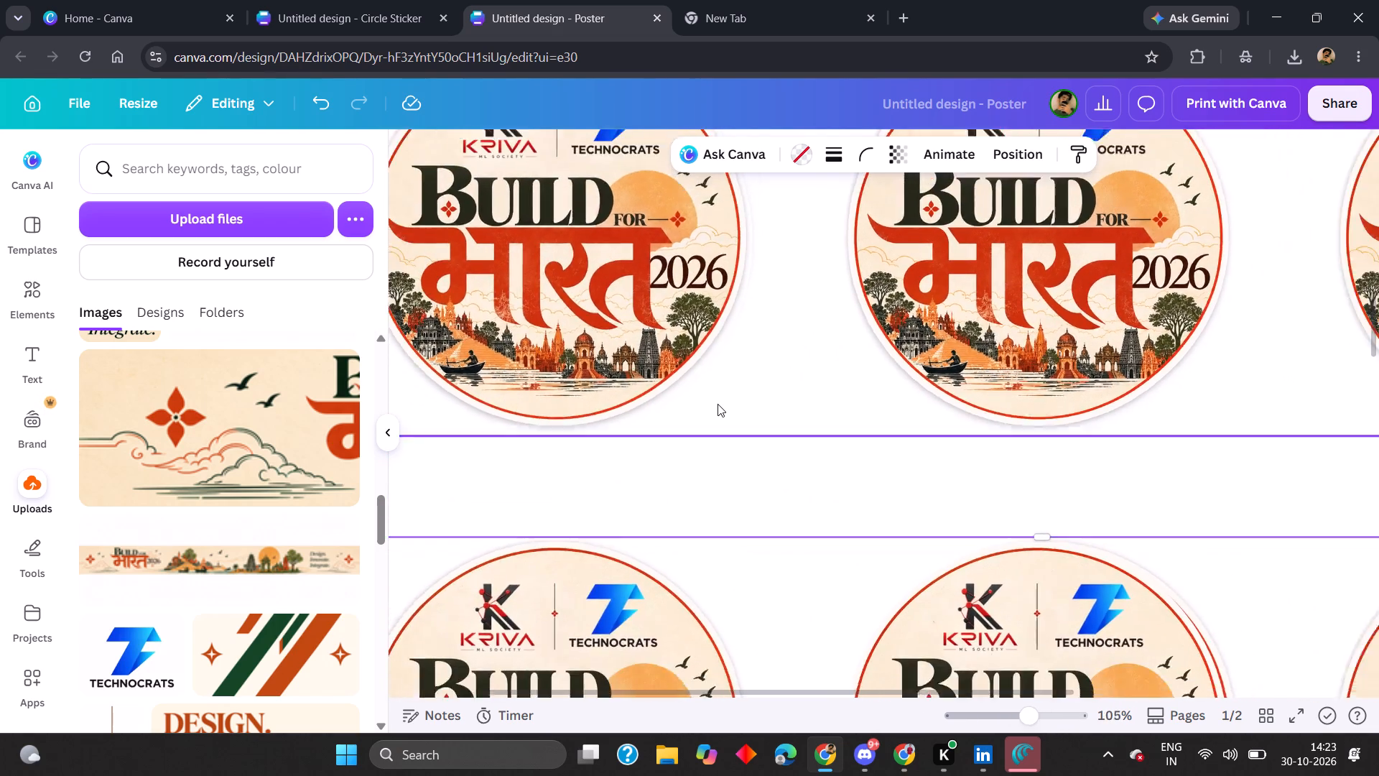
pyautogui.scroll(5, 718, 404)
pyautogui.scroll(-1, 710, 403)
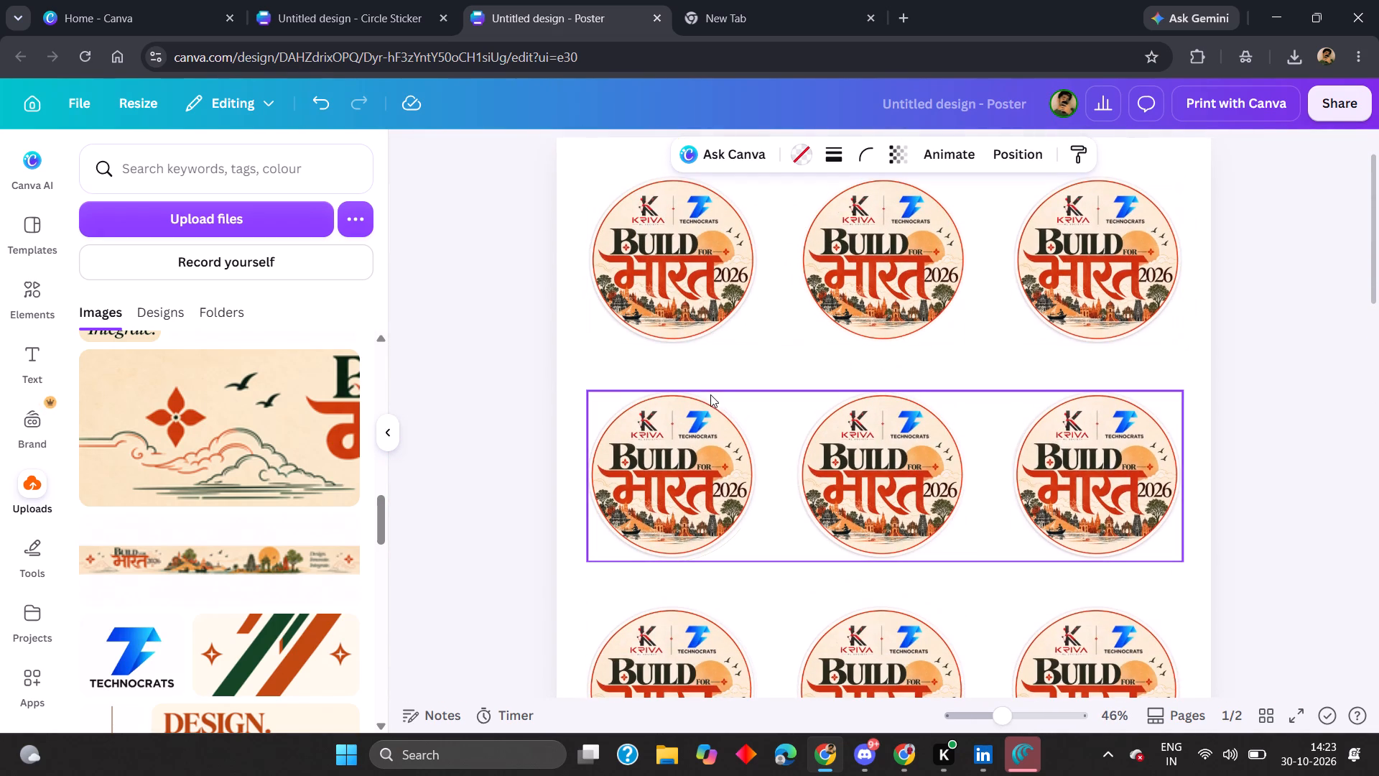
pyautogui.click(710, 425)
pyautogui.hotkey('shift', 'Up')
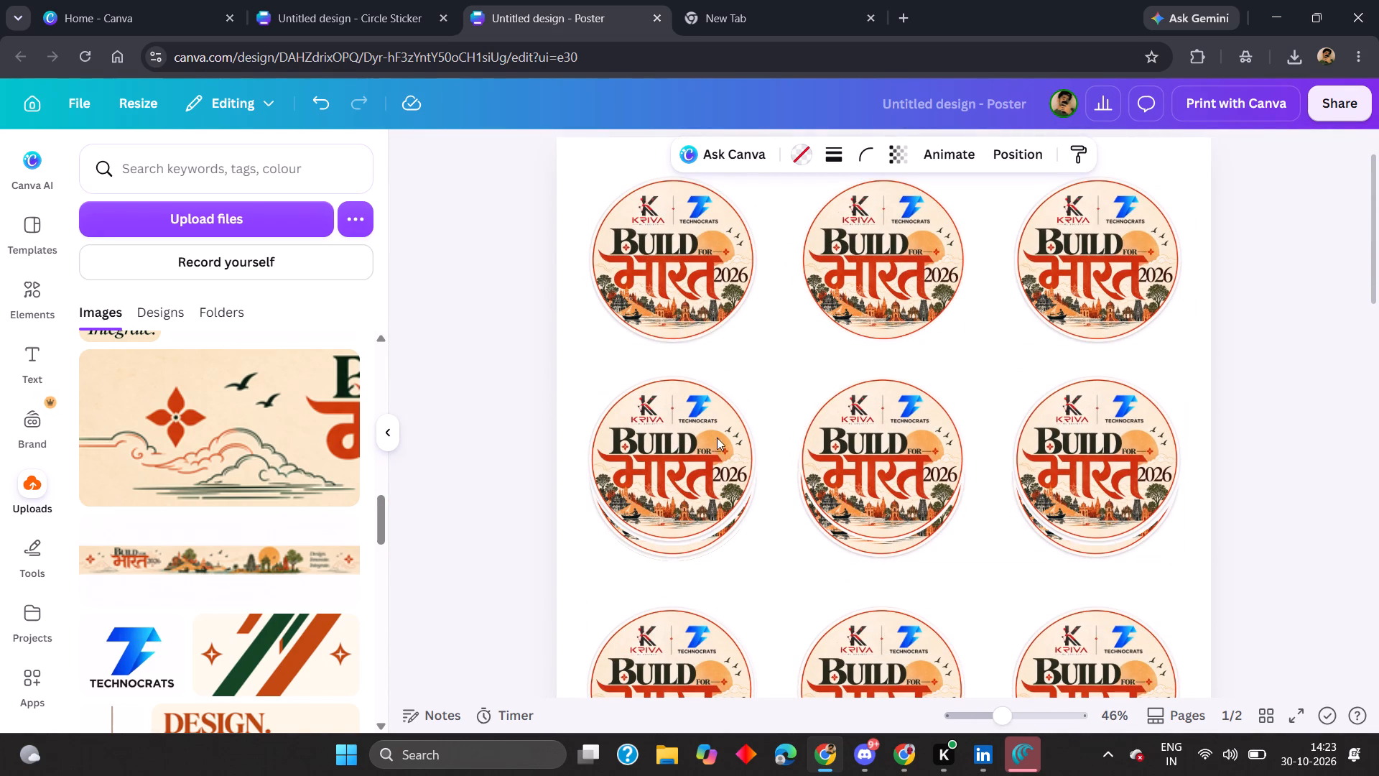
# Delete the three old stickers and their frames beneath the second-row group on page 1, and move the group back down into place.
pyautogui.click(748, 560)
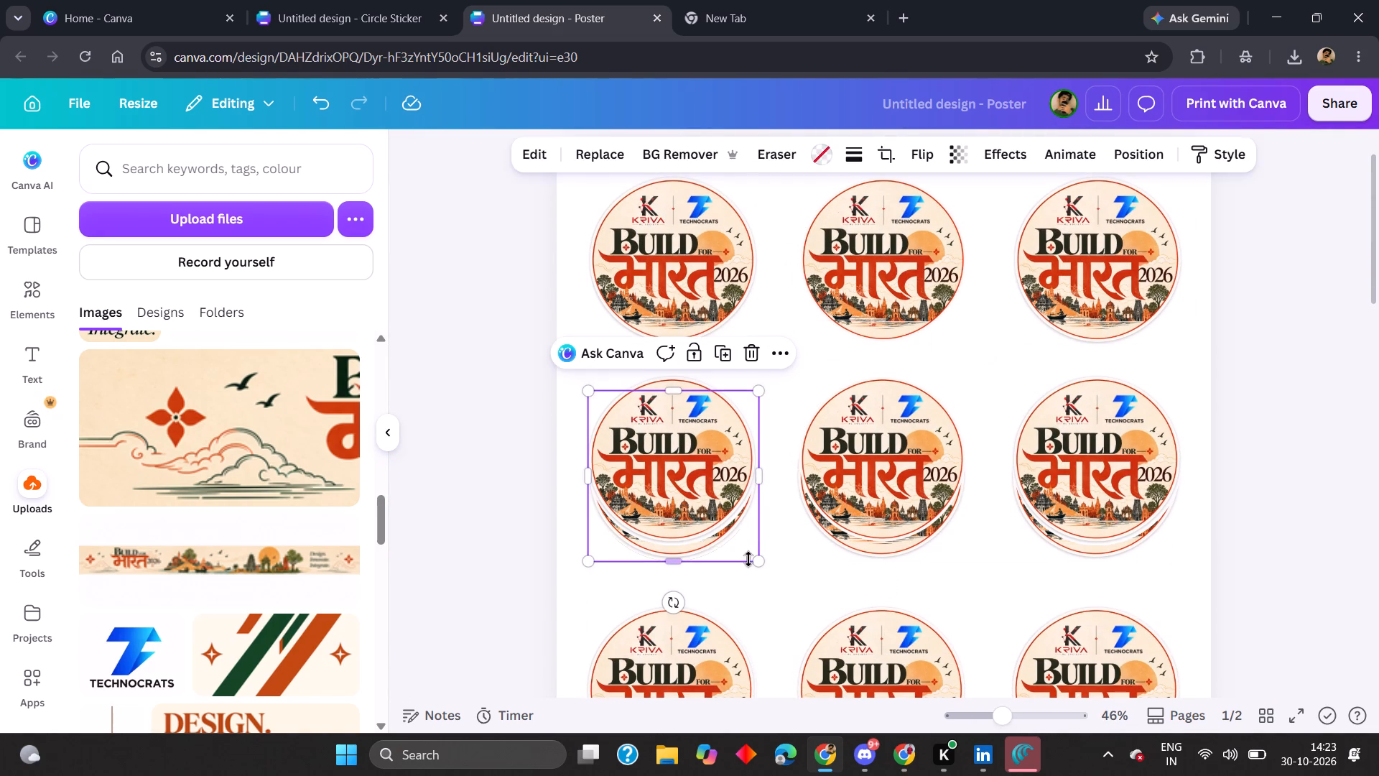
pyautogui.press('BackSpace')
pyautogui.press('BackSpace')
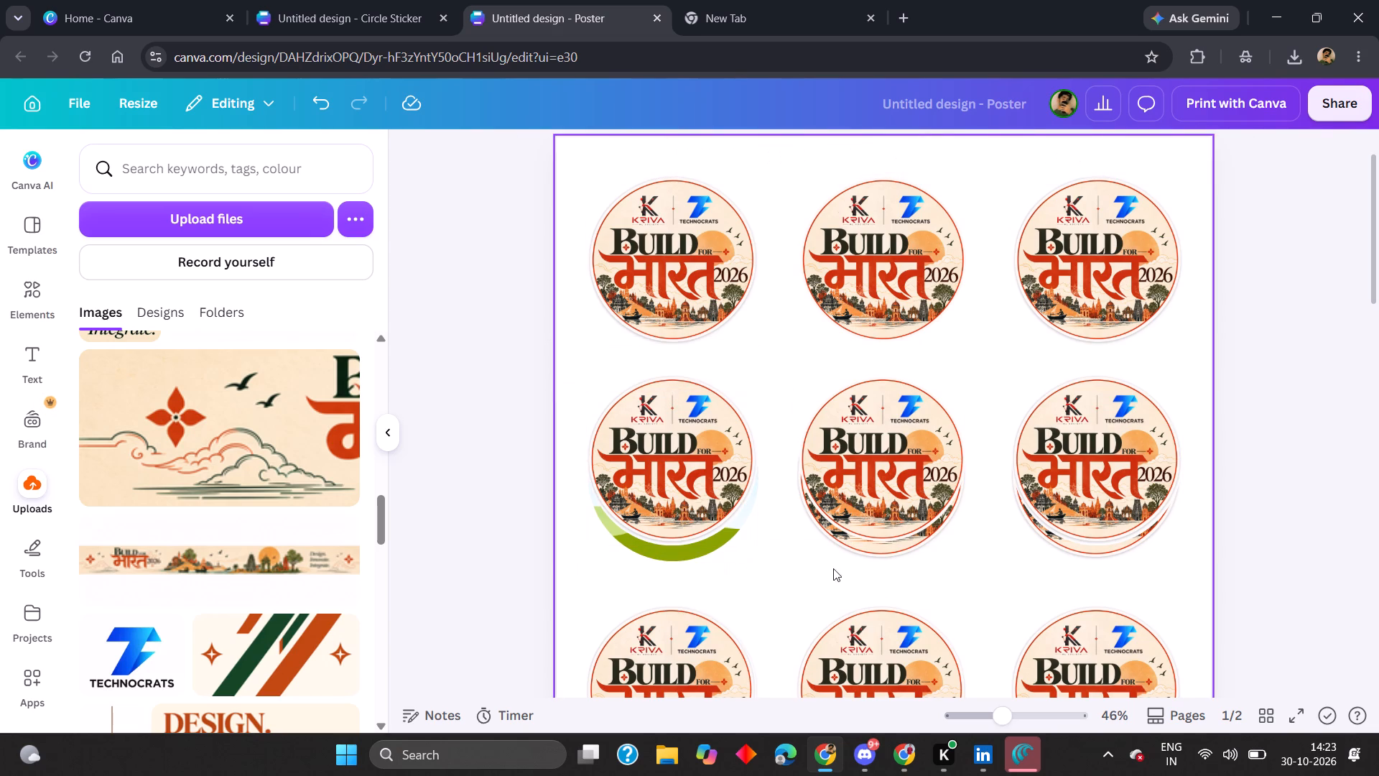
pyautogui.click(712, 555)
pyautogui.press('BackSpace')
pyautogui.click(855, 558)
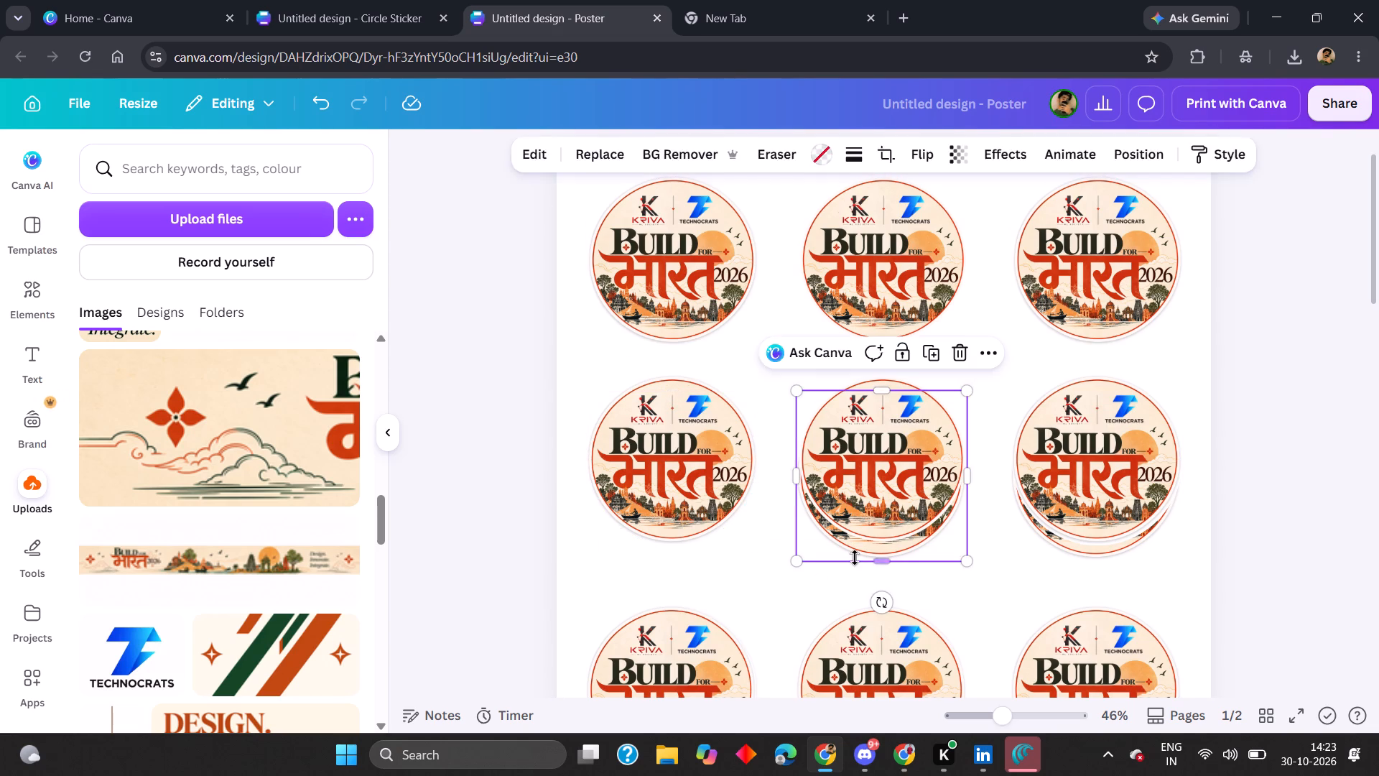
pyautogui.press('BackSpace')
pyautogui.press('BackSpace')
pyautogui.click(1105, 552)
pyautogui.press('BackSpace')
pyautogui.press('BackSpace')
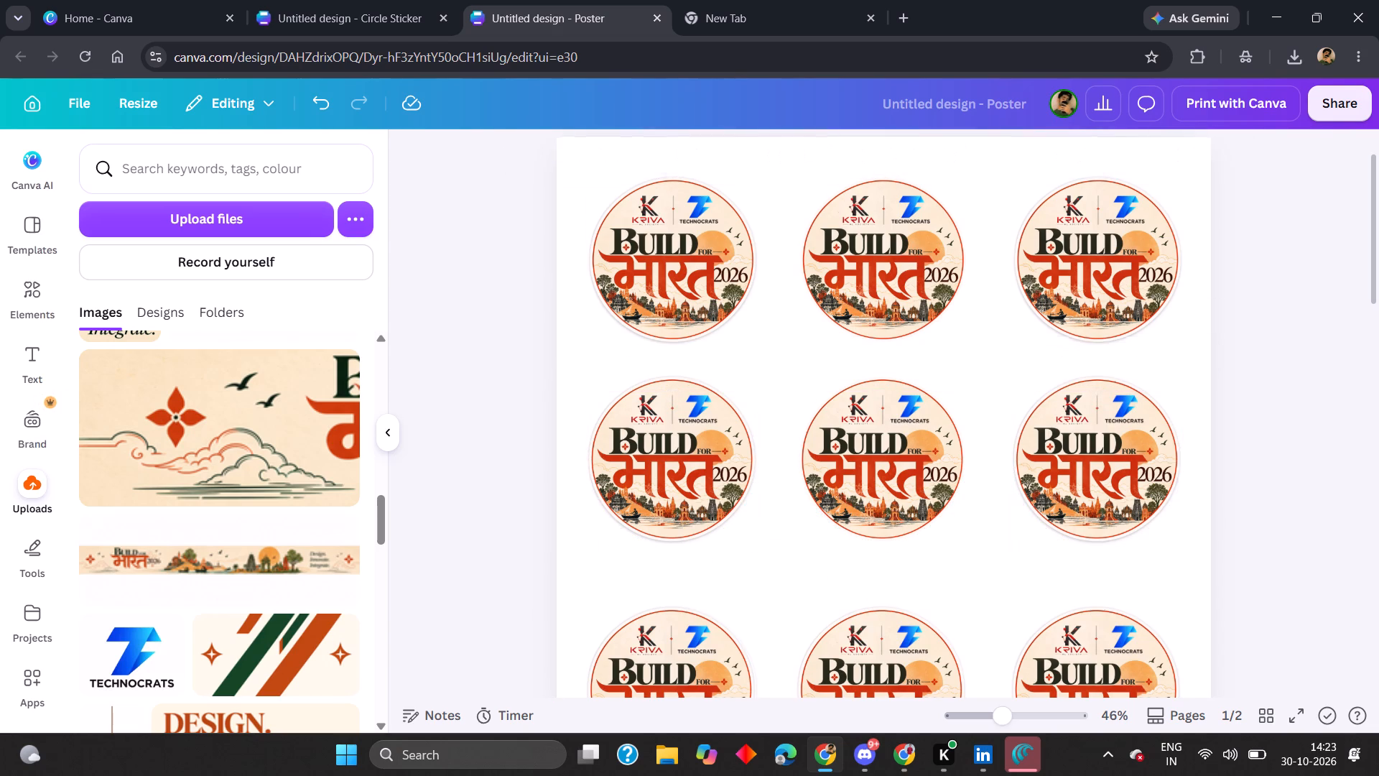
pyautogui.click(892, 522)
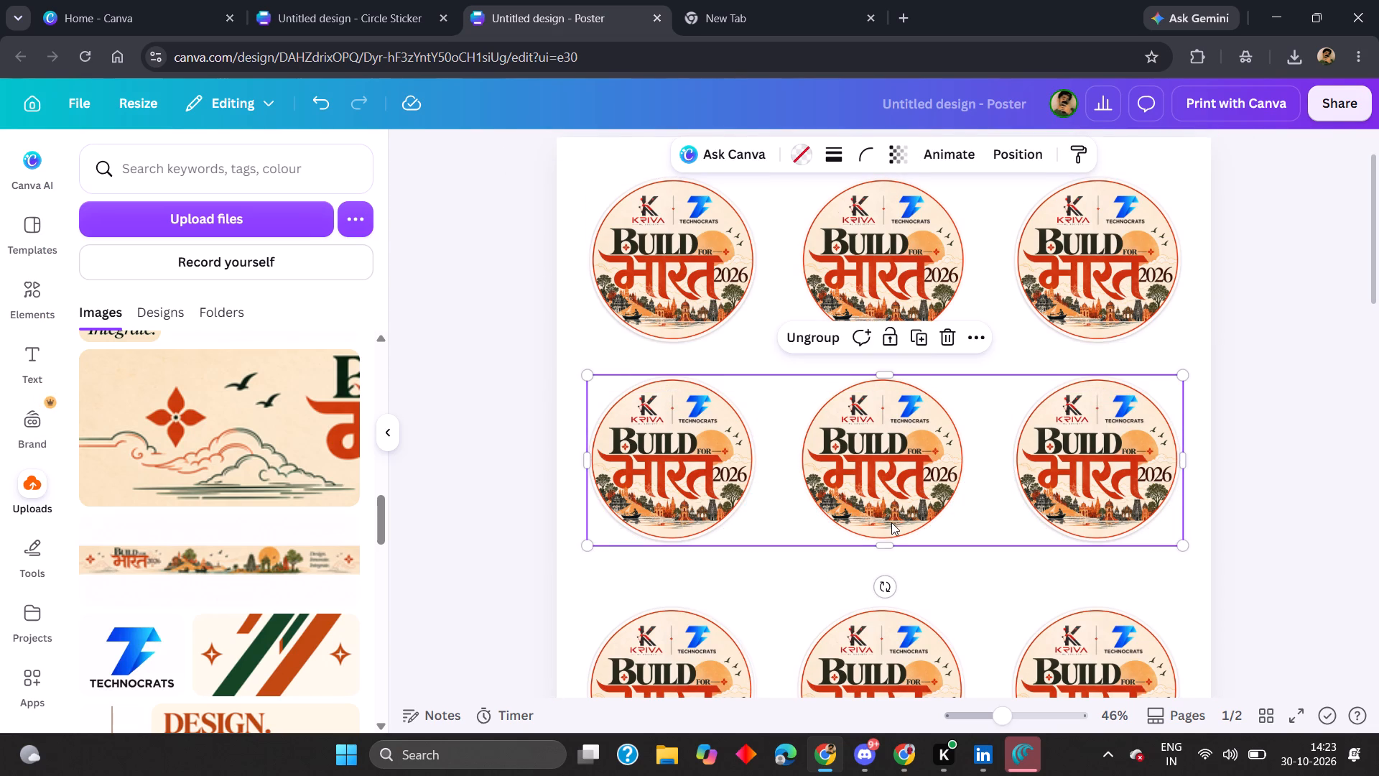
pyautogui.hotkey('shift', 'Down')
# Nudge the third-row group up, delete the three old stickers and frames beneath it, and return the group to its place.
pyautogui.scroll(-3, 891, 522)
pyautogui.click(858, 460)
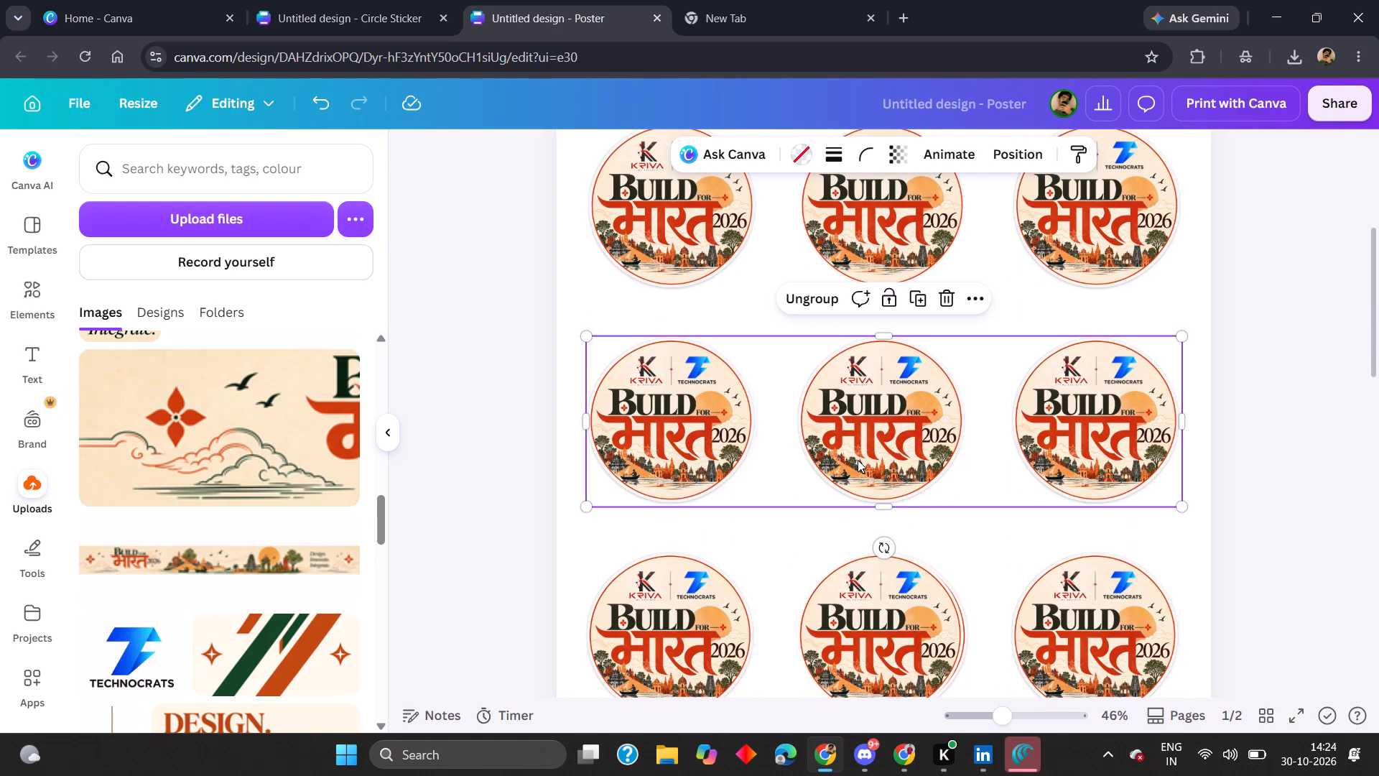
pyautogui.hotkey('shift', 'Up')
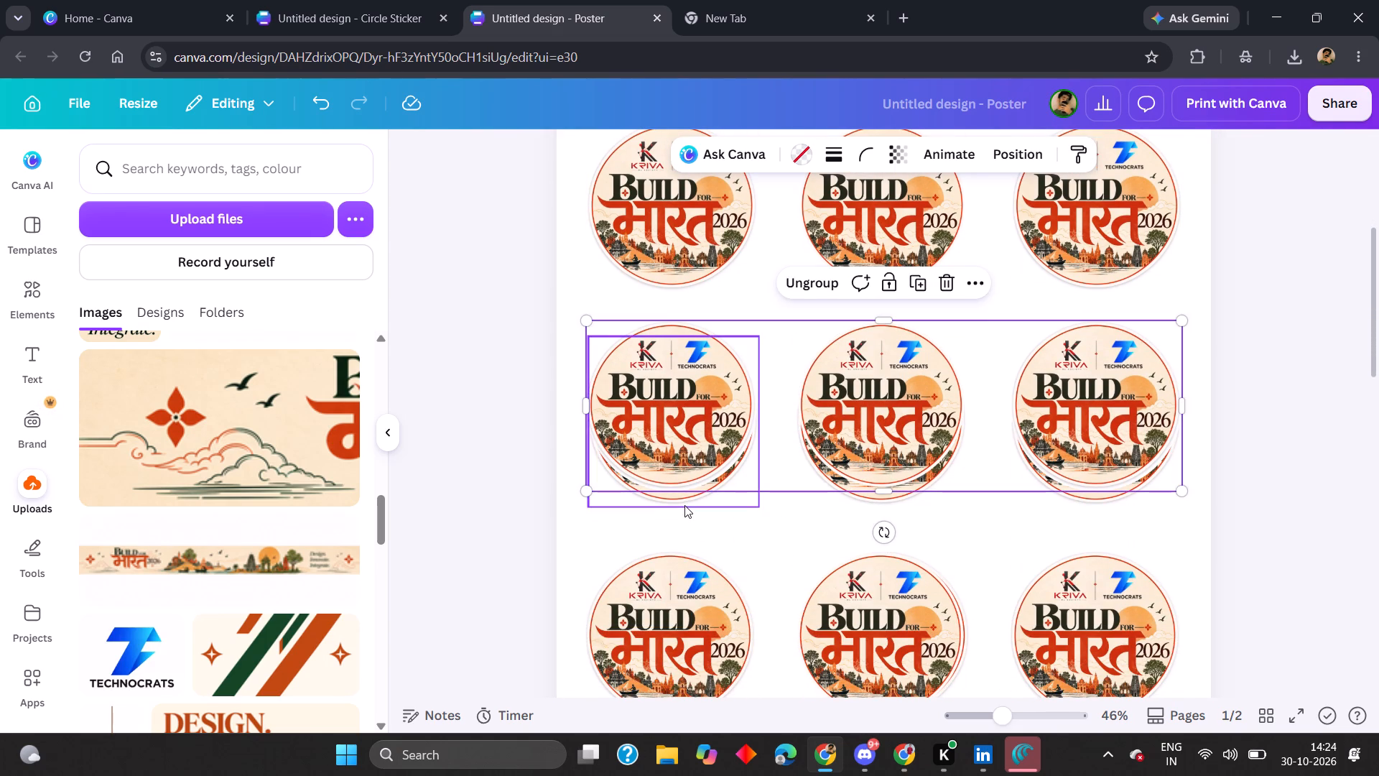
pyautogui.click(684, 505)
pyautogui.press('BackSpace')
pyautogui.press('BackSpace')
pyautogui.click(856, 503)
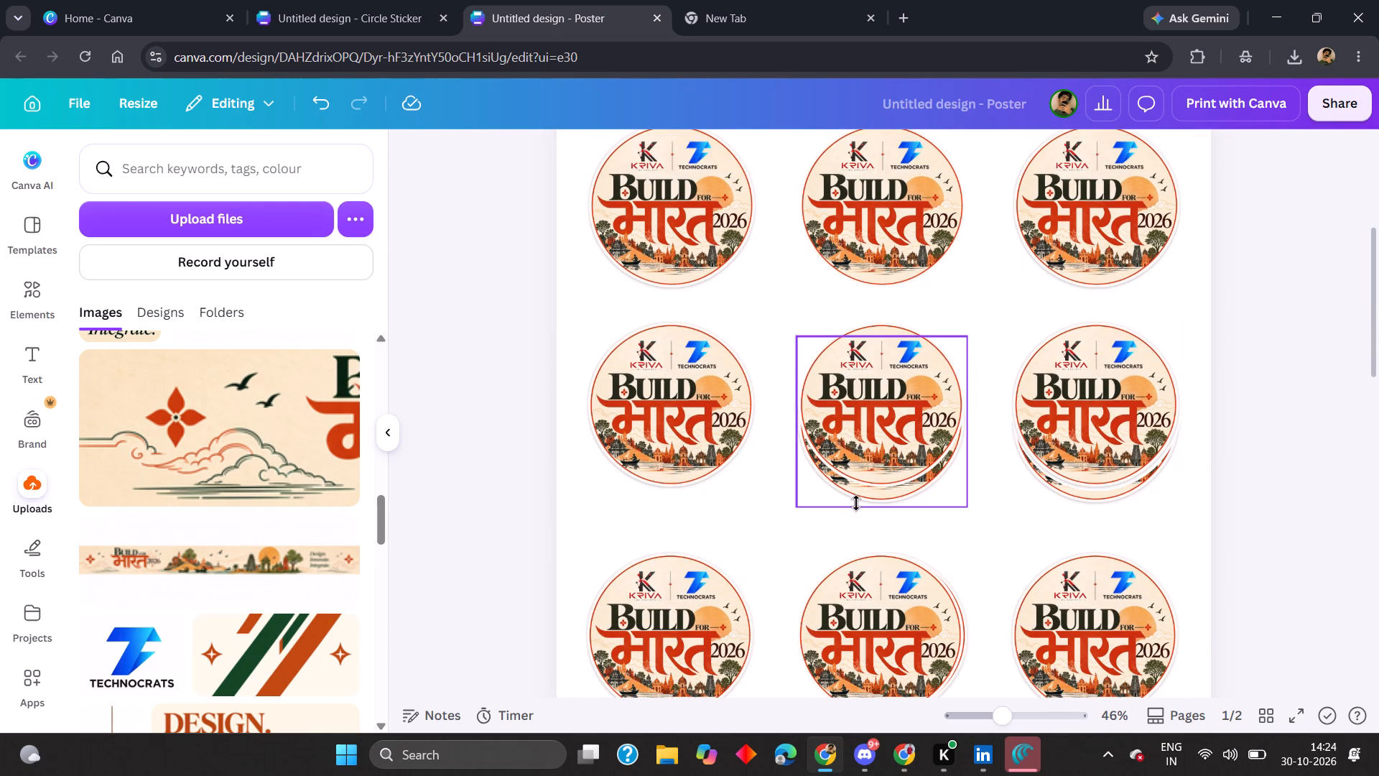
pyautogui.press('BackSpace')
pyautogui.press('BackSpace')
pyautogui.click(1095, 494)
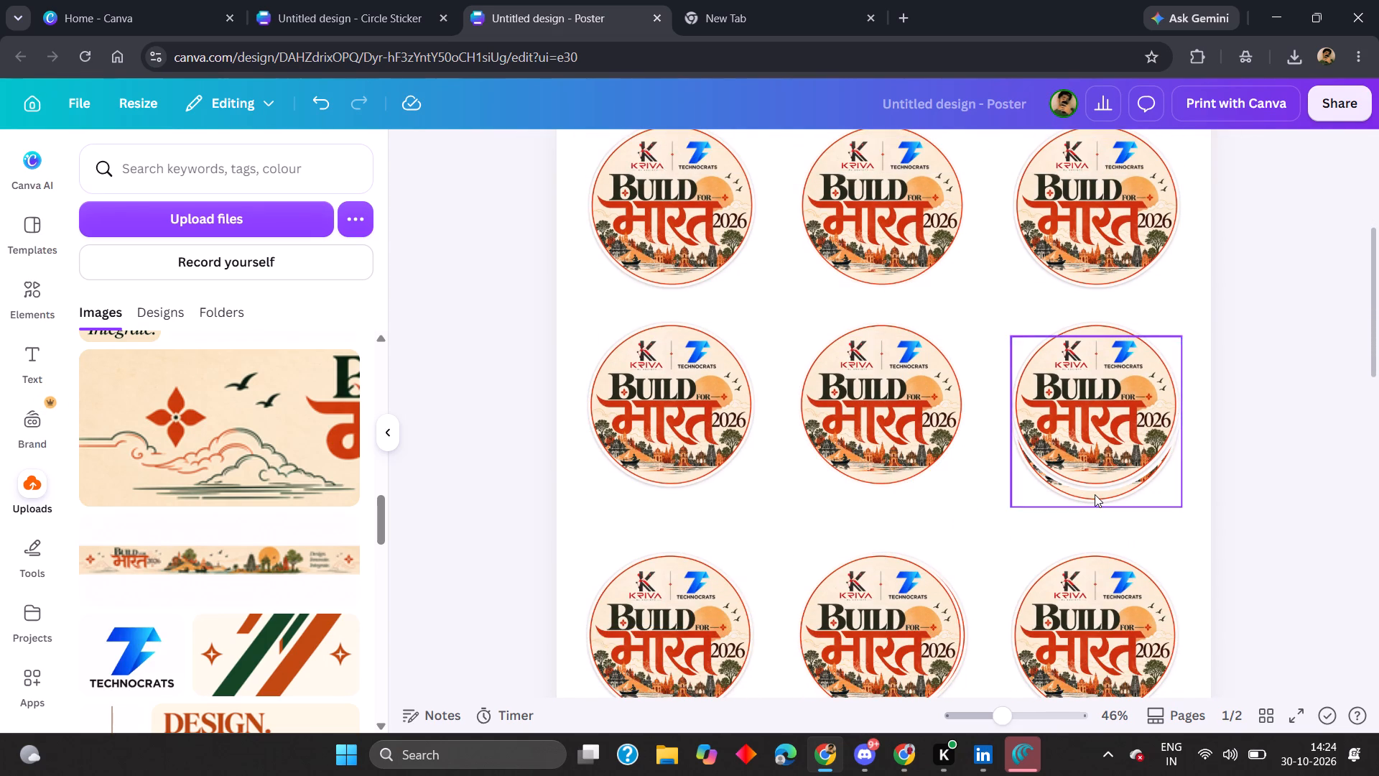
pyautogui.press('BackSpace')
pyautogui.press('BackSpace')
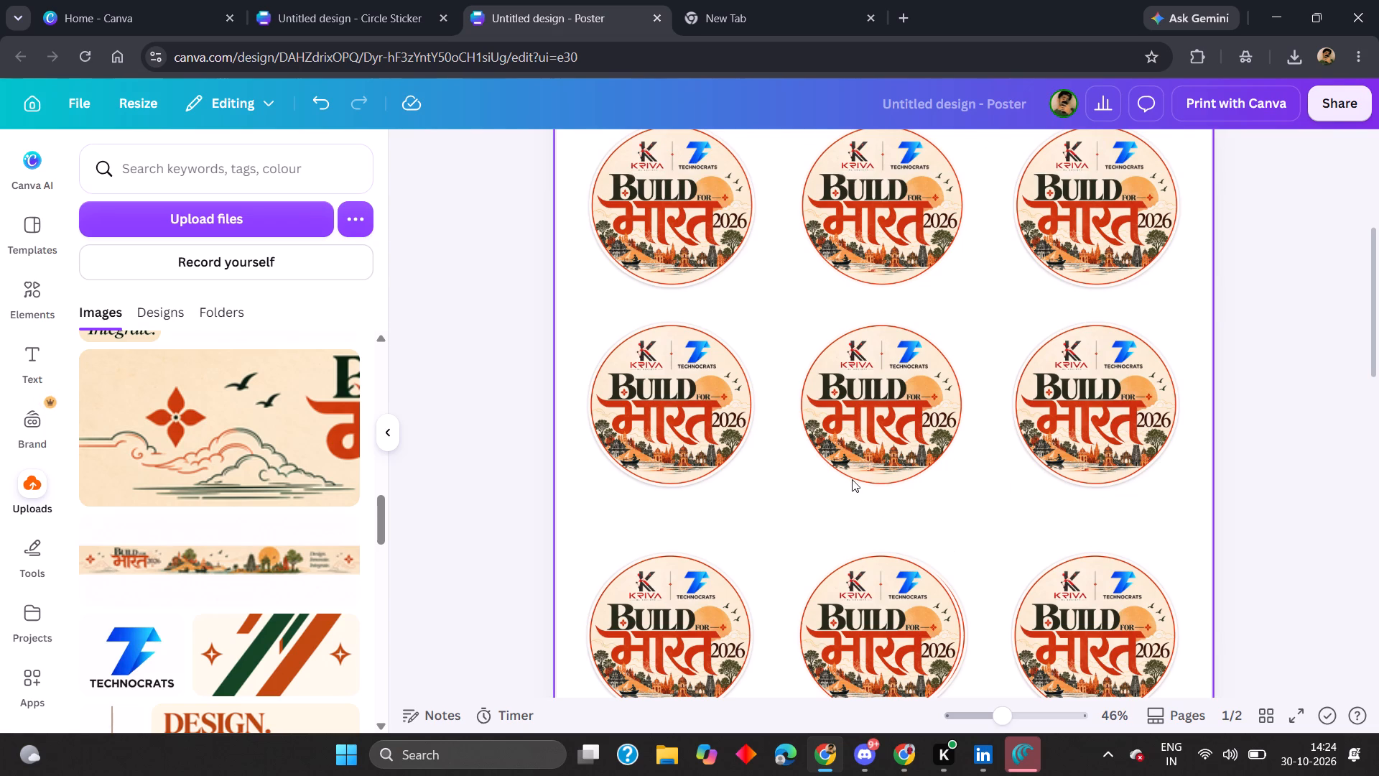
pyautogui.click(852, 461)
pyautogui.hotkey('shift', 'Down')
# Nudge the fourth-row group up, delete the three old stickers and frames beneath it, and return the group to its place.
pyautogui.scroll(-2, 793, 516)
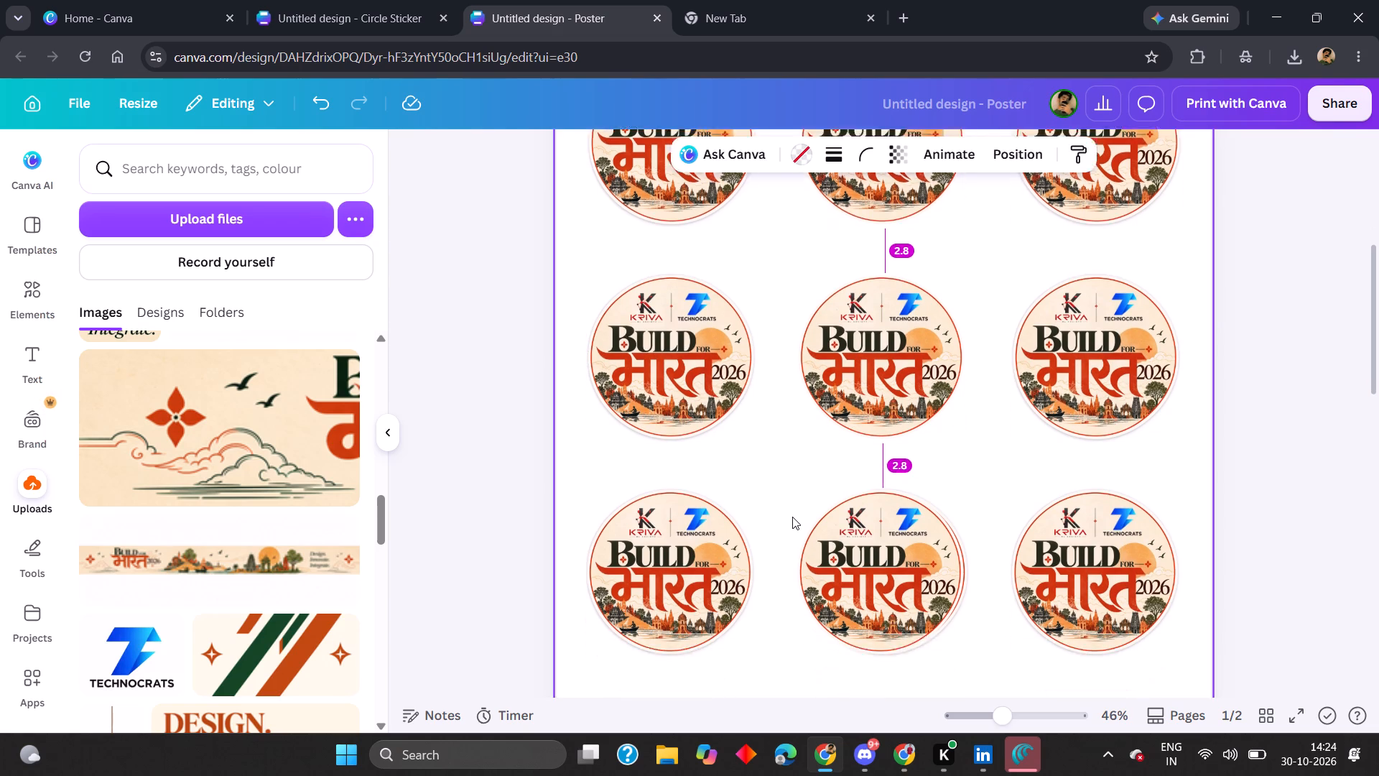
pyautogui.click(664, 509)
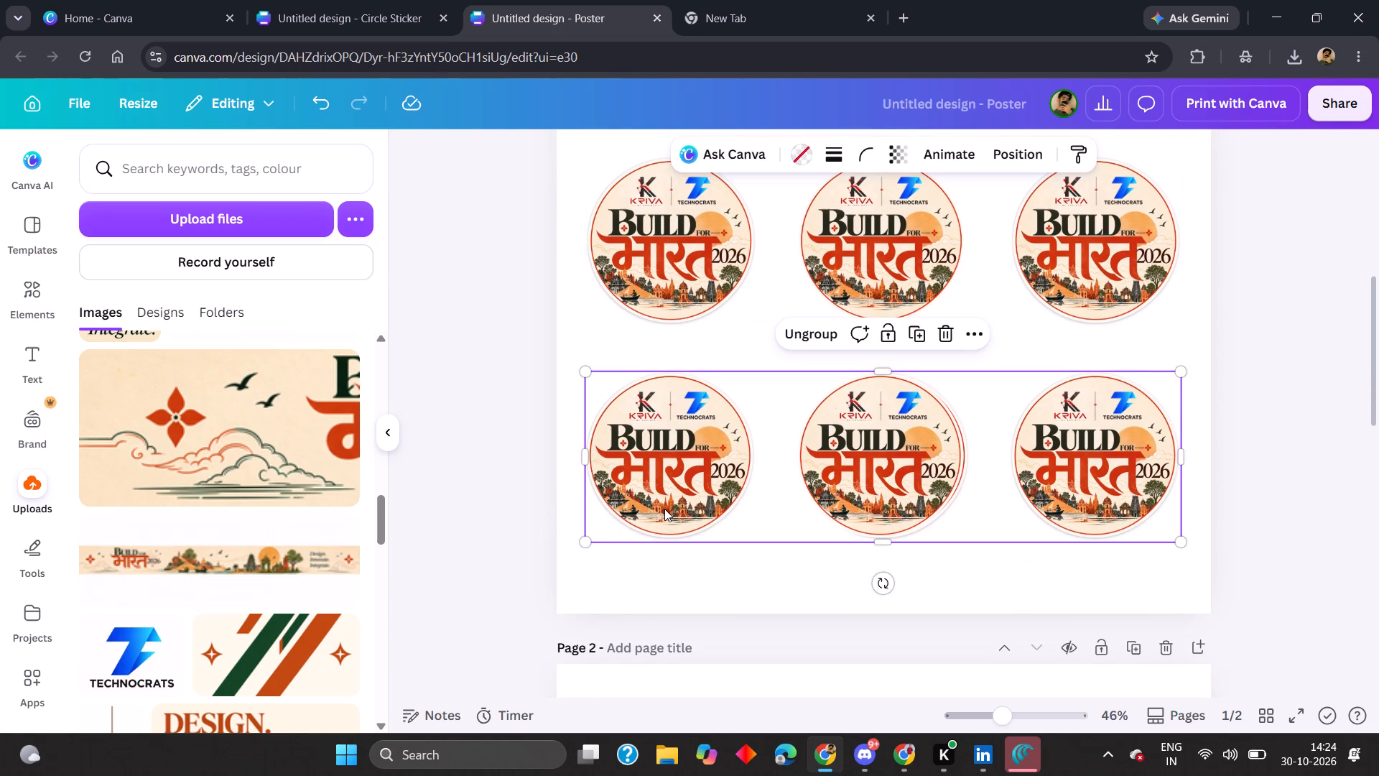
pyautogui.hotkey('shift', 'Up')
pyautogui.click(665, 534)
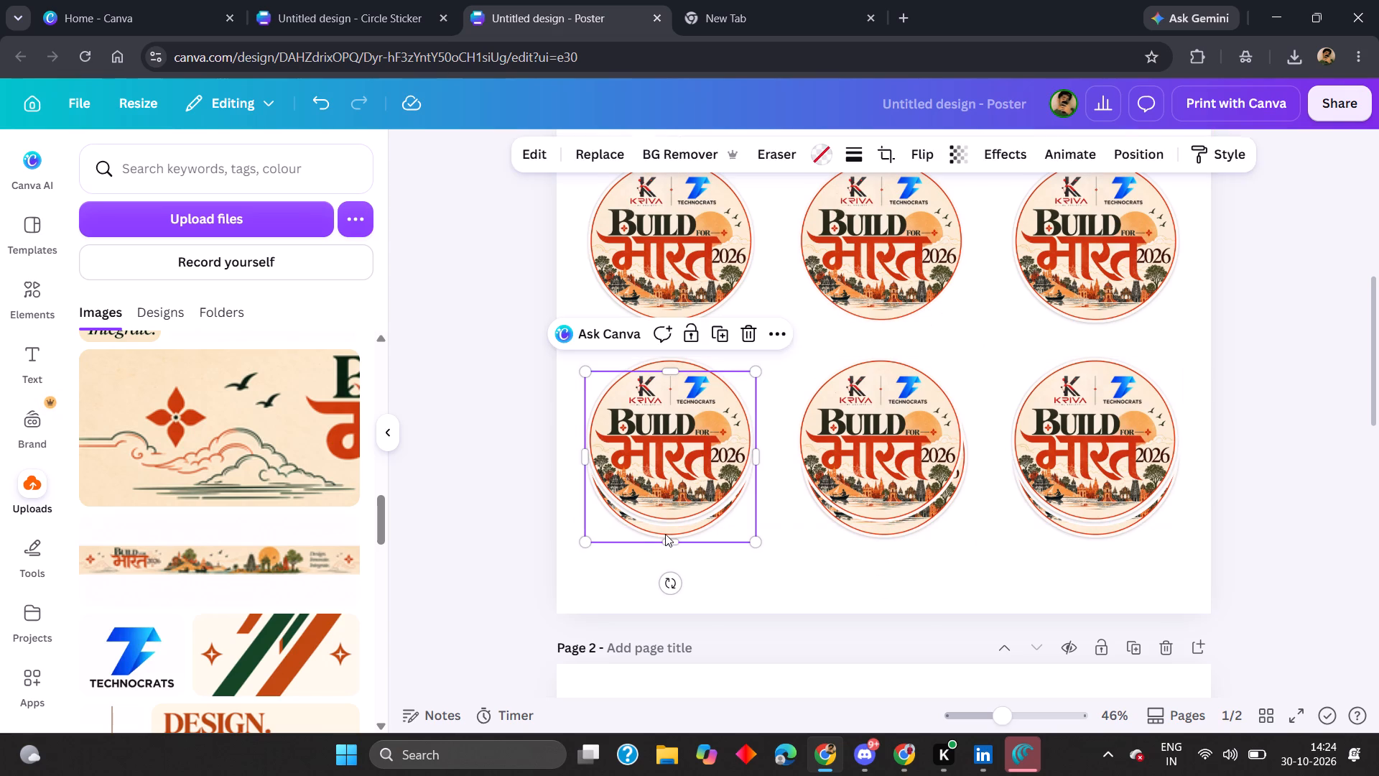
pyautogui.press('BackSpace')
pyautogui.press('BackSpace')
pyautogui.click(908, 540)
pyautogui.press('BackSpace')
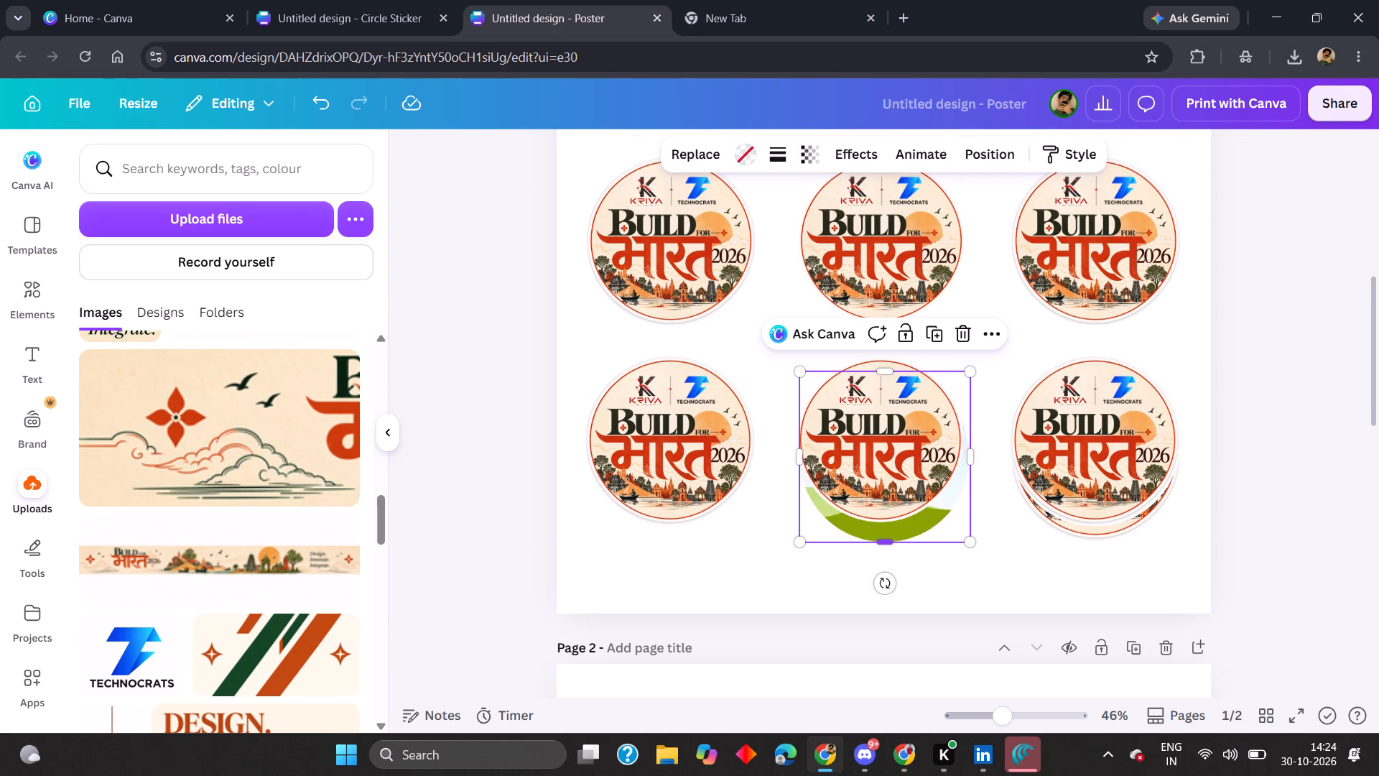
pyautogui.press('BackSpace')
pyautogui.click(1146, 542)
pyautogui.press('BackSpace')
pyautogui.press('BackSpace')
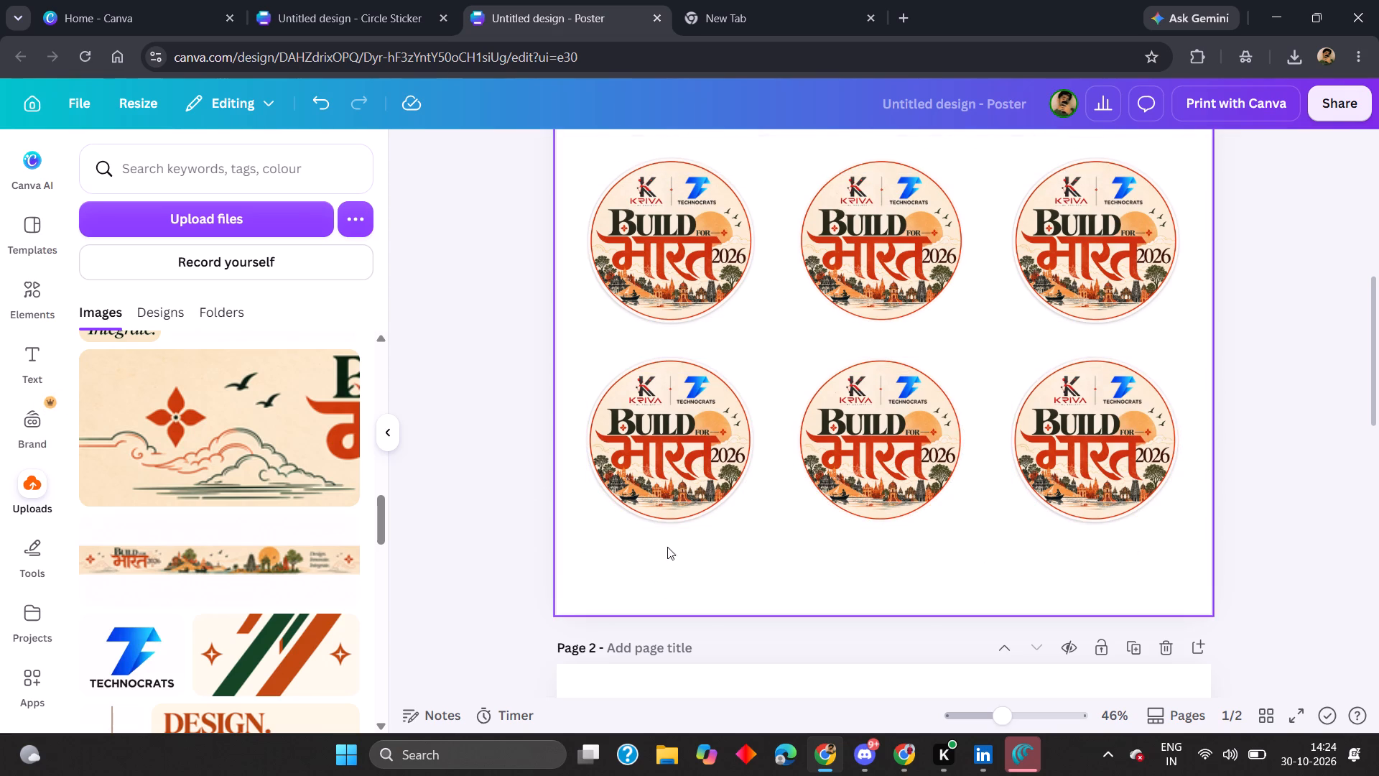
pyautogui.click(674, 507)
pyautogui.hotkey('shift', 'Down')
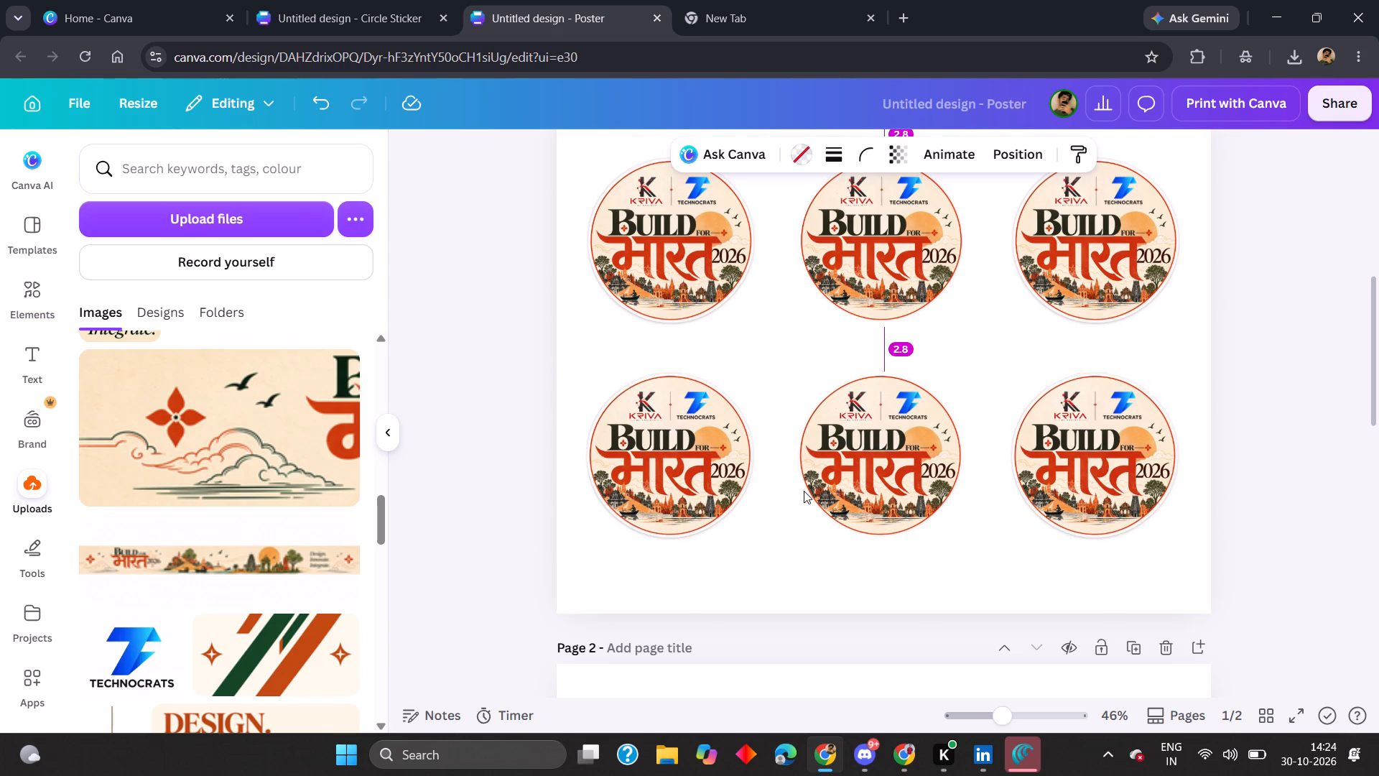
# Download page 1 only as a print PDF with the CMYK colour profile.
pyautogui.scroll(3, 895, 419)
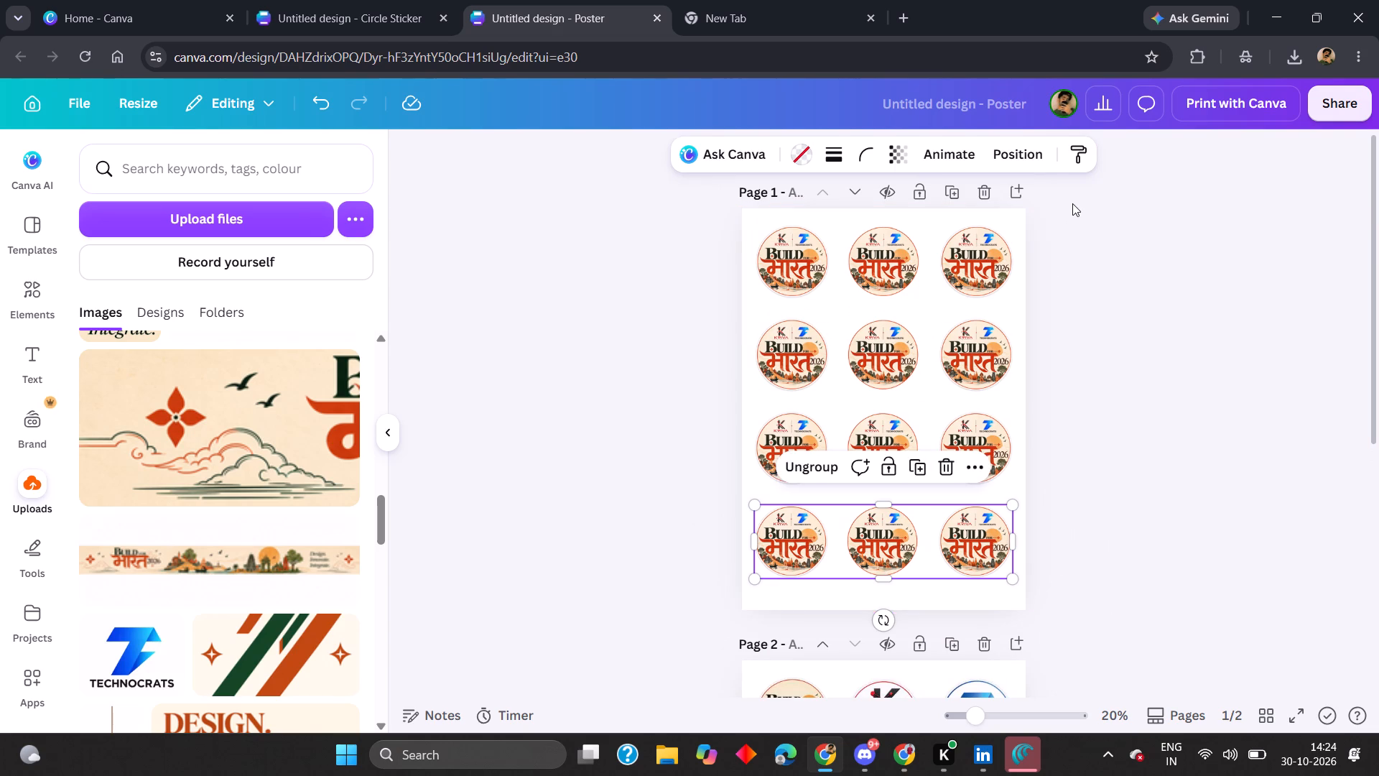
pyautogui.click(1072, 203)
pyautogui.click(1366, 93)
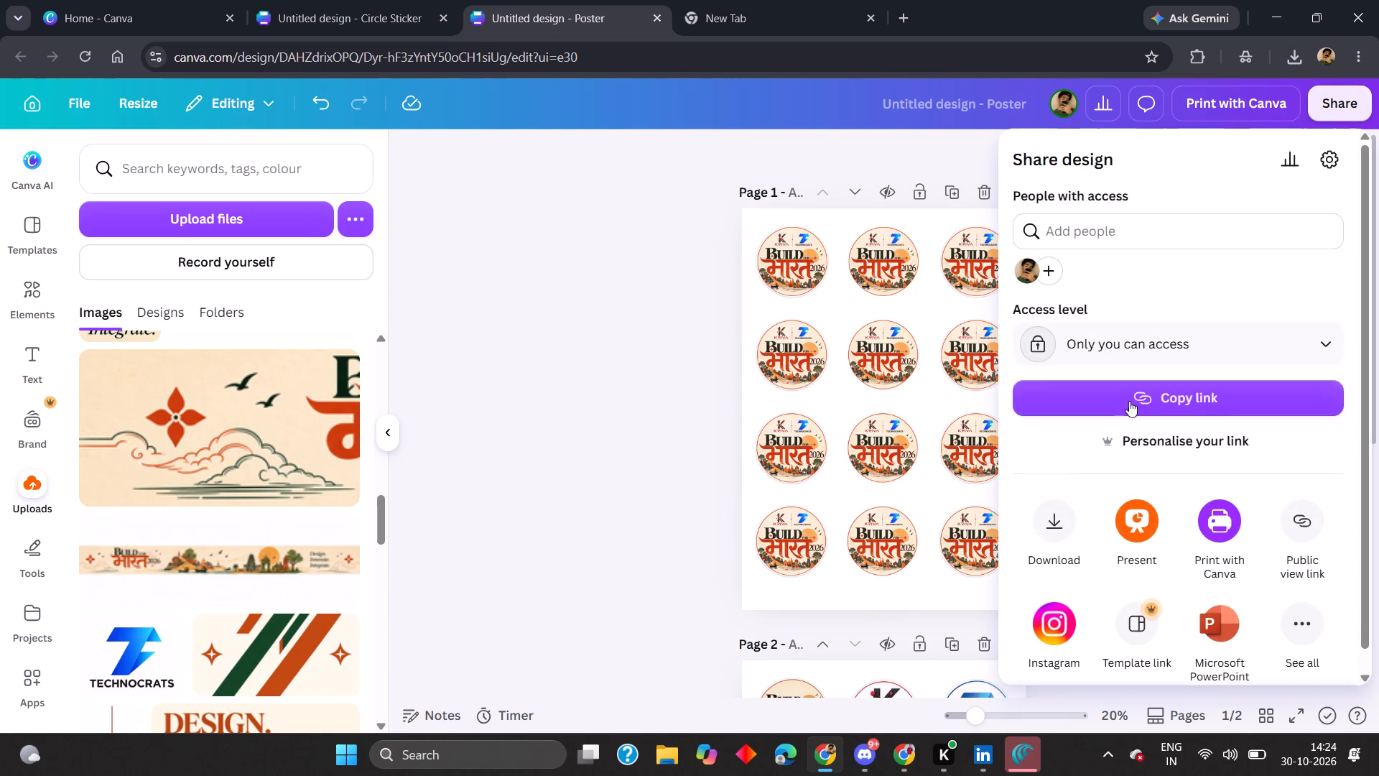
pyautogui.click(1064, 546)
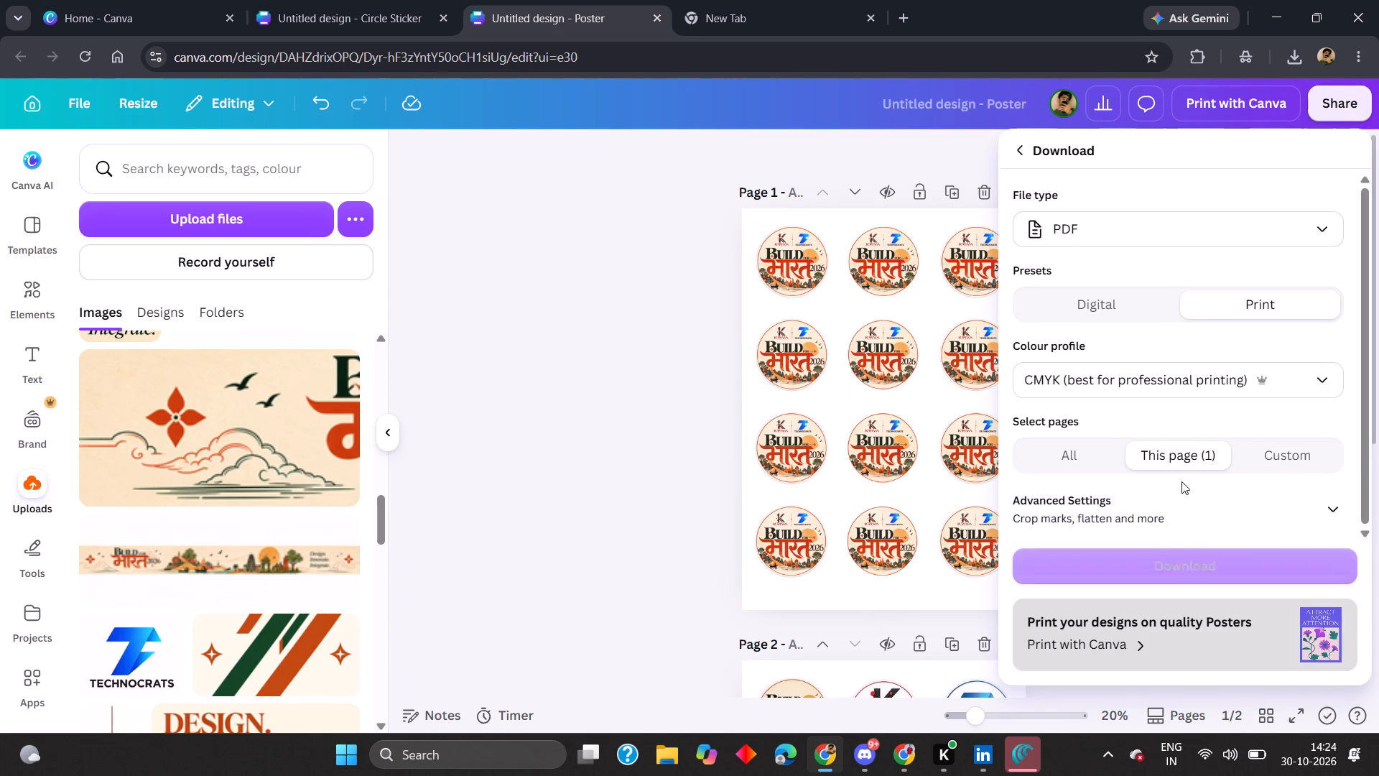
pyautogui.click(1170, 569)
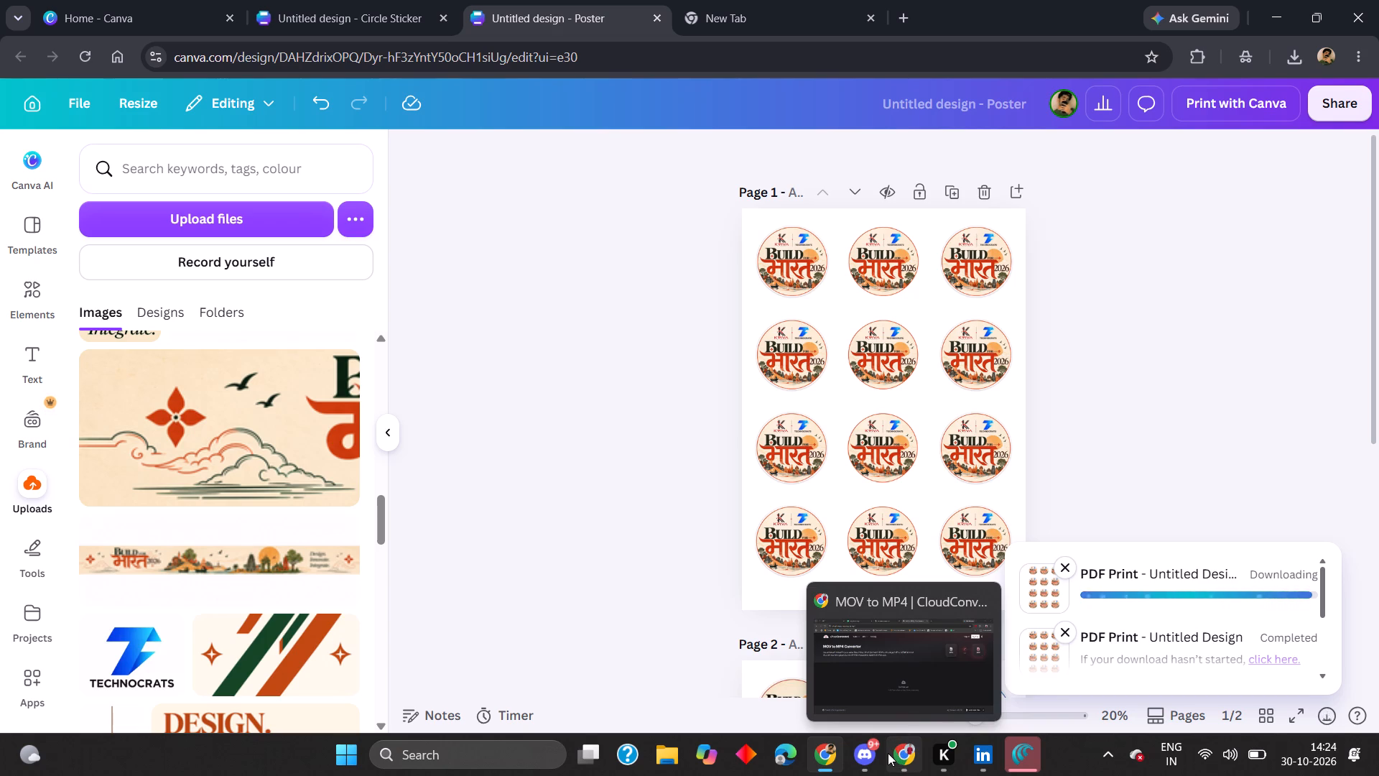
# Switch to the other Chrome window, which has the CloudConvert MOV to MP4 page open.
pyautogui.click(888, 753)
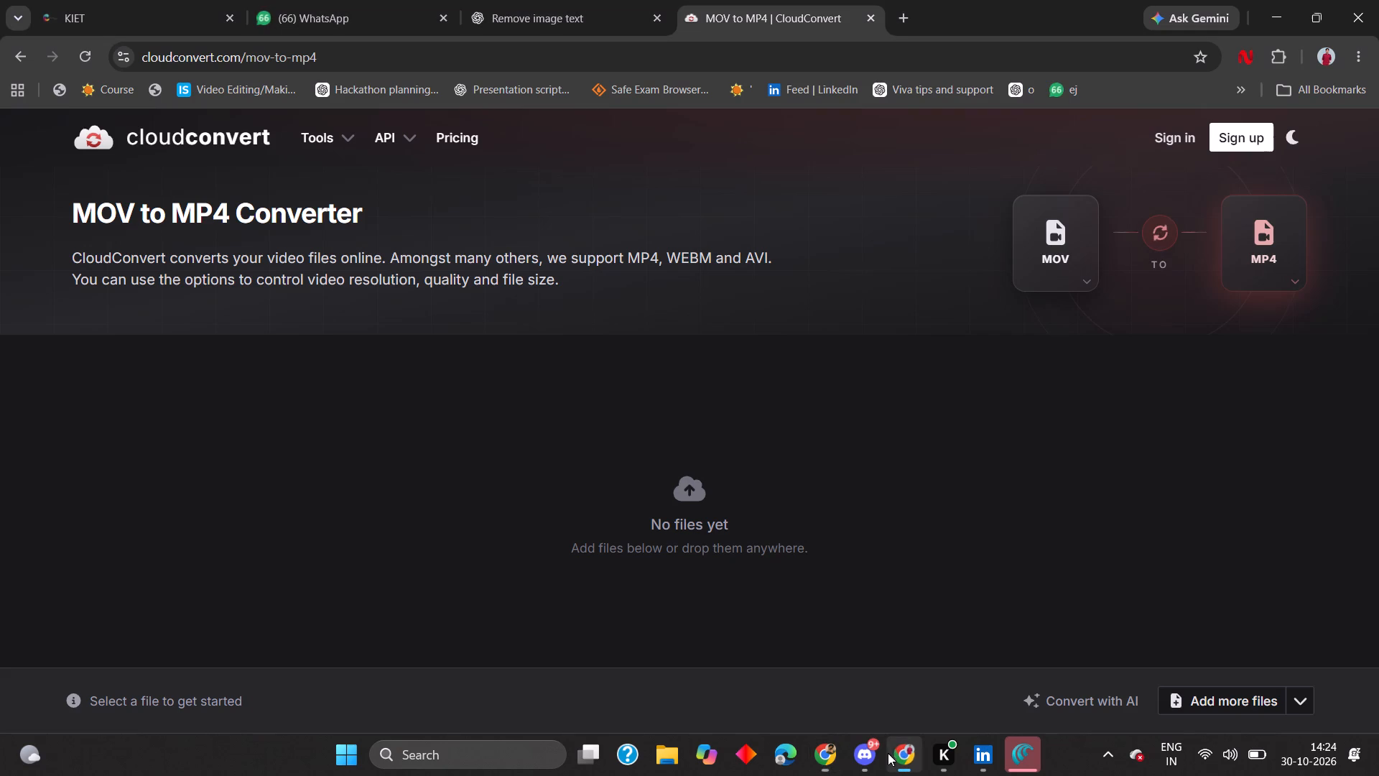